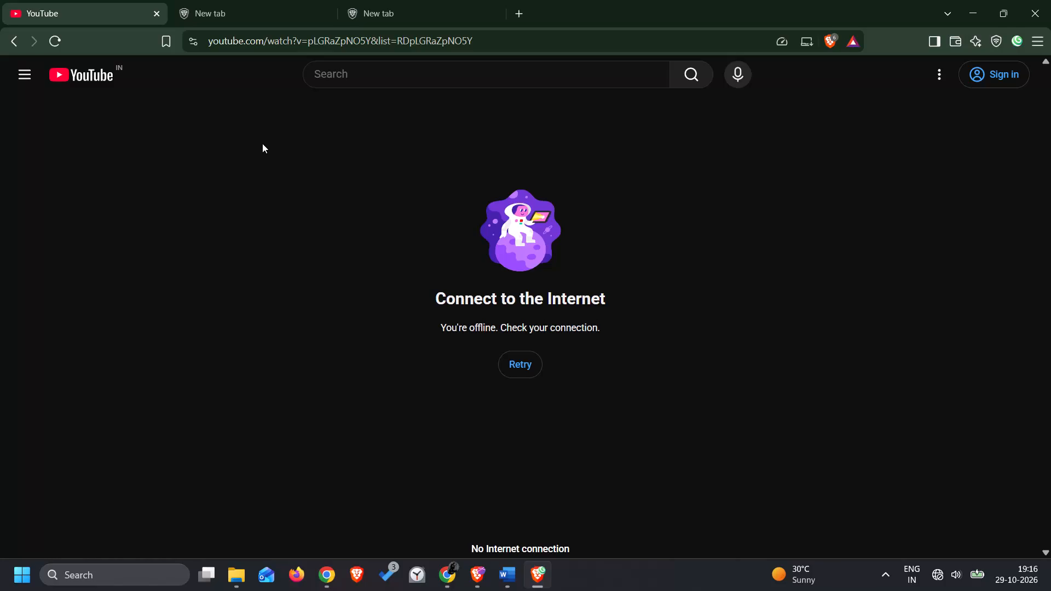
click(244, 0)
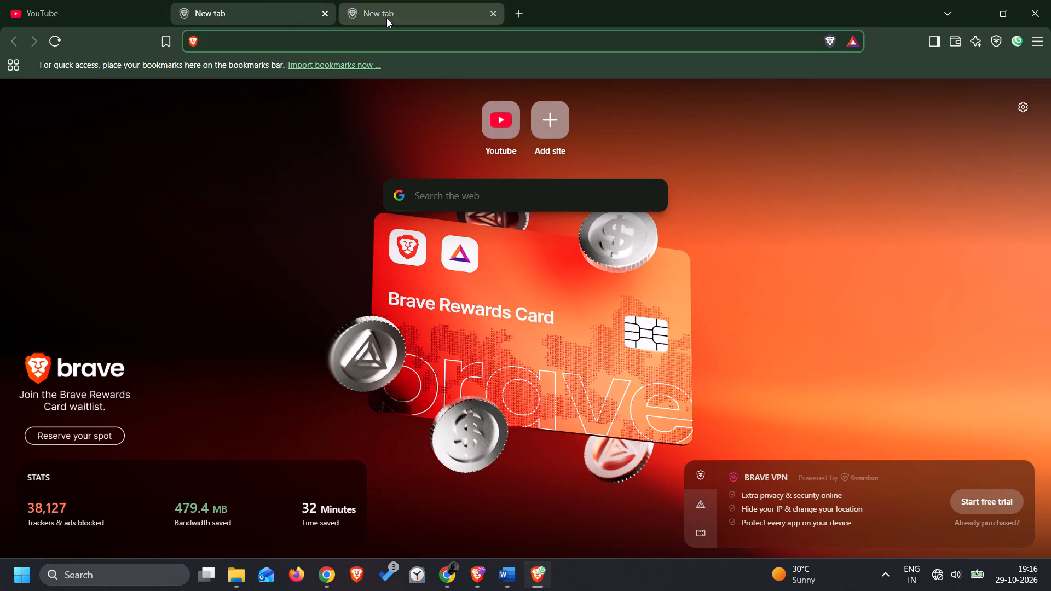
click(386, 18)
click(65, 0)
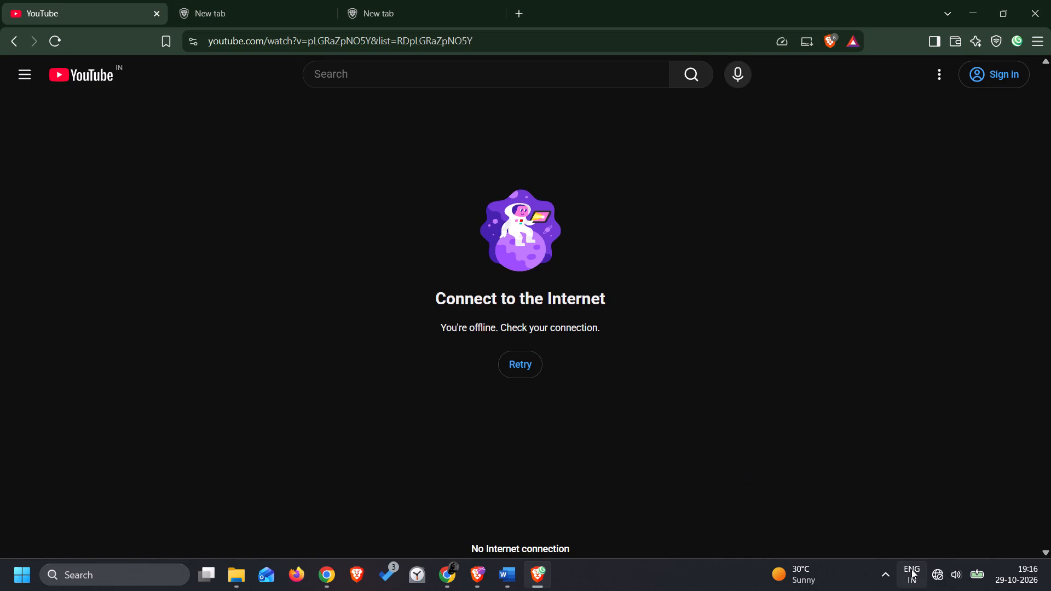
Open the list of available Wi-Fi networks and rescan it to get the computer back online.
click(937, 569)
click(848, 327)
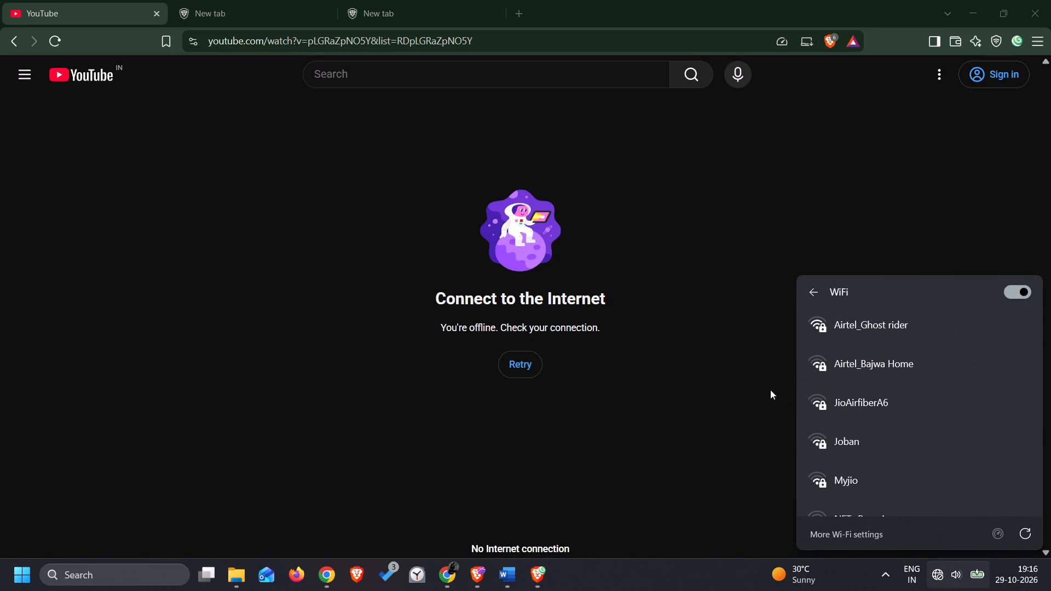
click(1018, 526)
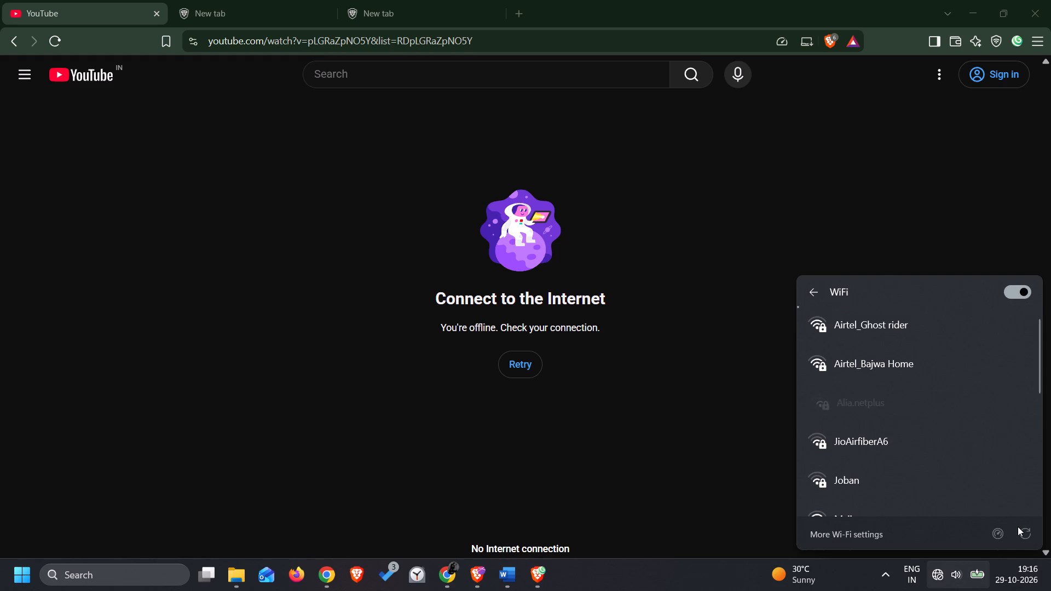
triple_click(1018, 530)
triple_click(1018, 530)
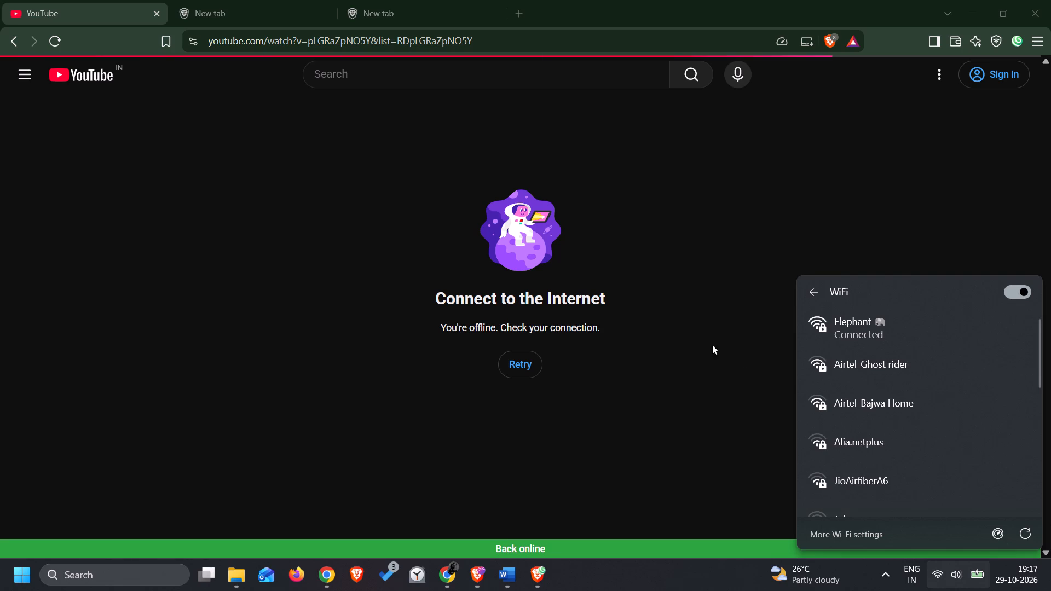
click(625, 334)
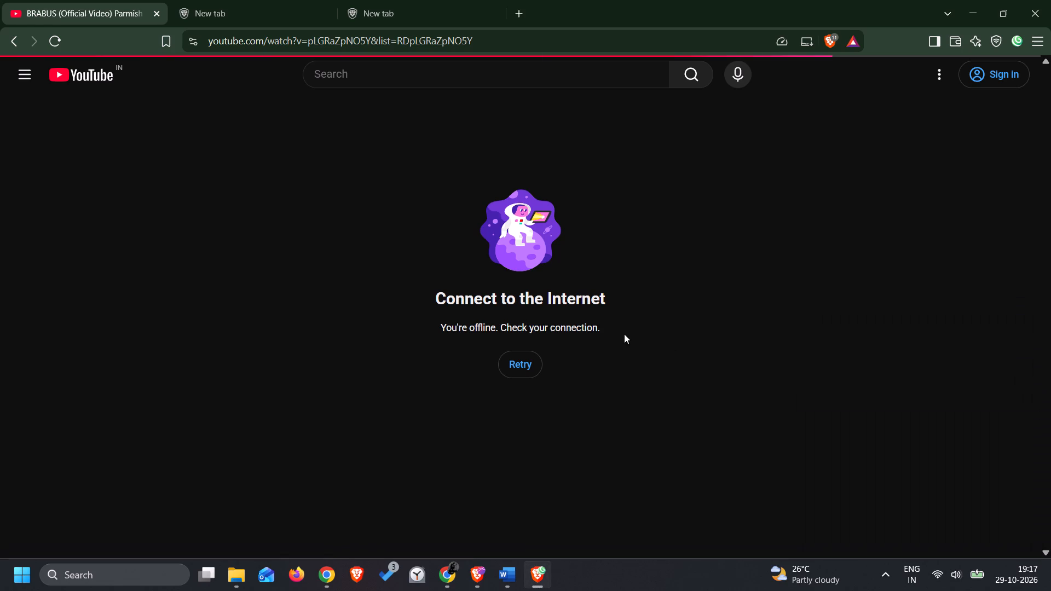
Pause the BRABUS music video on YouTube.
click(363, 300)
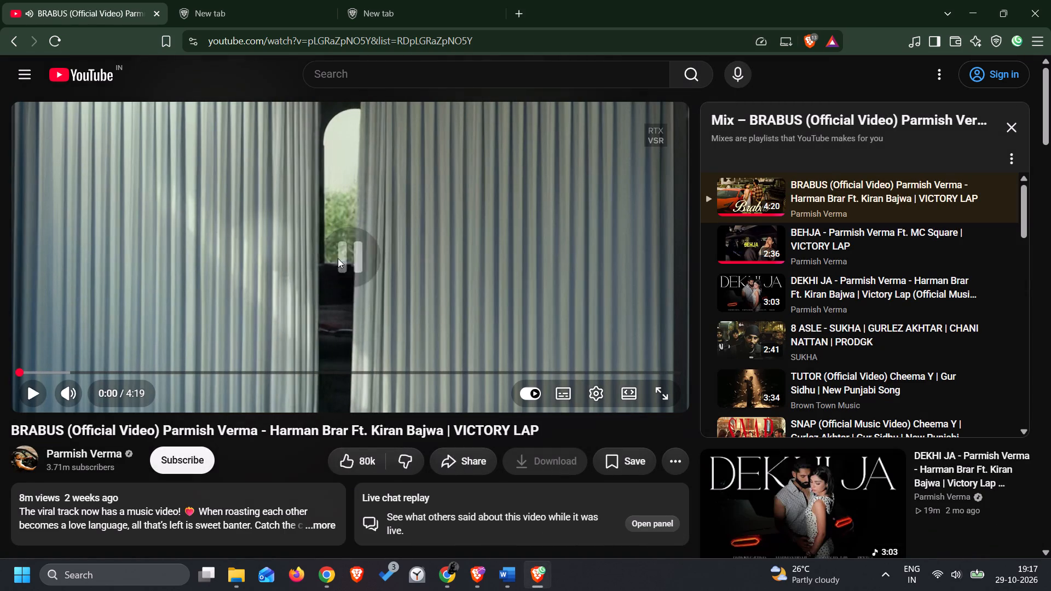
Minimize the browser window and bring up the choice of open Word documents.
click(244, 0)
click(967, 9)
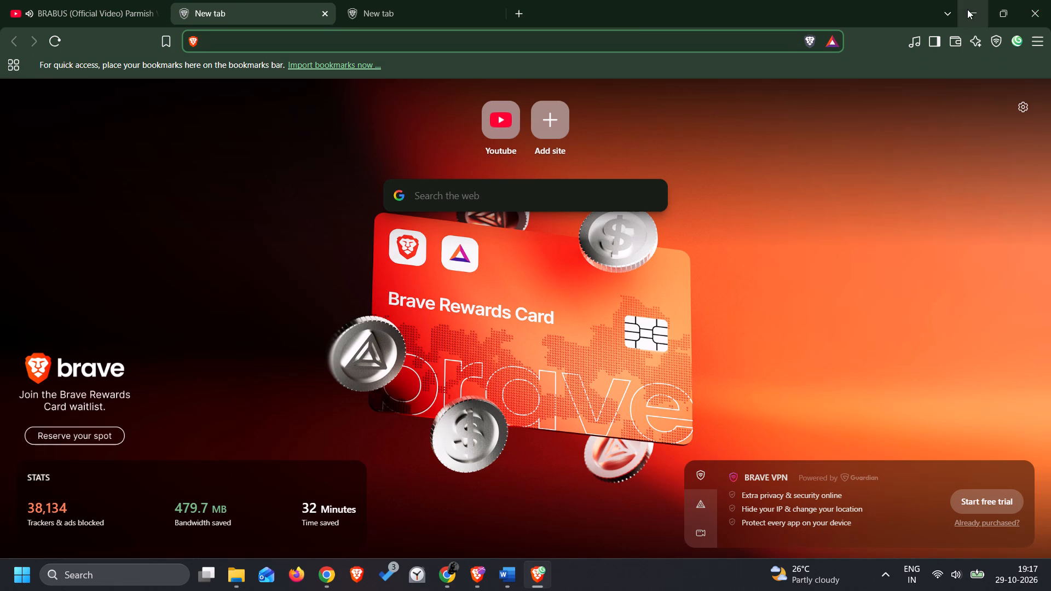
click(521, 586)
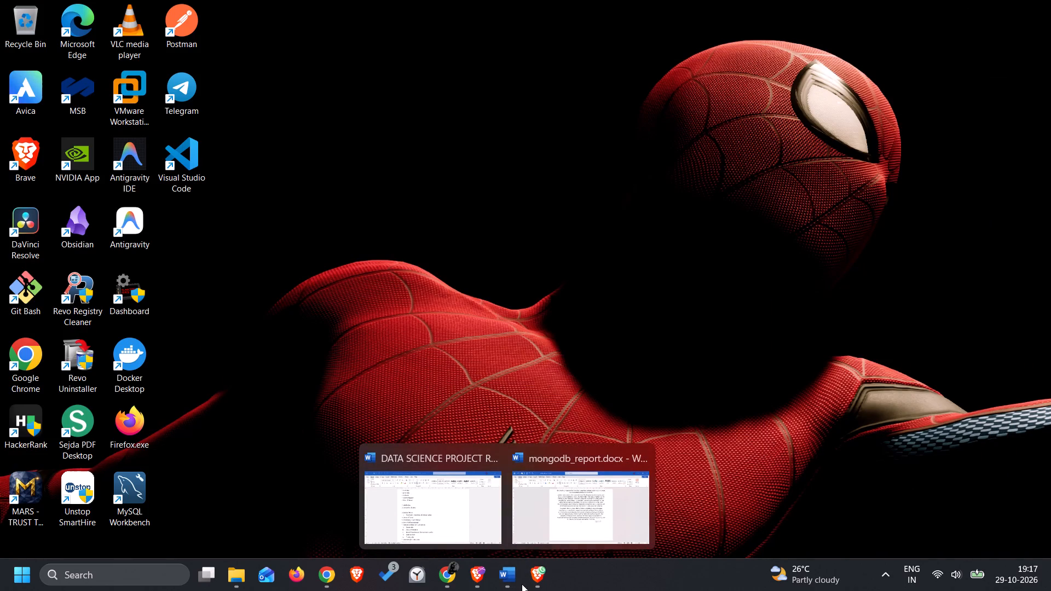
Bring up mongodb_report.docx in Word and look over its last section, 3.4 Novelty and Contribution.
click(545, 538)
scroll(541, 411, up, 6)
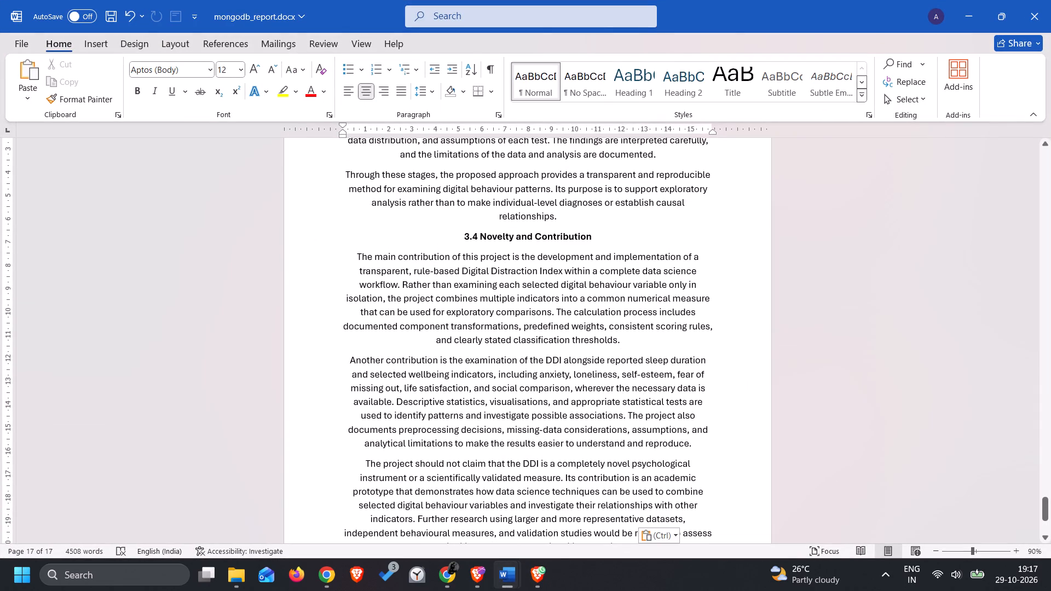
scroll(541, 411, down, 15)
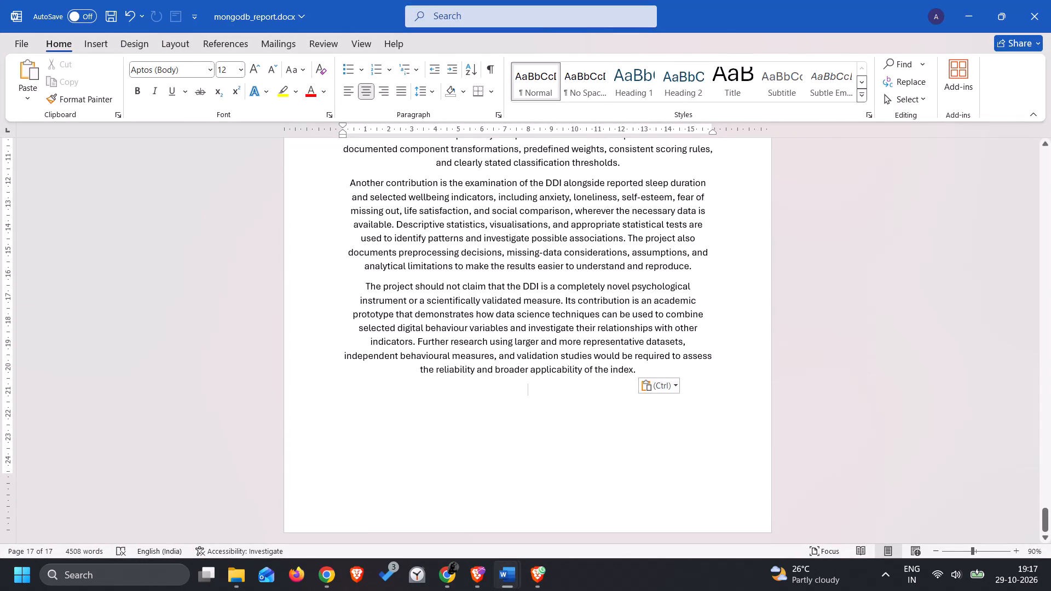
scroll(541, 411, up, 6)
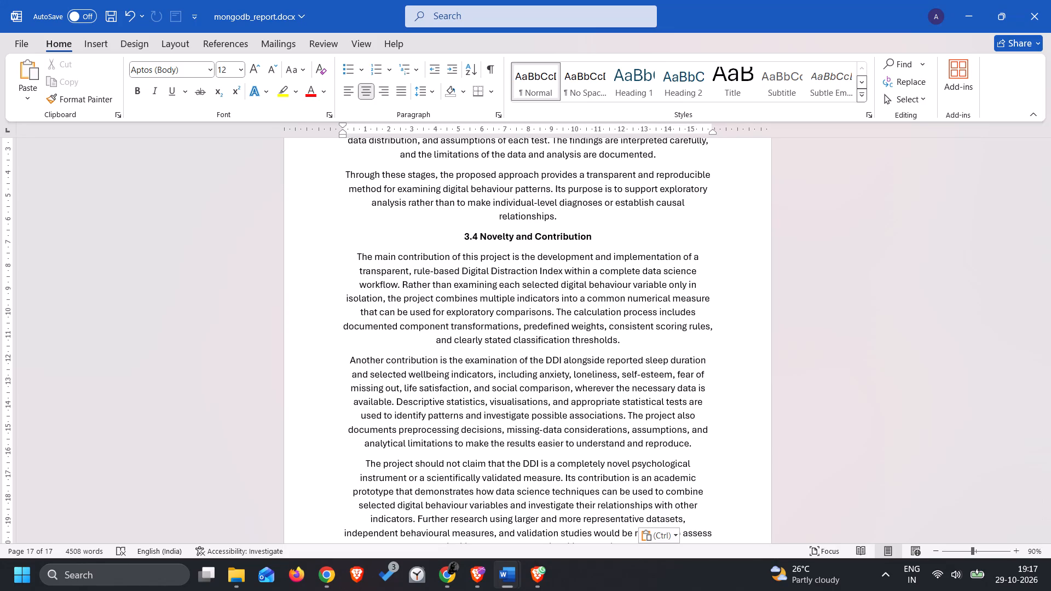
Switch to the Brave window holding the YouTube video and new tabs and close it.
key(alt+Tab)
click(1049, 0)
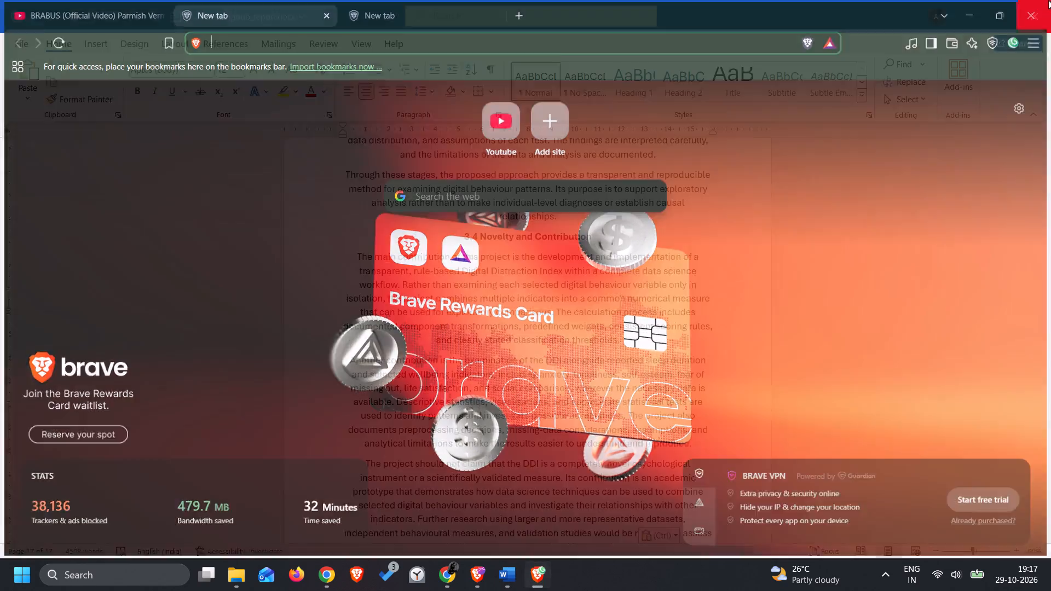
Switch to the remaining Brave window and open the Report Format Guidelines chat in ChatGPT.
key(alt+Tab)
click(316, 234)
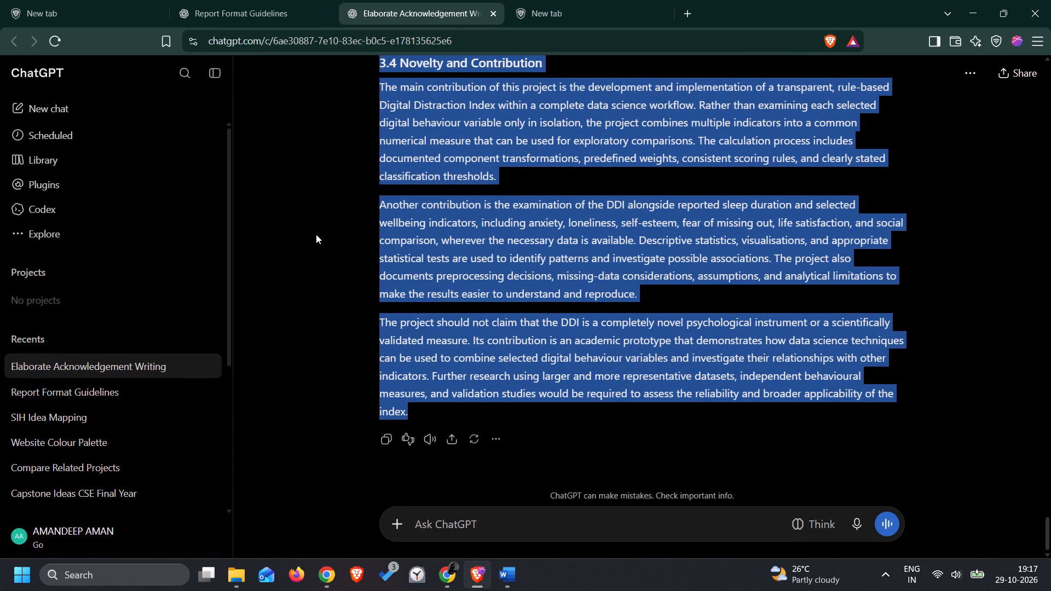
click(99, 392)
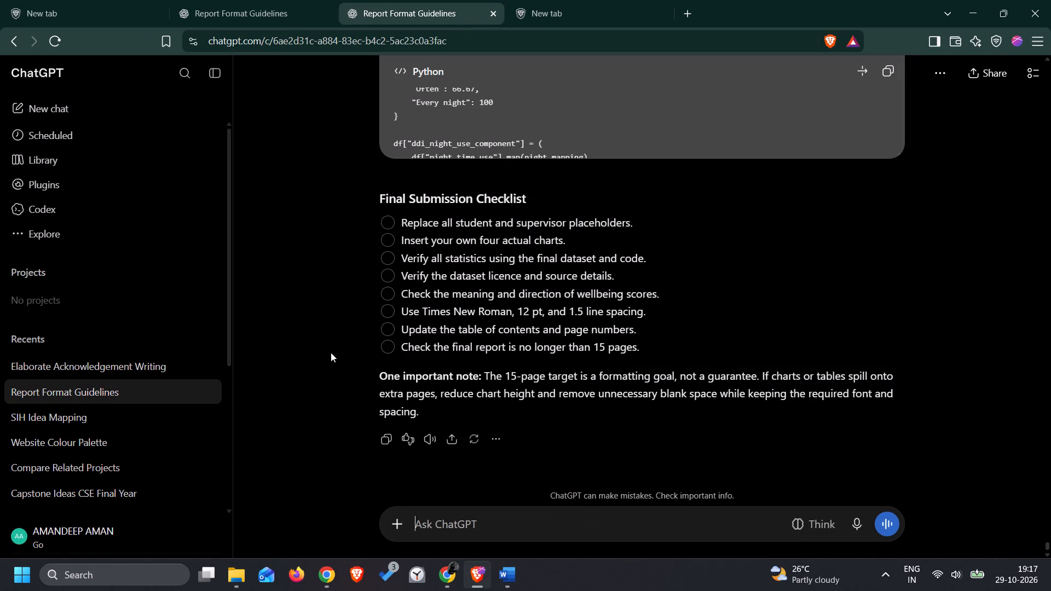
scroll(331, 352, up, 8)
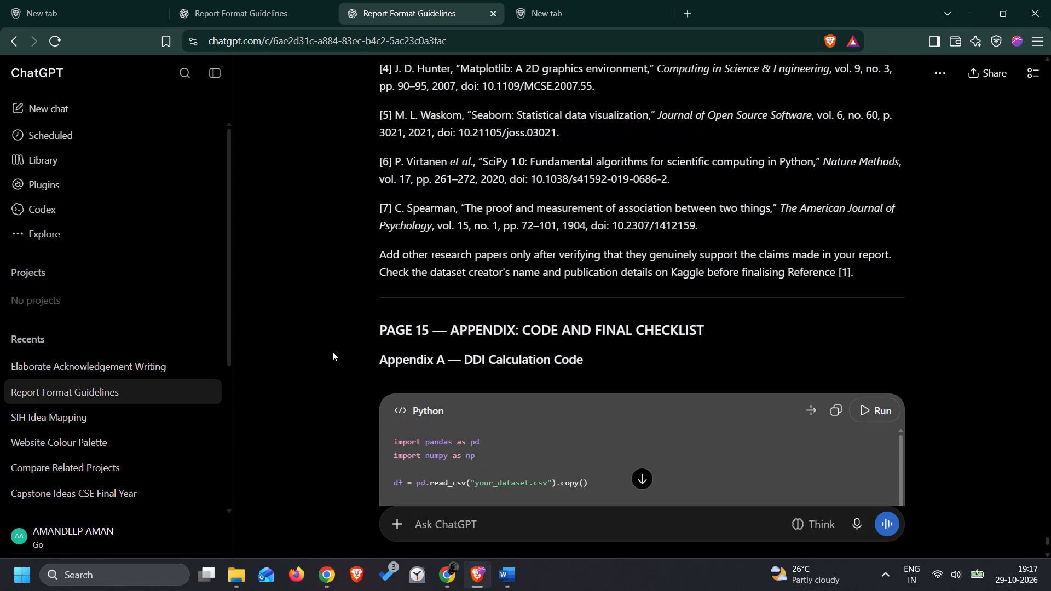
scroll(332, 351, down, 10)
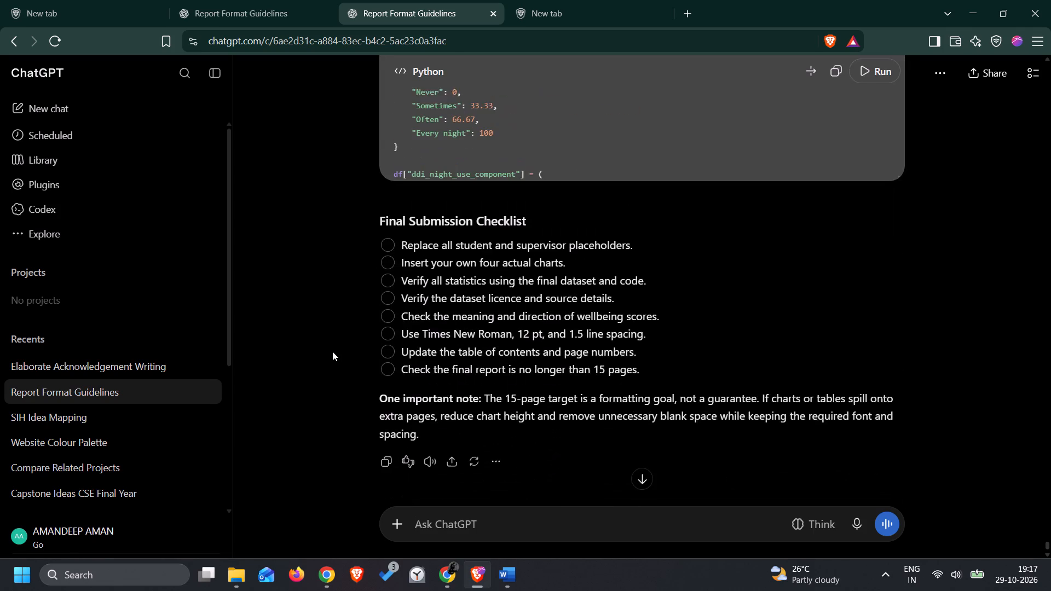
scroll(332, 351, up, 5)
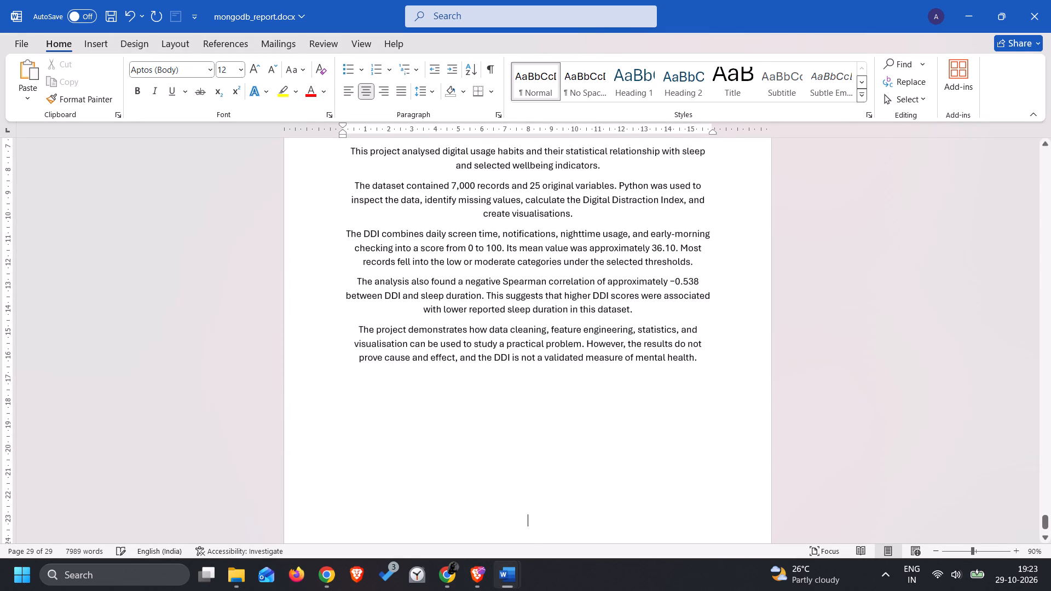
key(Return)
key(ctrl+v)
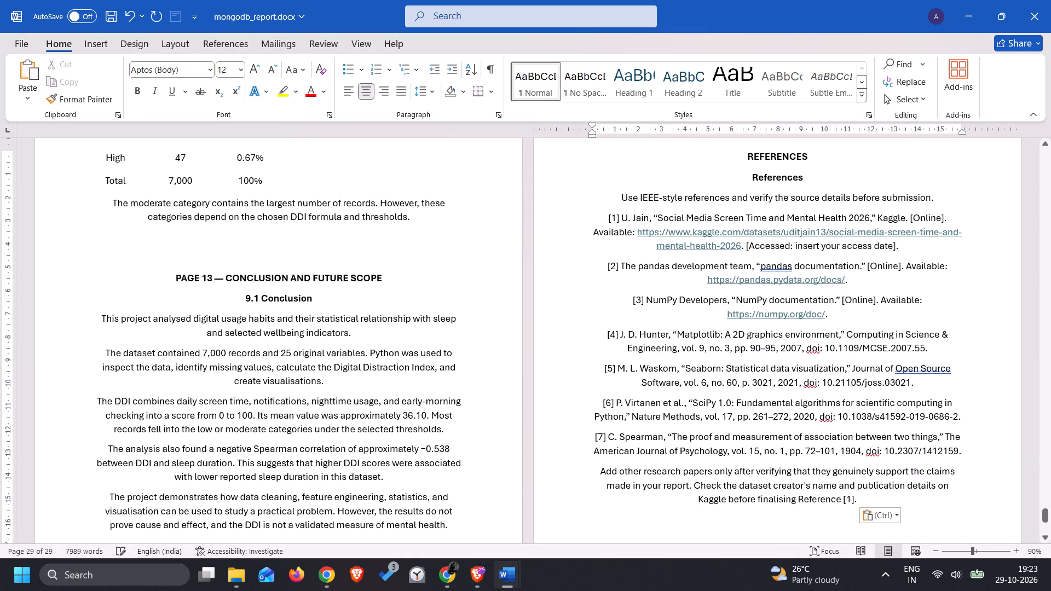
Format the whole report in Times New Roman with justified alignment.
key(ctrl+a)
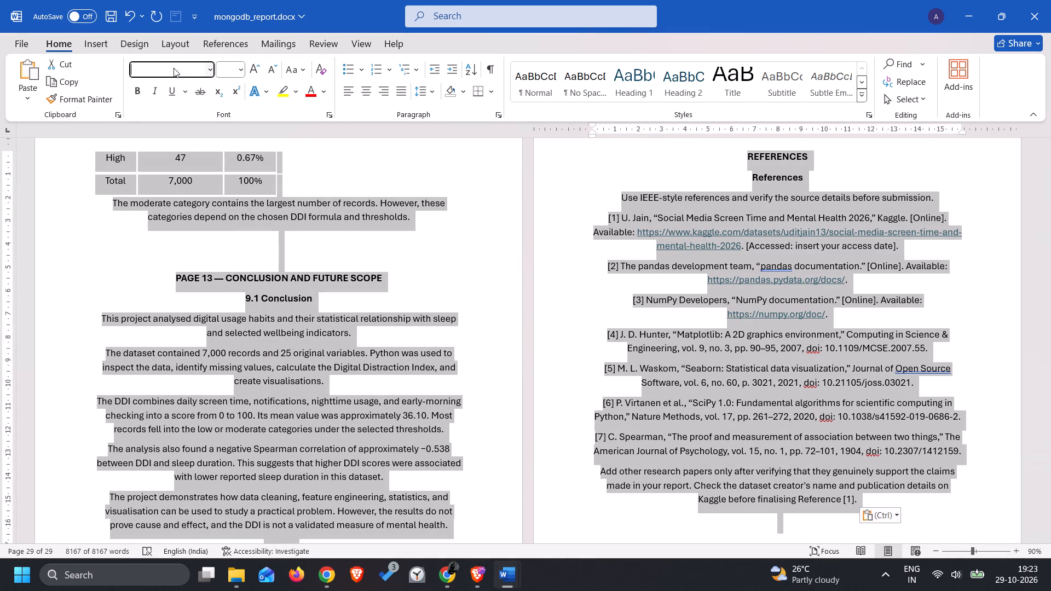
click(174, 68)
text(times)
key(Return)
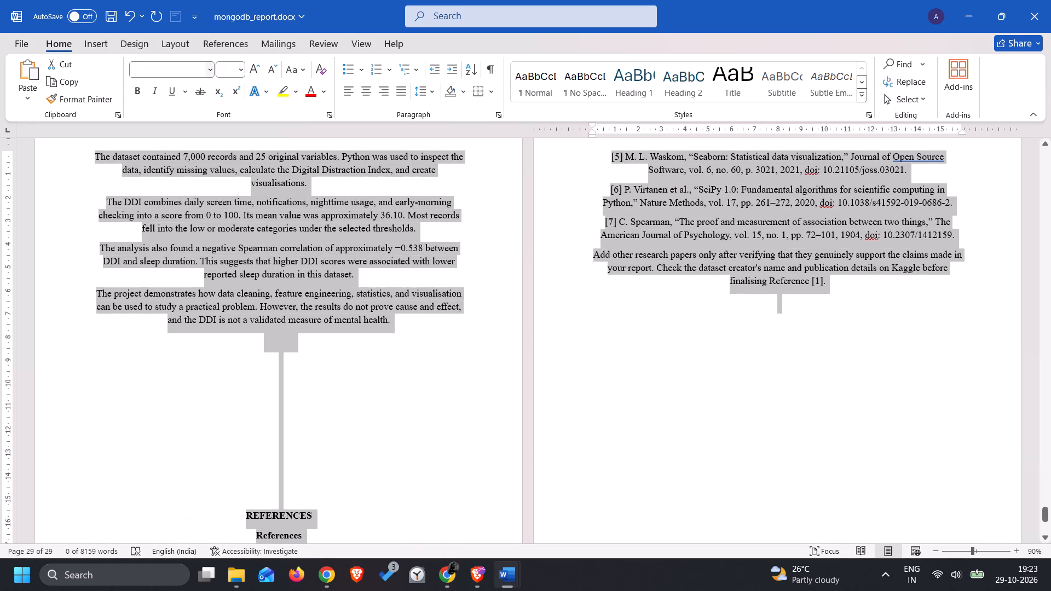
click(396, 96)
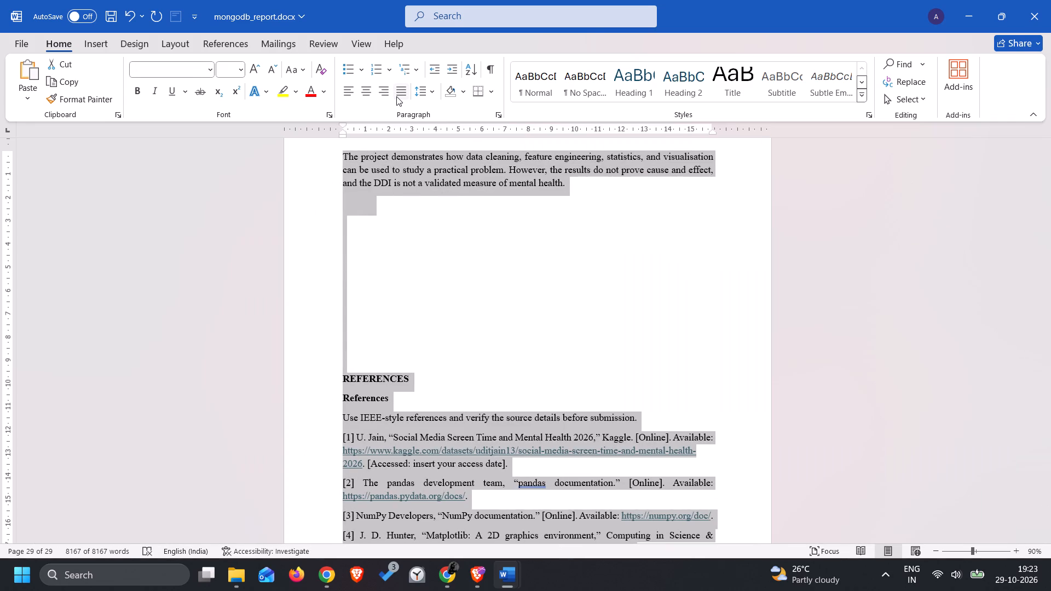
click(448, 293)
Review the reformatted report's layout from the conclusion back to the cover page, with several pages shown side by side.
scroll(448, 293, up, 16)
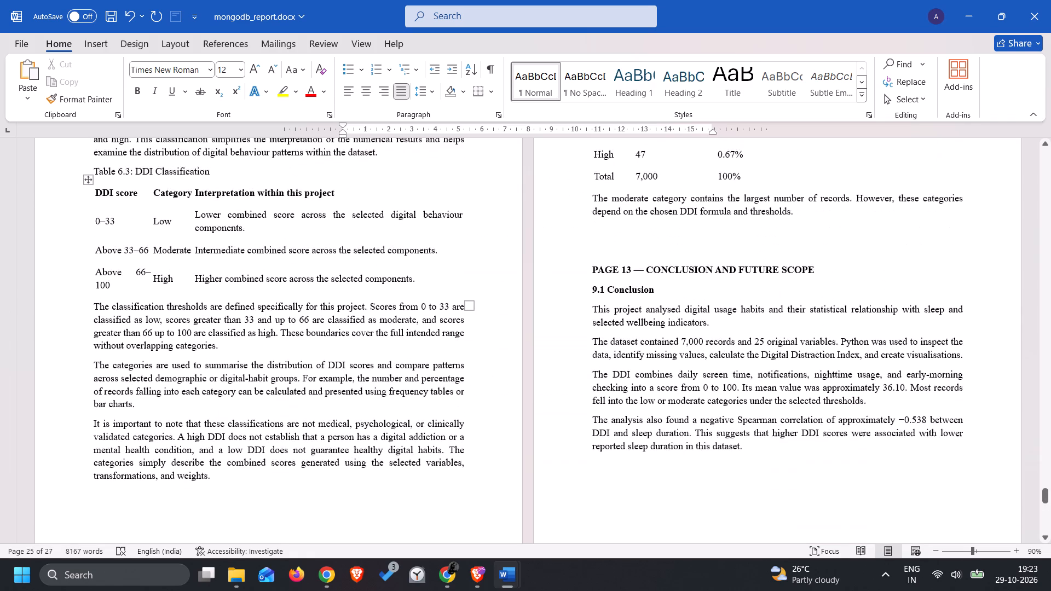
scroll(448, 293, up, 19)
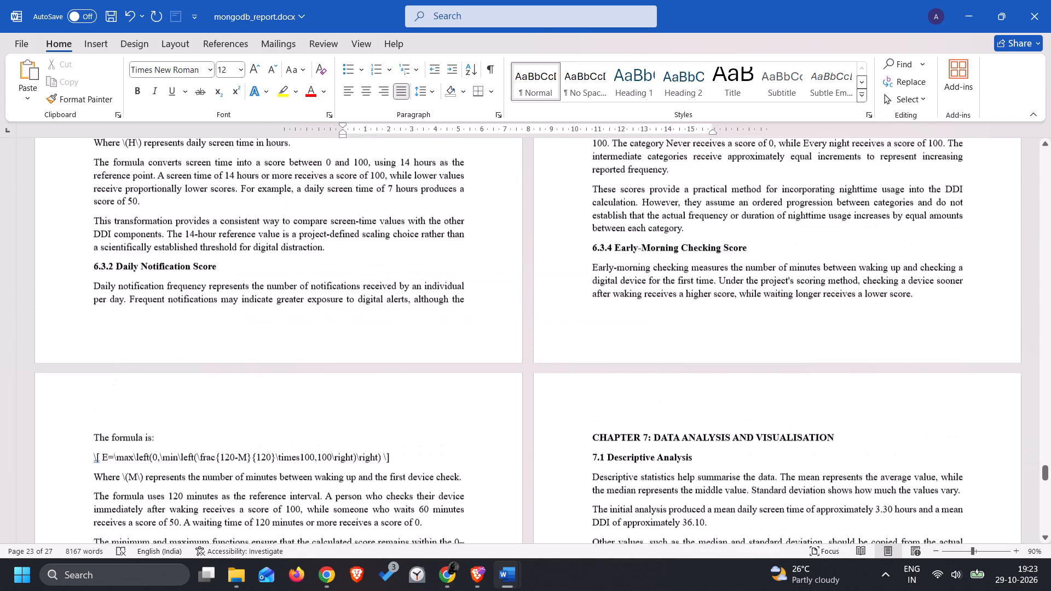
scroll(448, 293, up, 20)
scroll(448, 293, up, 1)
ctrl+scroll(448, 293, up, 2)
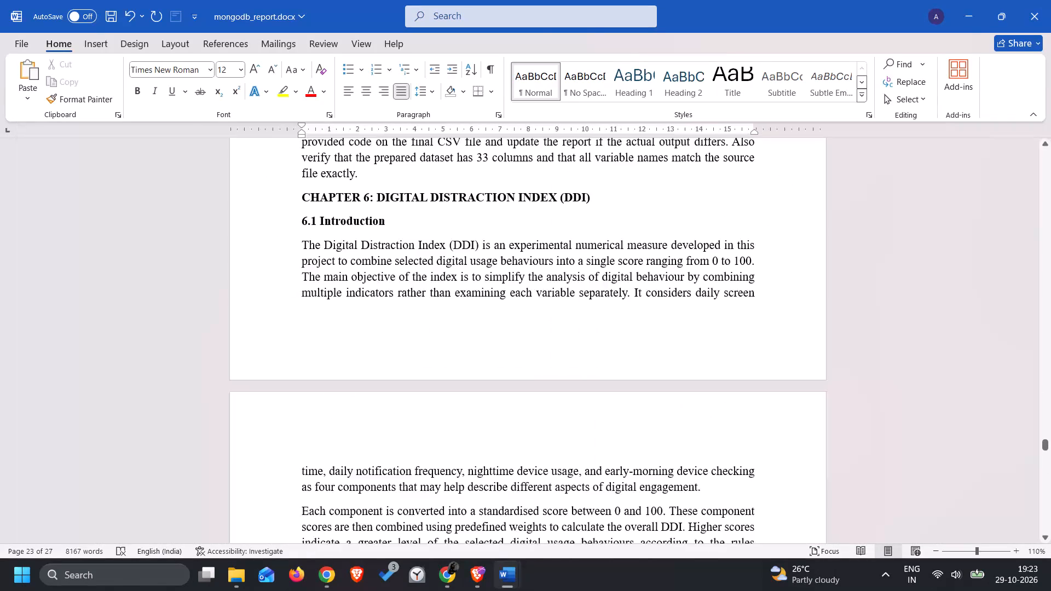
scroll(448, 293, up, 11)
ctrl+scroll(448, 293, down, 6)
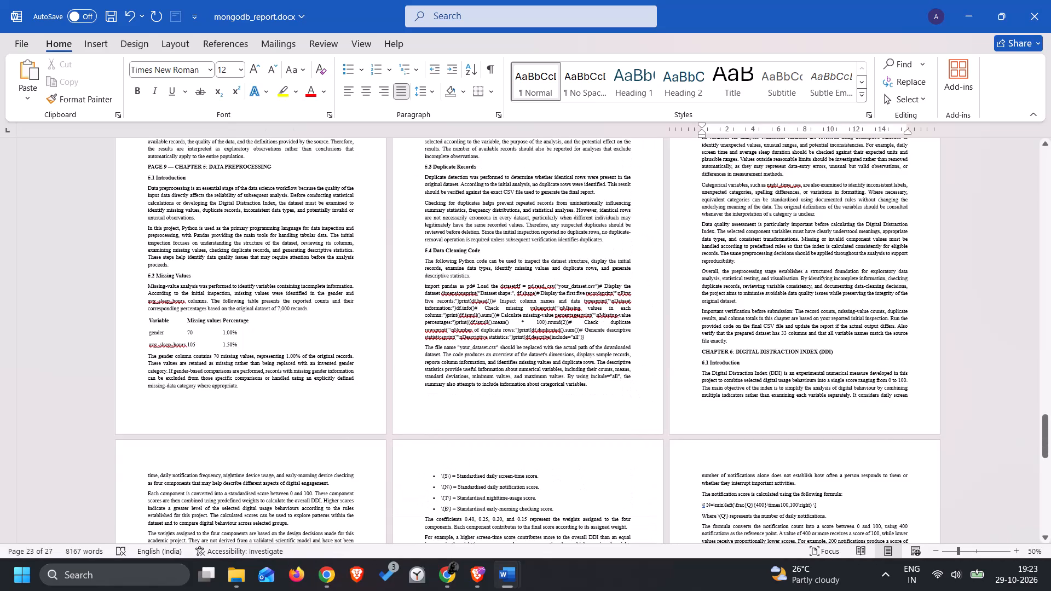
scroll(470, 288, up, 7)
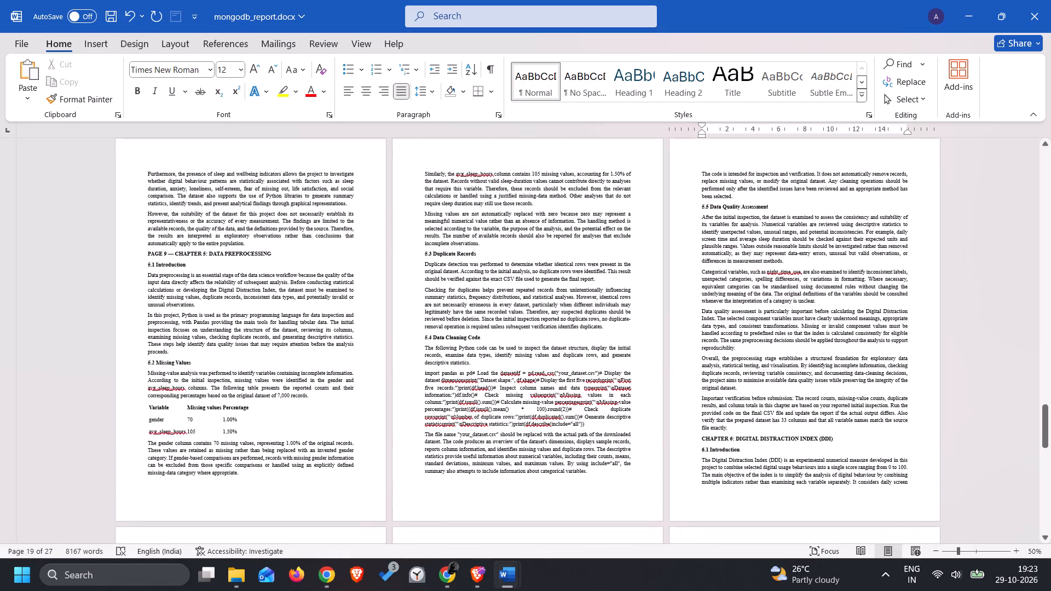
scroll(470, 288, up, 20)
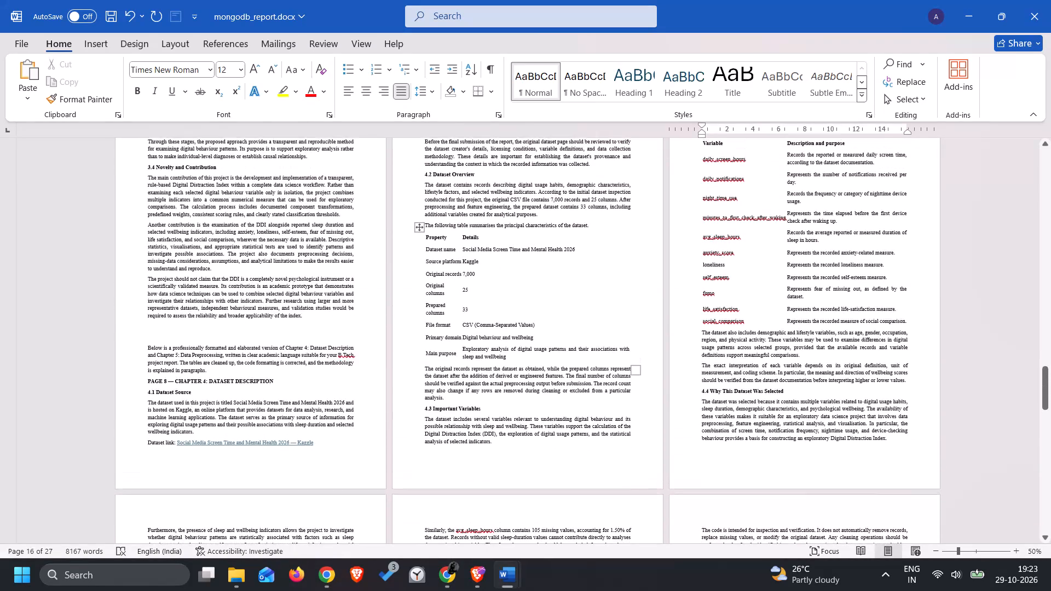
scroll(470, 288, up, 20)
scroll(470, 288, up, 4)
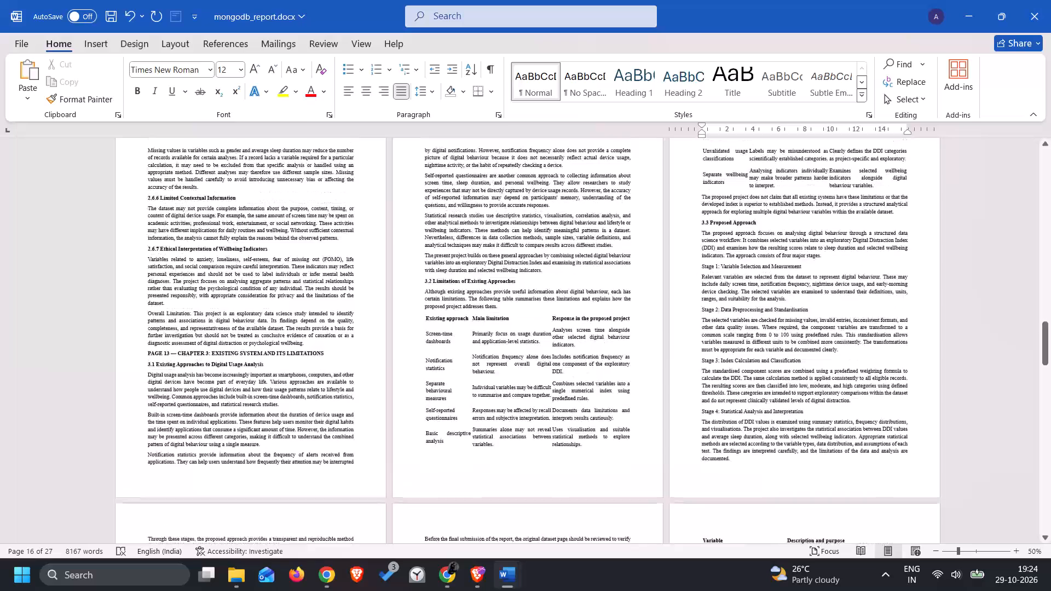
scroll(470, 288, up, 15)
scroll(470, 288, up, 14)
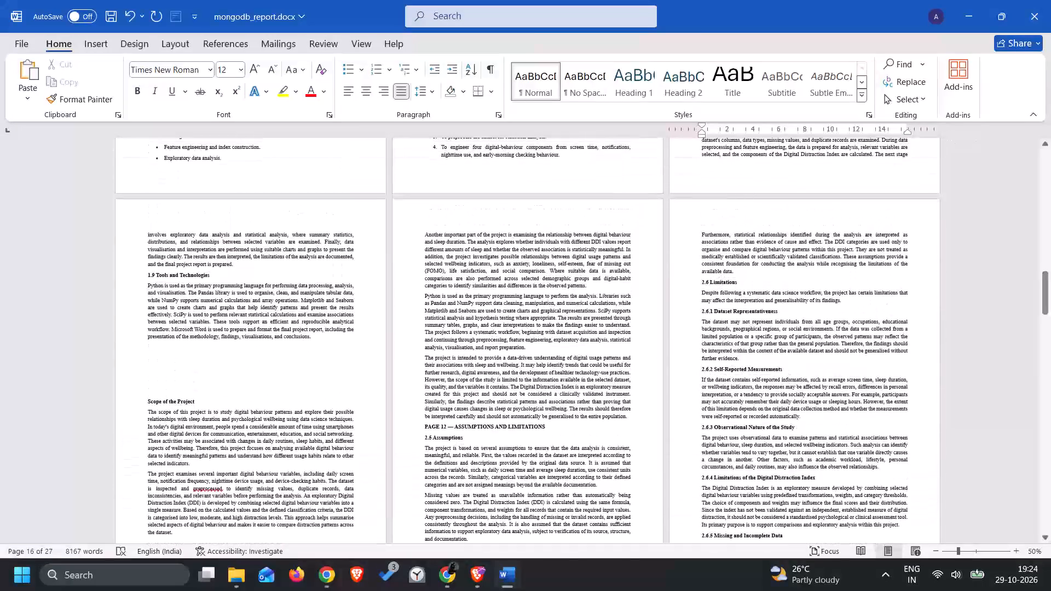
click(1043, 168)
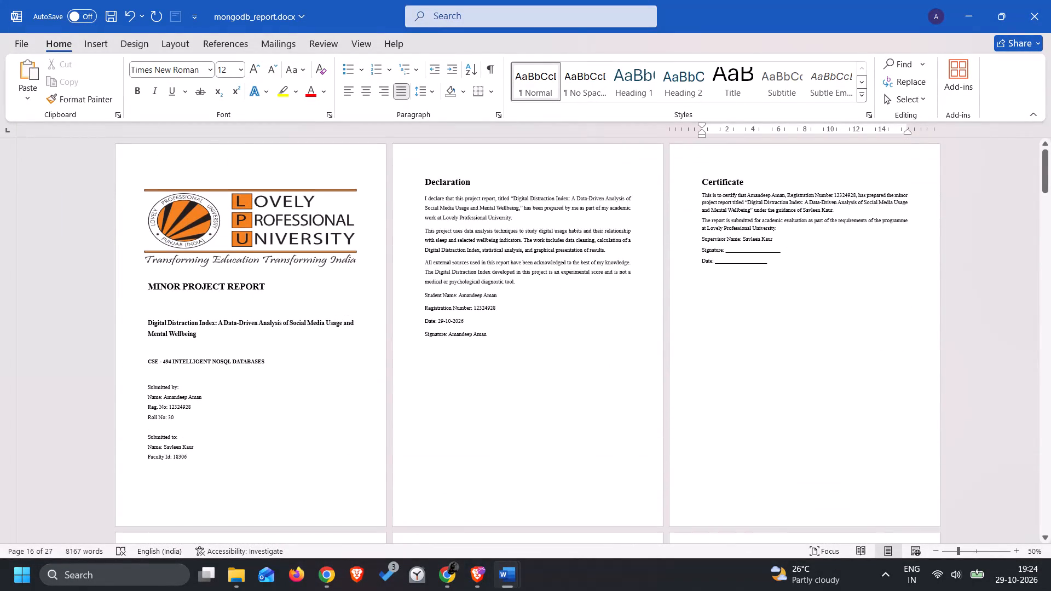
Remove the empty line below the ACKNOWLEDGEMENT heading.
scroll(781, 282, down, 10)
scroll(677, 309, down, 4)
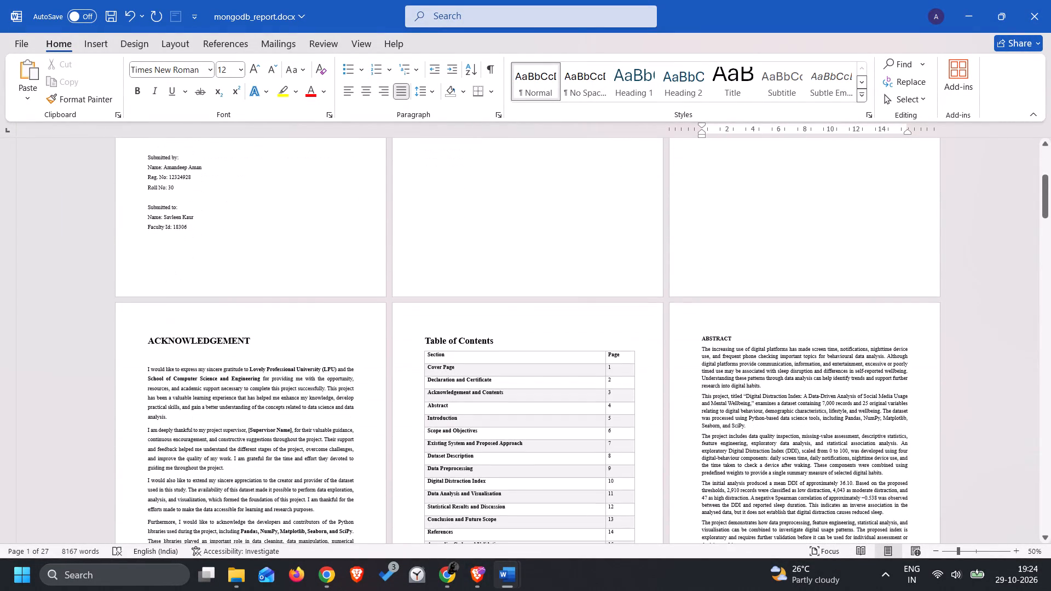
scroll(742, 380, down, 5)
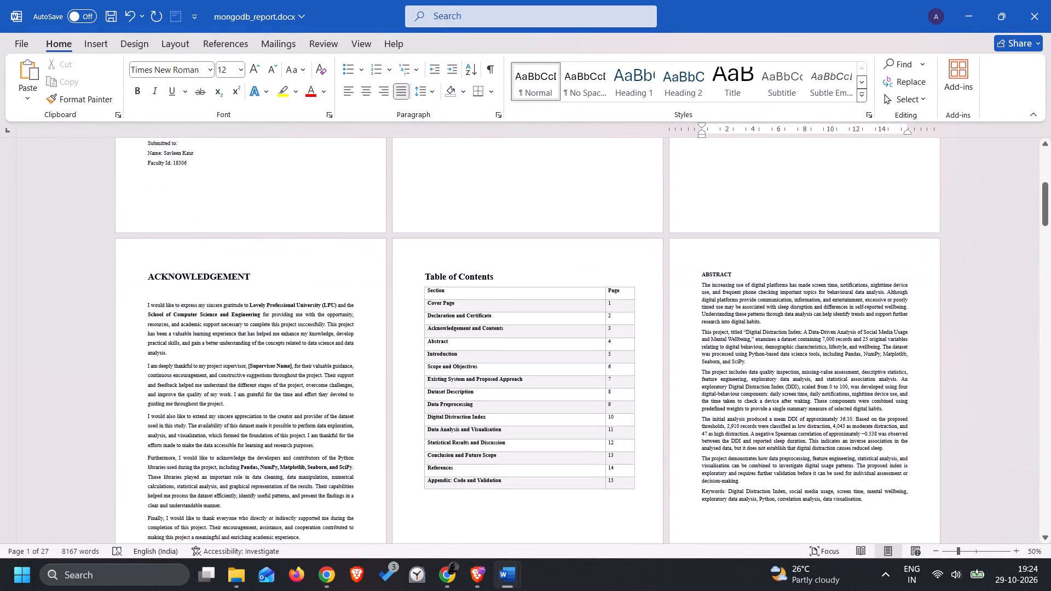
scroll(742, 379, down, 1)
click(198, 256)
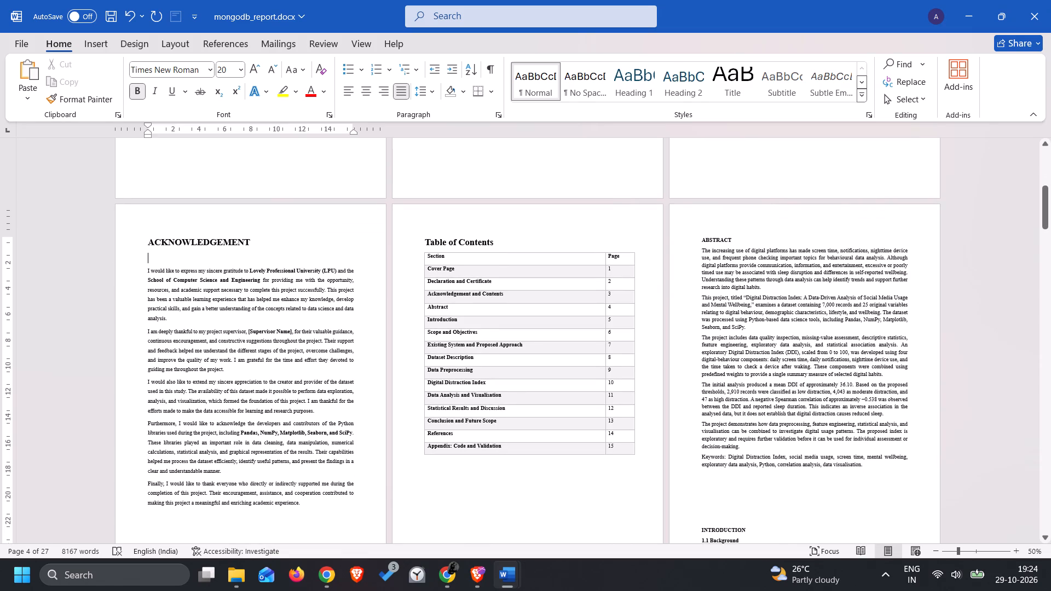
key(BackSpace)
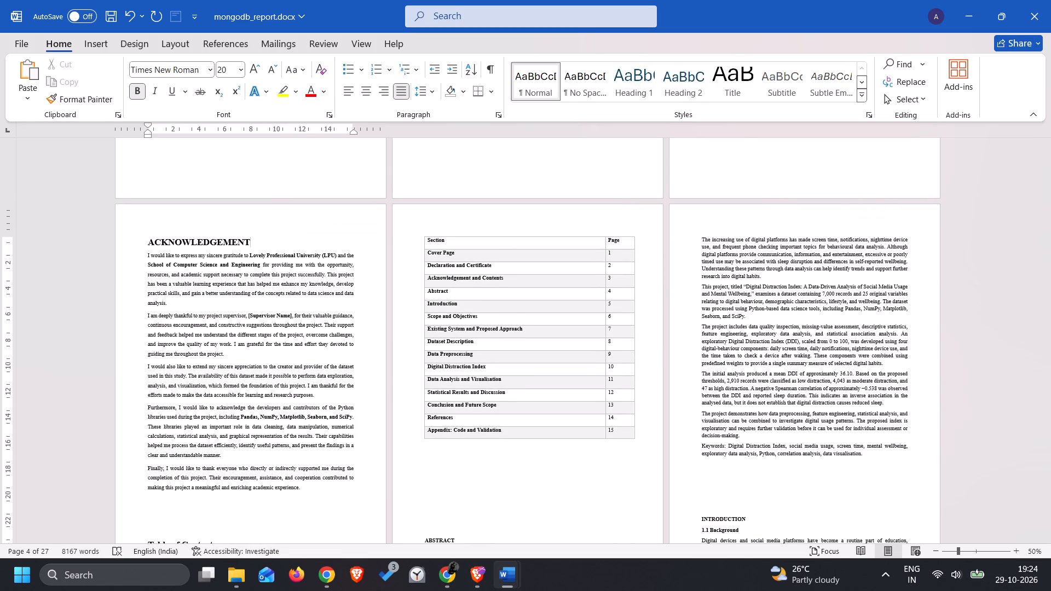
Insert two blank lines before the Table of Contents heading so it starts on the page with its table.
scroll(200, 273, down, 3)
scroll(223, 317, down, 3)
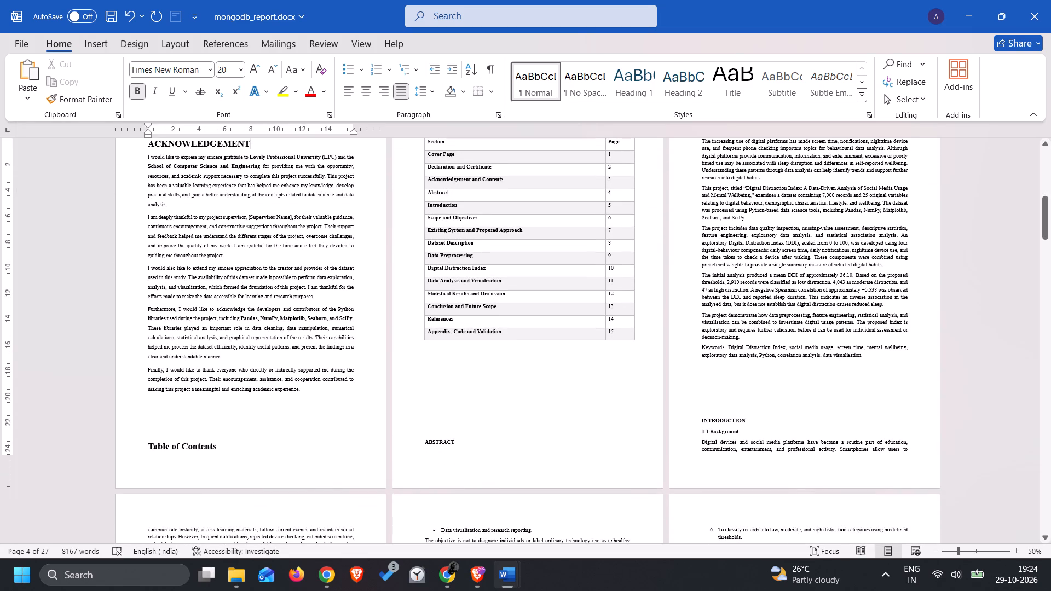
click(177, 436)
key(Return)
key(Return)
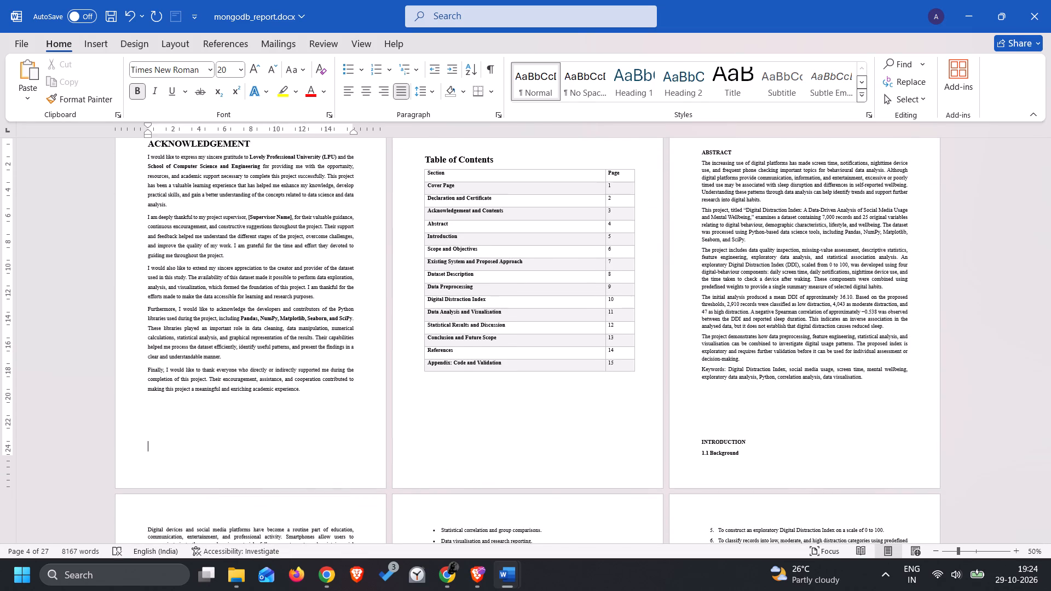
scroll(377, 436, up, 2)
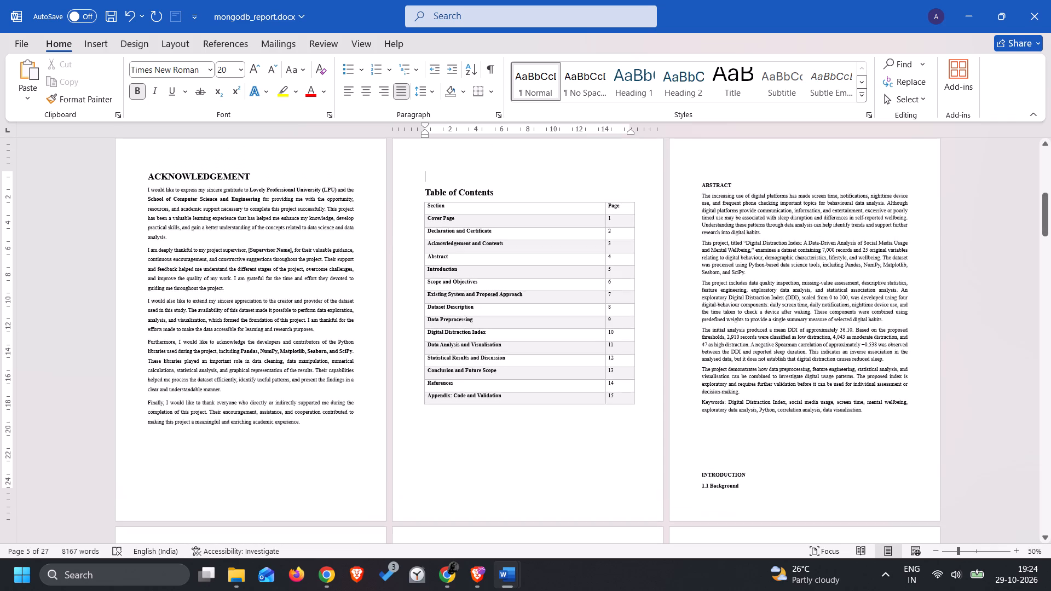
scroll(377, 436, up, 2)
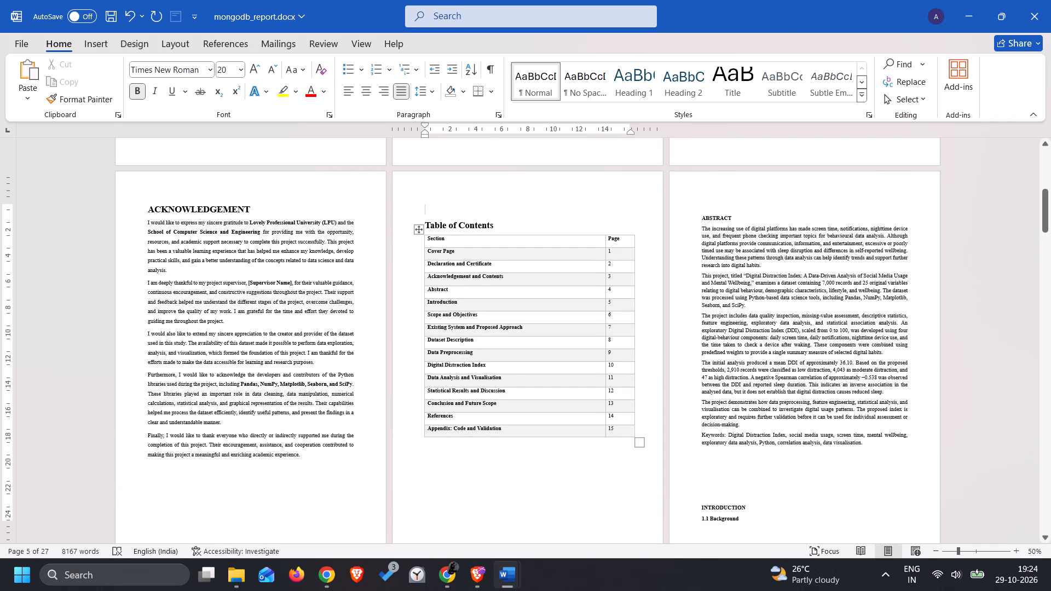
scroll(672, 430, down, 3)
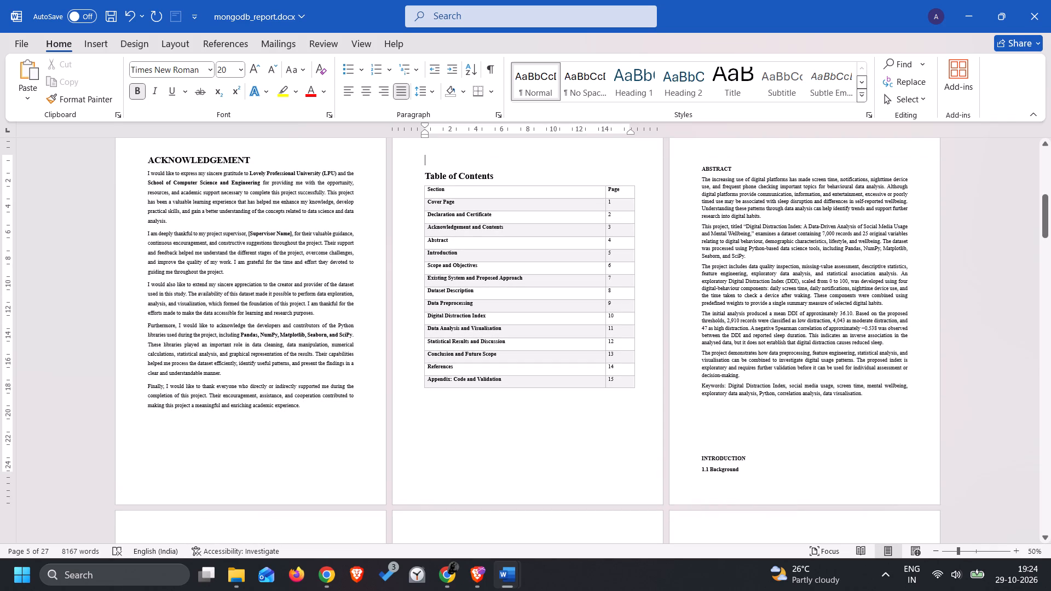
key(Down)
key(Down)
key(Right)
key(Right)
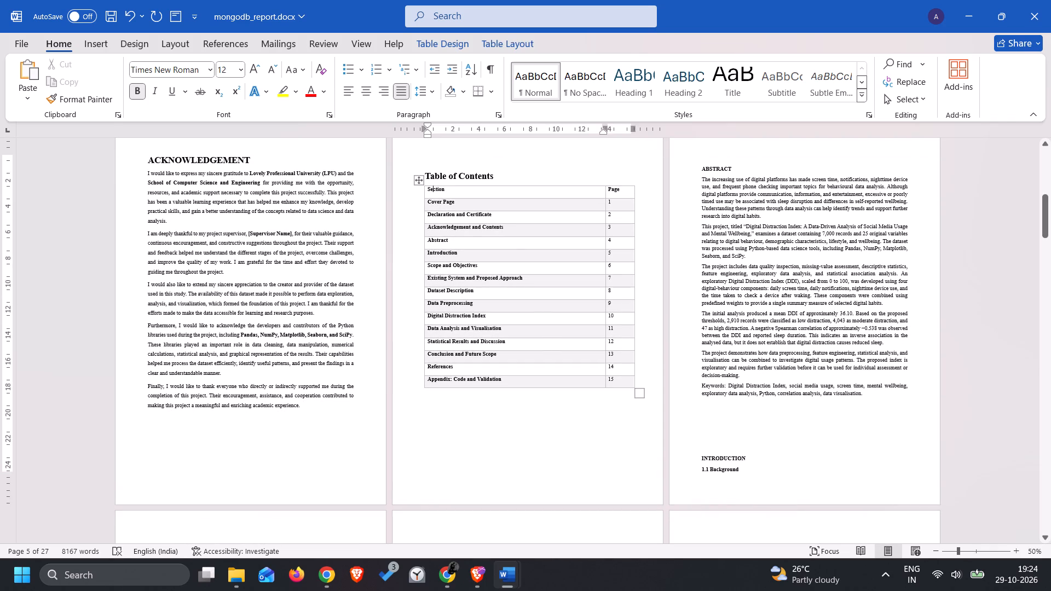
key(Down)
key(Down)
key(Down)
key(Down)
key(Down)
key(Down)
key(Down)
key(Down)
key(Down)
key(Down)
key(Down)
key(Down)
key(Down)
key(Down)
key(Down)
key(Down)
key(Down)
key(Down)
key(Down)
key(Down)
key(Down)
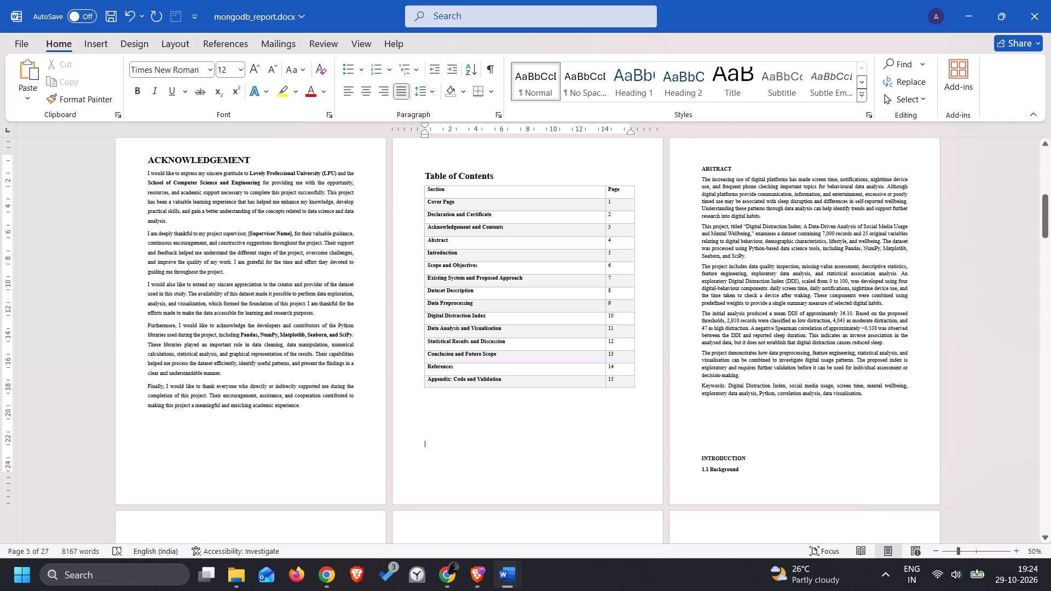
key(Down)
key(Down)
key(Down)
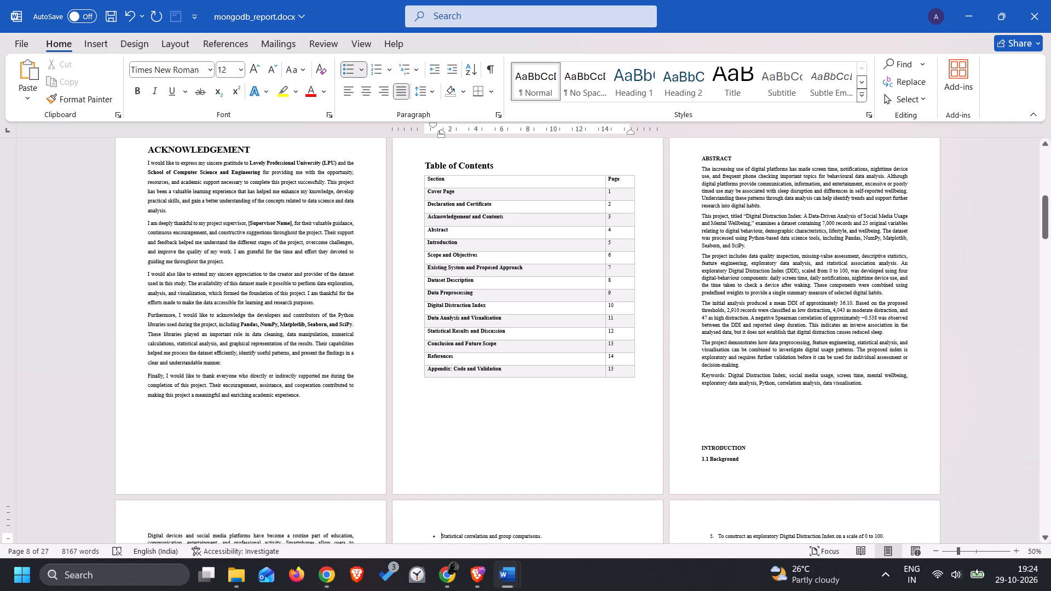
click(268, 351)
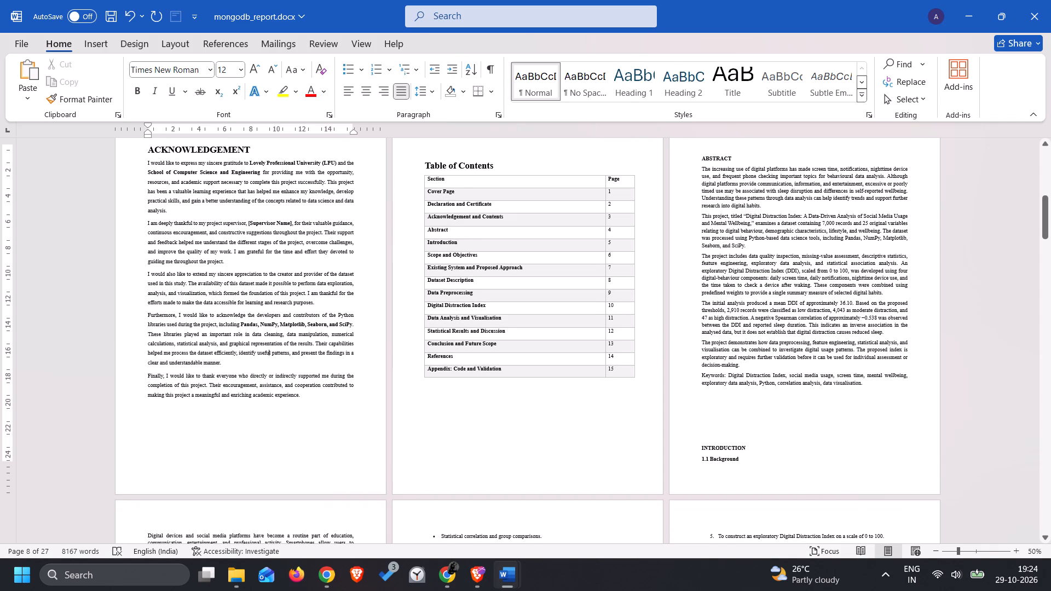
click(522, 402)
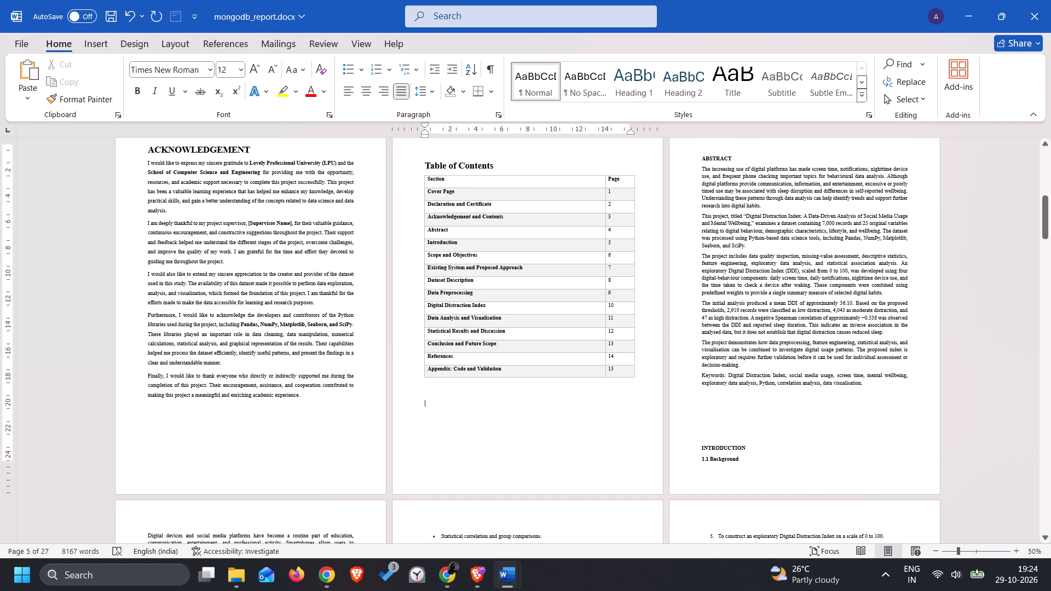
Insert two blank lines before the INTRODUCTION heading so it starts on the page after the abstract.
click(749, 400)
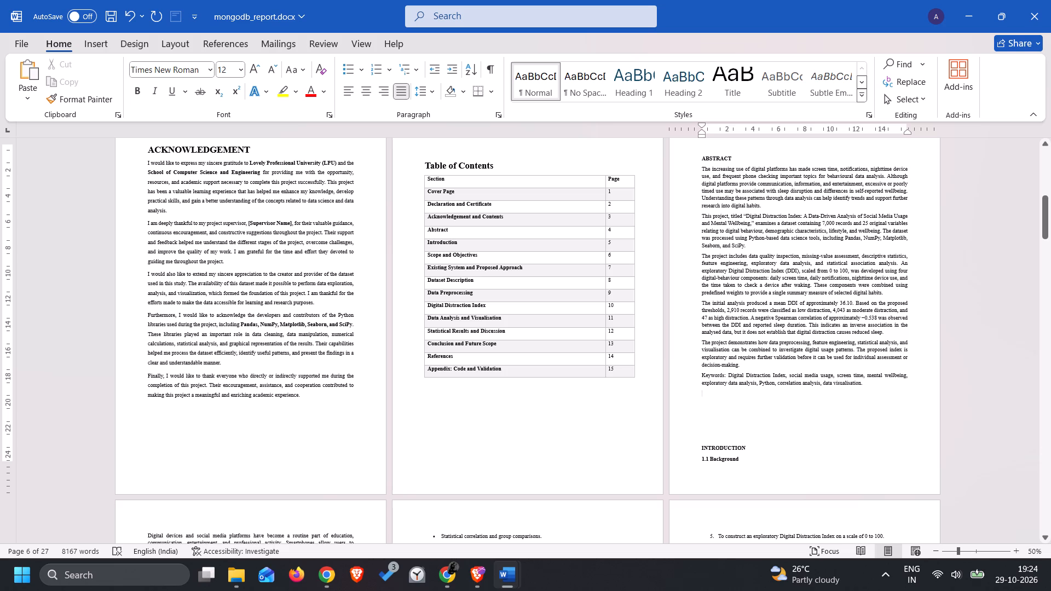
click(708, 424)
key(Return)
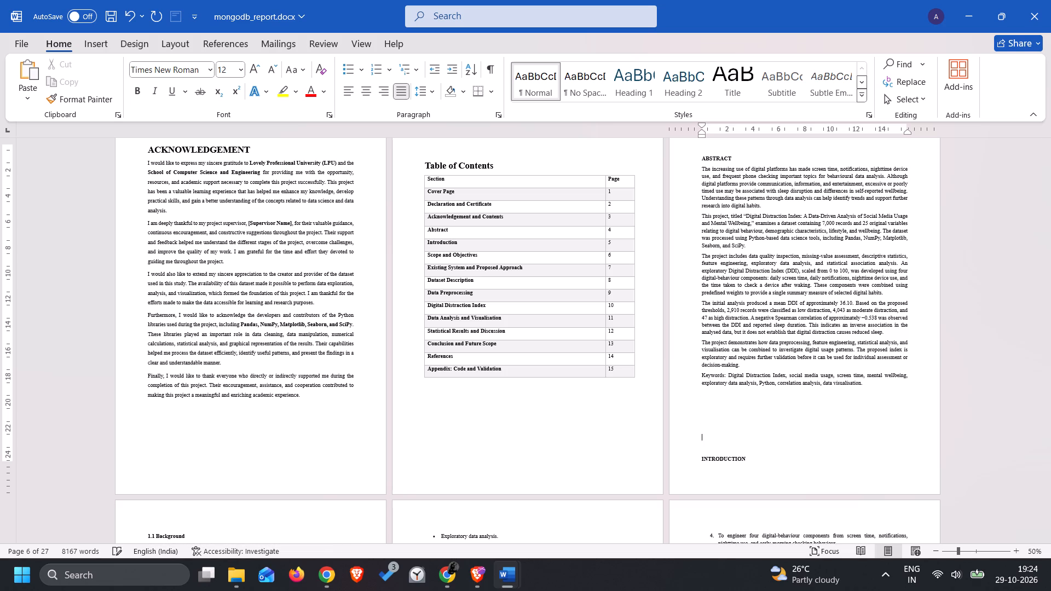
key(Return)
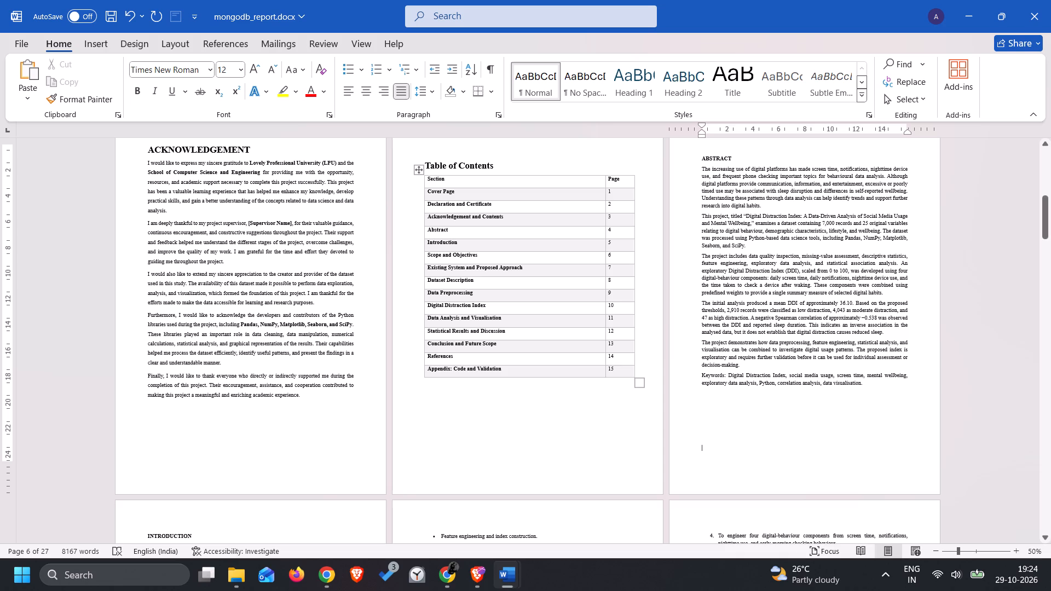
Enlarge the ABSTRACT heading to 20 pt to match the Table of Contents heading.
click(480, 164)
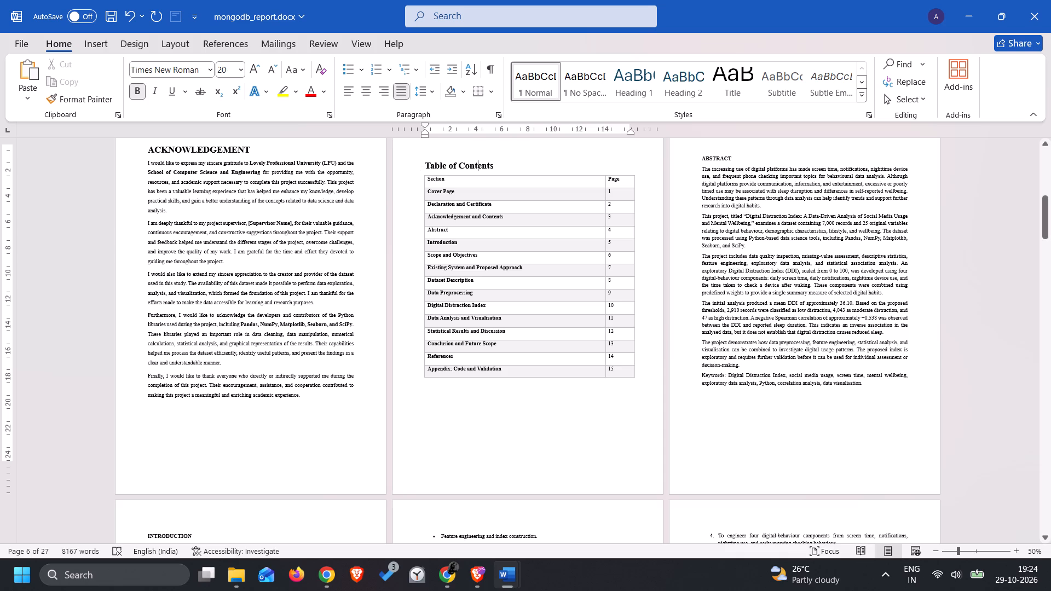
click(726, 158)
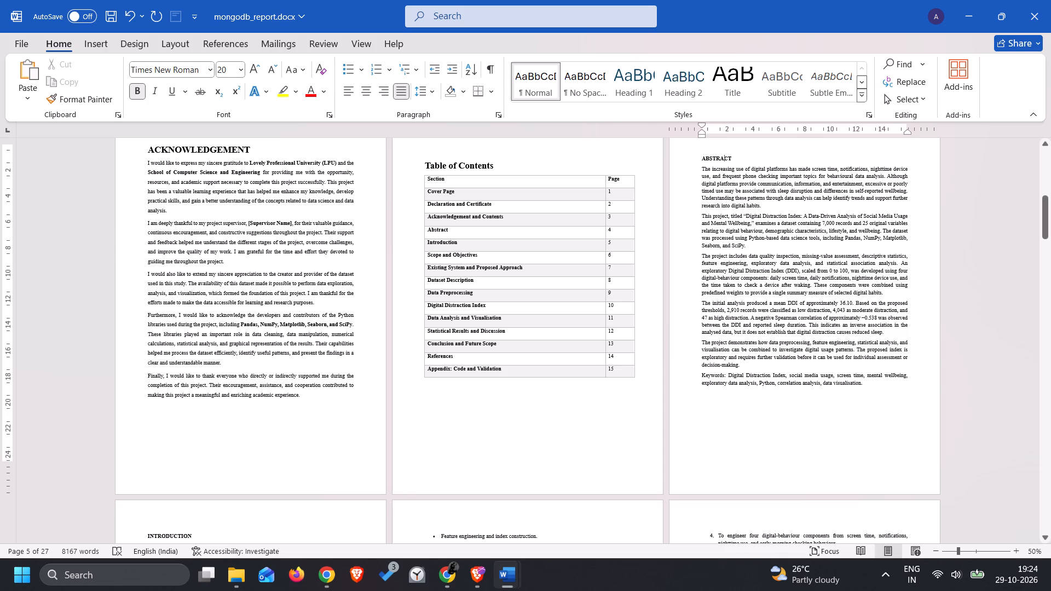
double_click(726, 158)
click(767, 119)
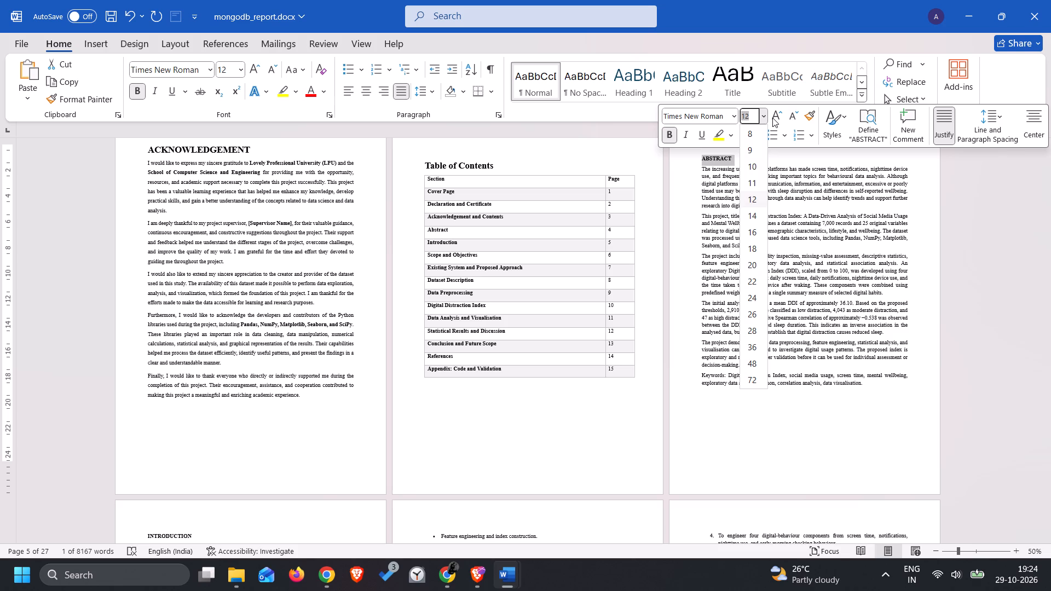
triple_click(775, 117)
click(775, 117)
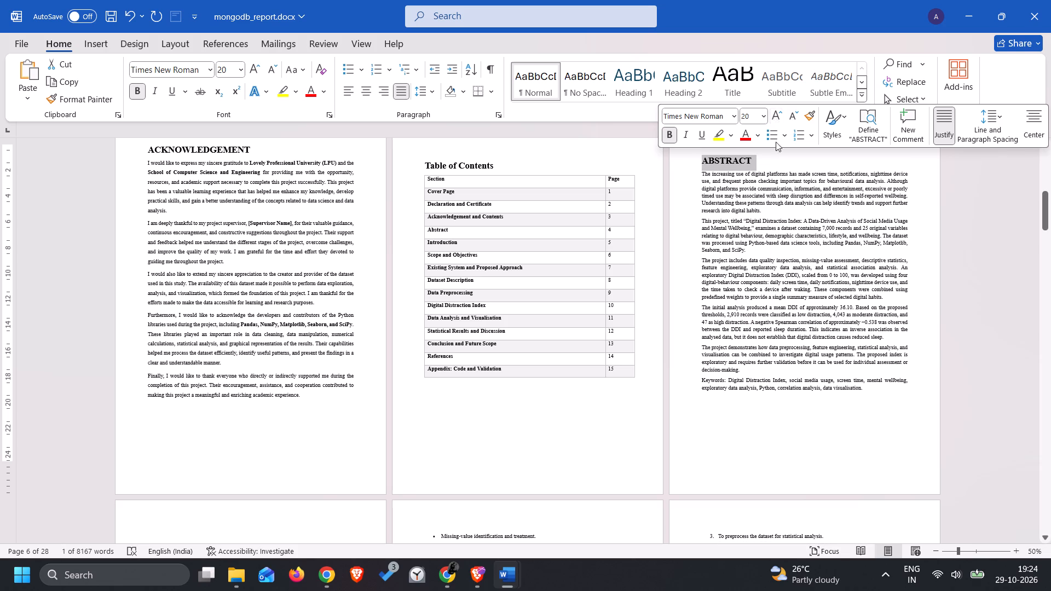
click(773, 161)
Enlarge the INTRODUCTION heading to 20 pt.
scroll(691, 194, down, 6)
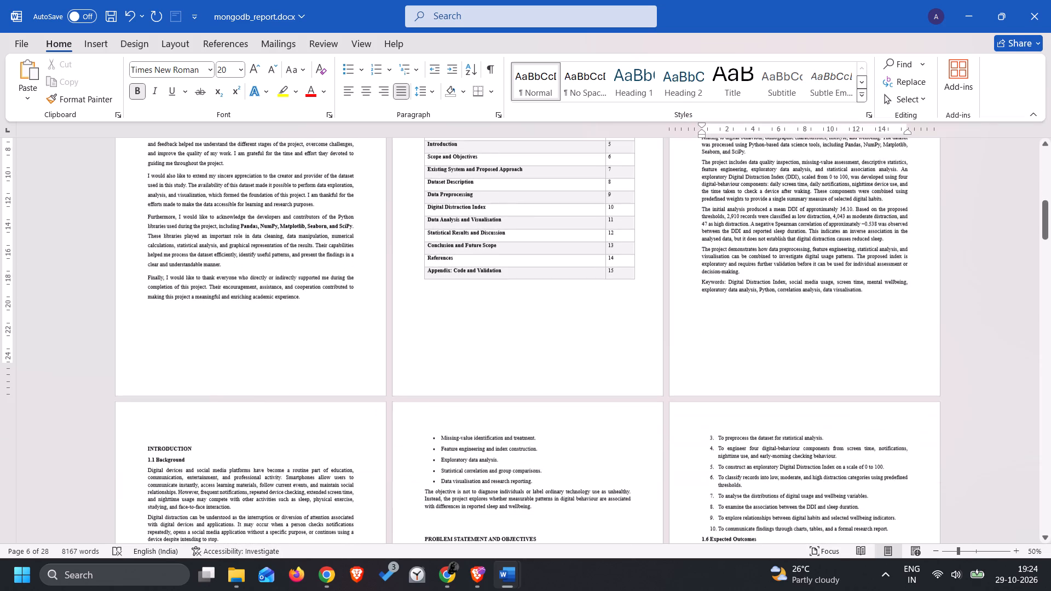
scroll(681, 218, down, 4)
double_click(175, 378)
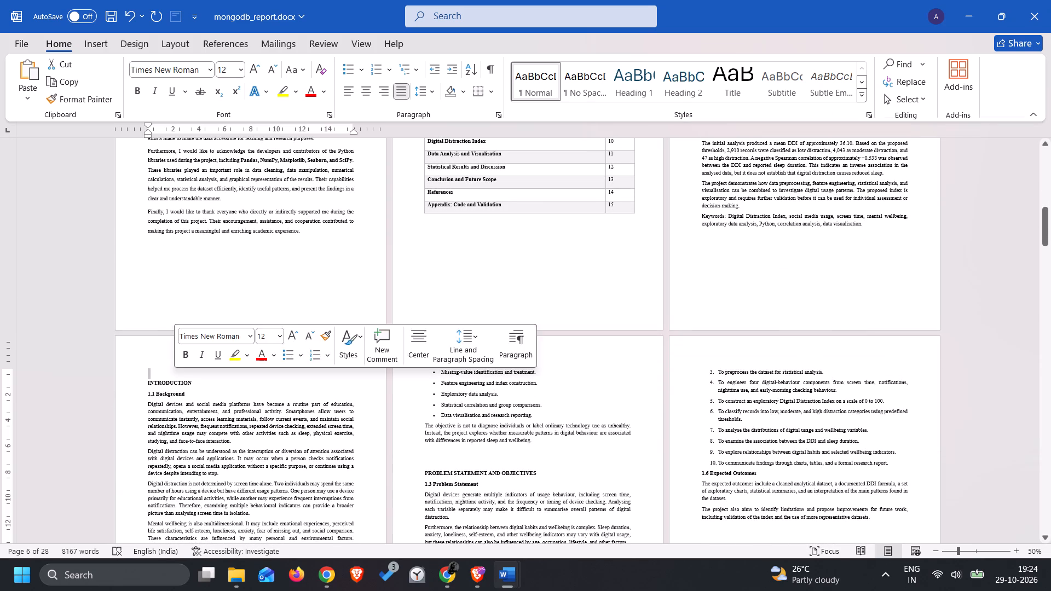
click(172, 389)
double_click(172, 380)
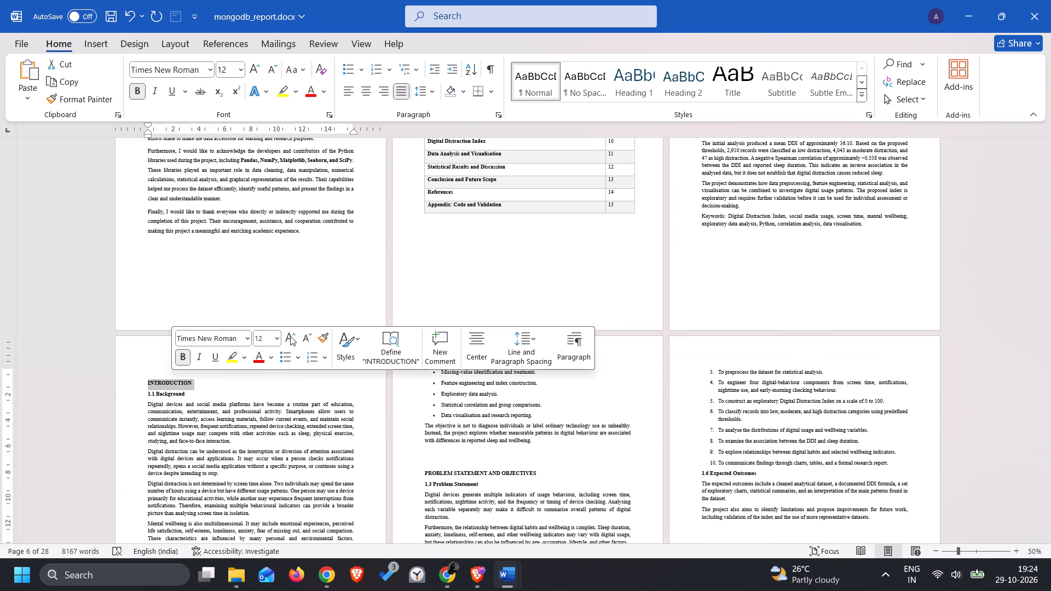
triple_click(290, 336)
click(290, 336)
Delete the 1.1 Background subheading and its line below the INTRODUCTION heading.
click(278, 395)
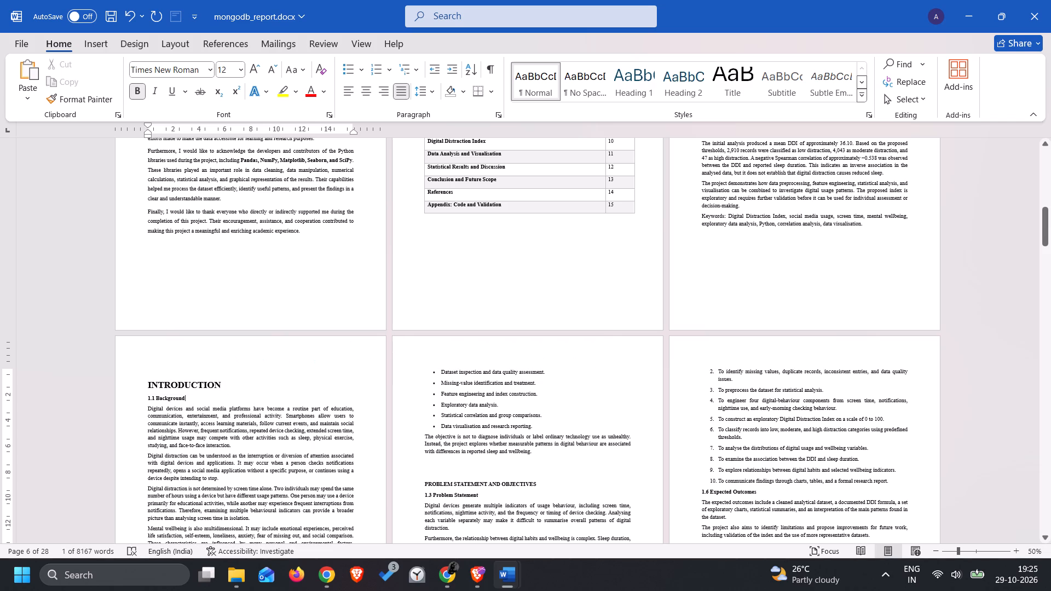
key(BackSpace)
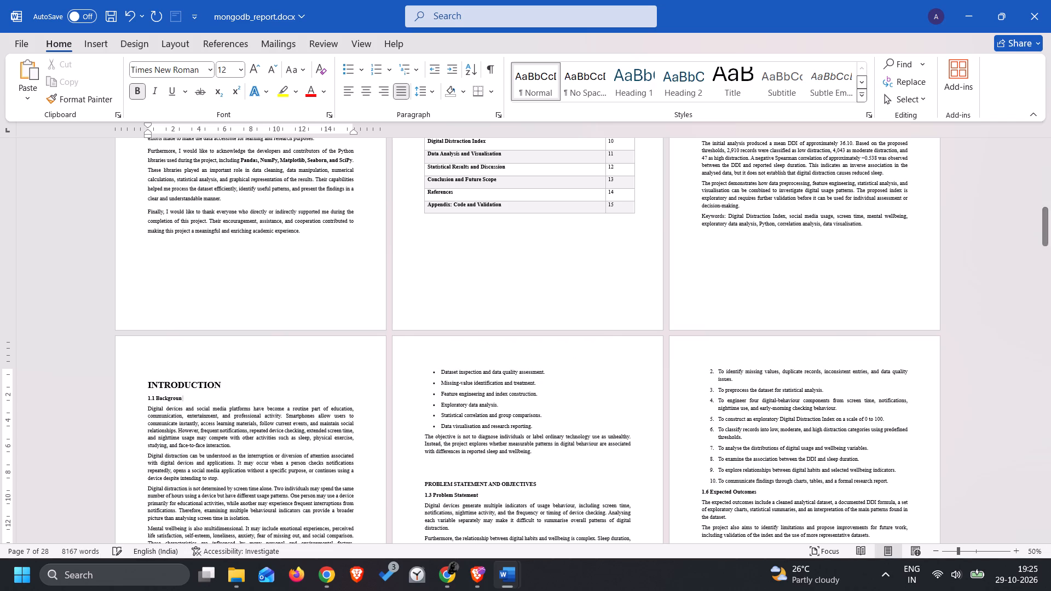
key(BackSpace)
key(BackSpace)
key(BackSpace)
key(BackSpace)
key(BackSpace)
key(BackSpace)
key(BackSpace)
key(BackSpace)
key(BackSpace)
key(BackSpace)
key(BackSpace)
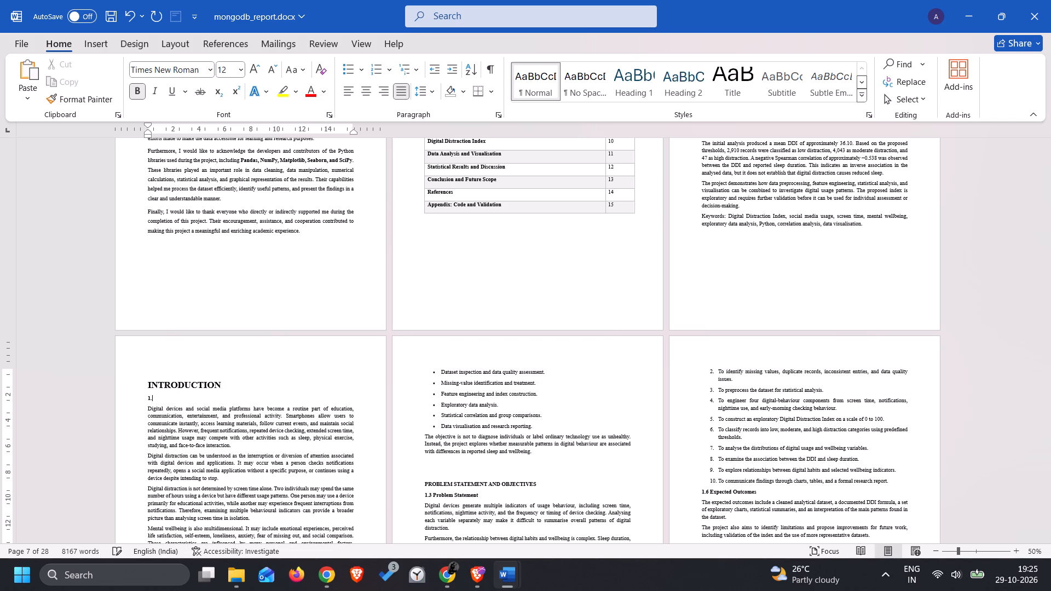
key(BackSpace)
key(BackSpace)
key(BackSpace)
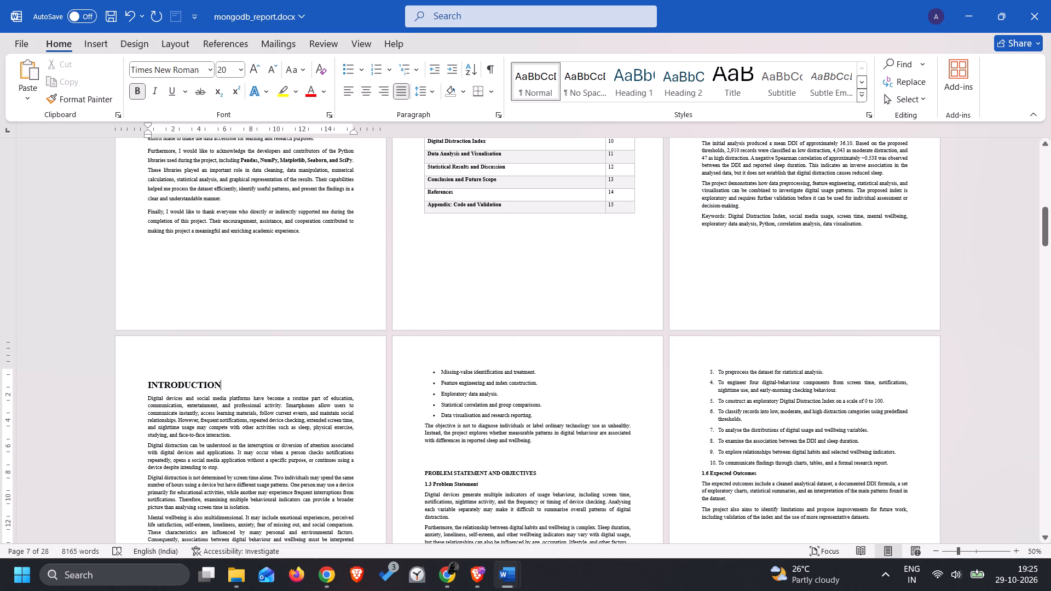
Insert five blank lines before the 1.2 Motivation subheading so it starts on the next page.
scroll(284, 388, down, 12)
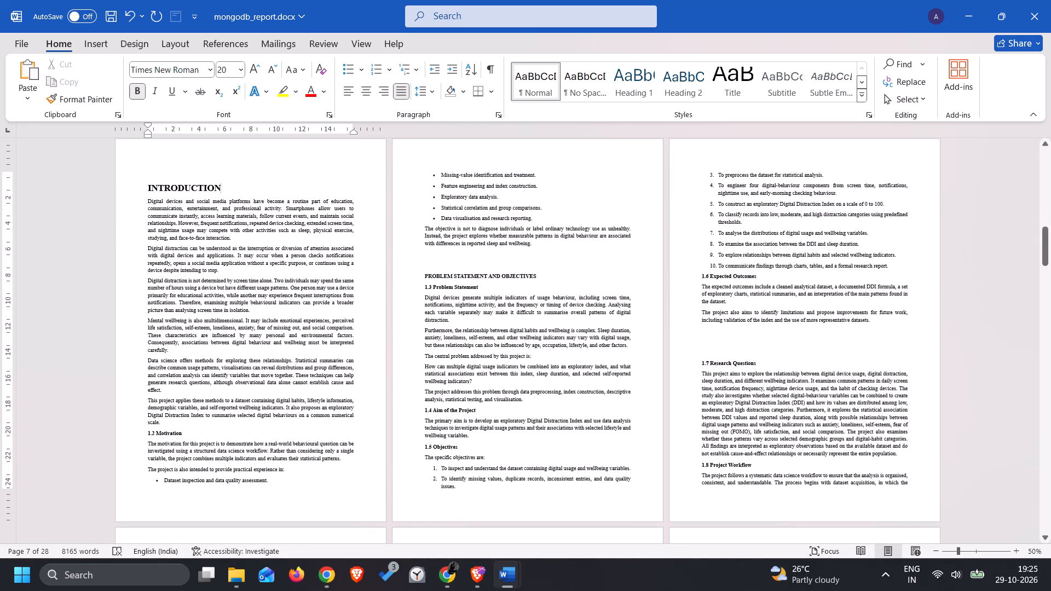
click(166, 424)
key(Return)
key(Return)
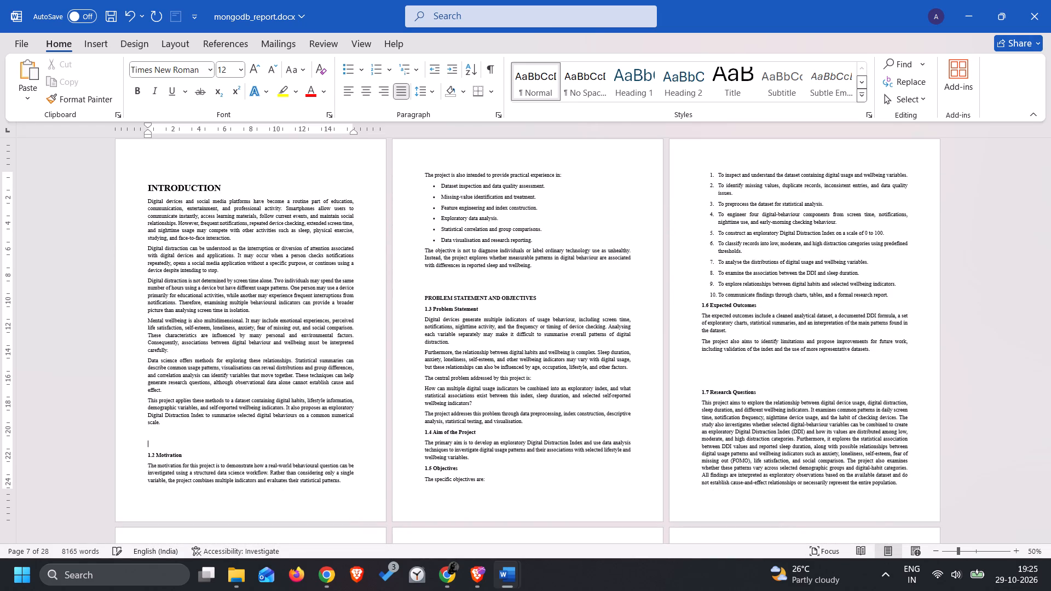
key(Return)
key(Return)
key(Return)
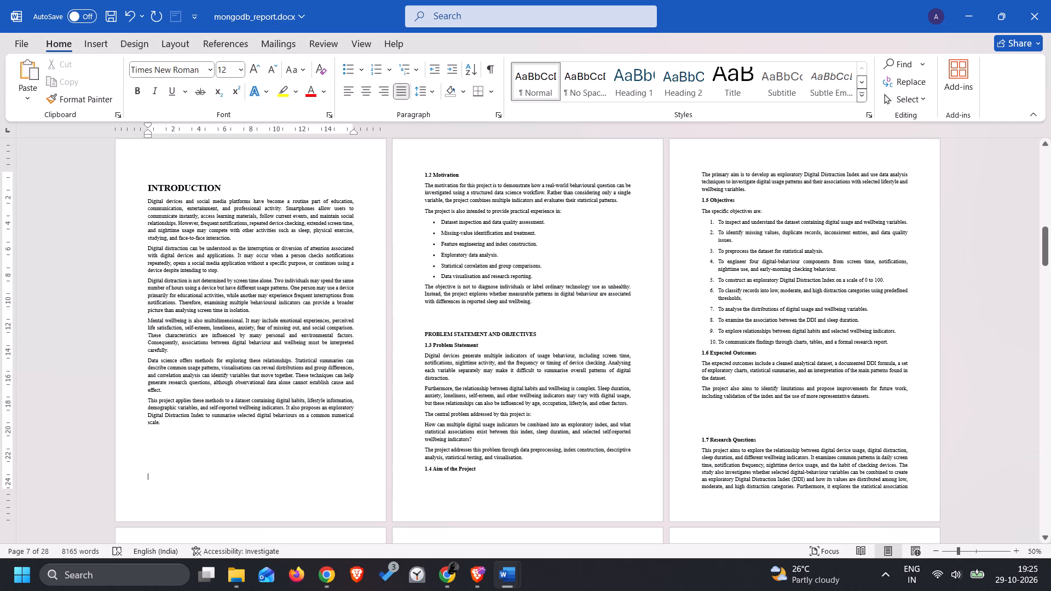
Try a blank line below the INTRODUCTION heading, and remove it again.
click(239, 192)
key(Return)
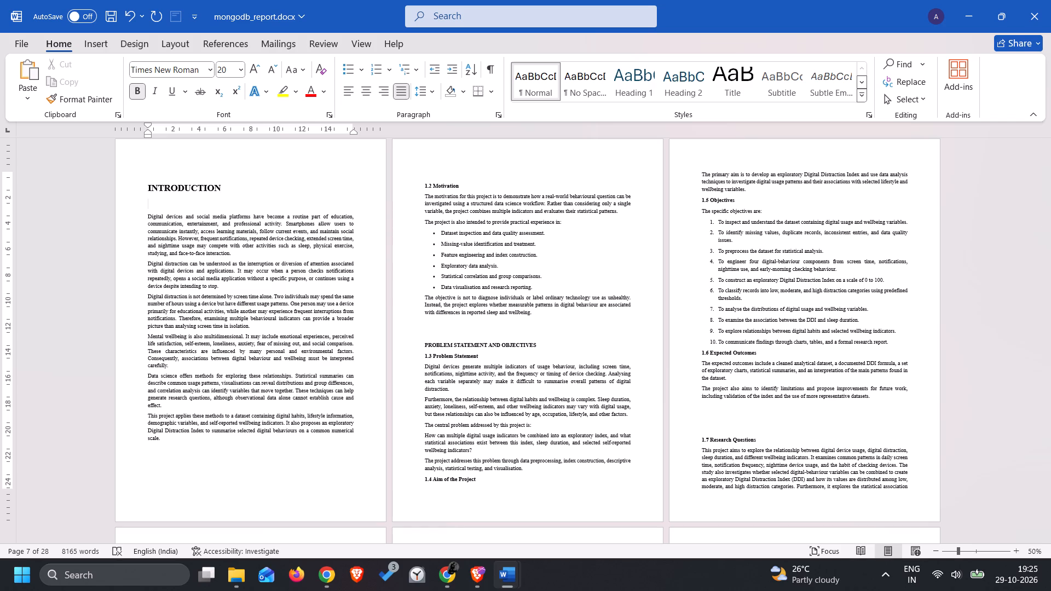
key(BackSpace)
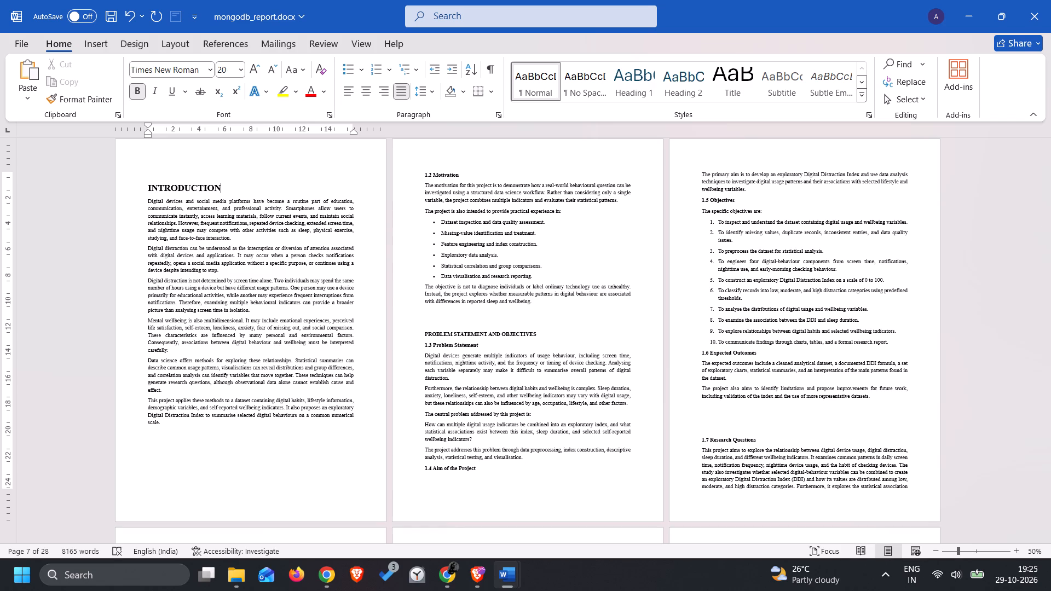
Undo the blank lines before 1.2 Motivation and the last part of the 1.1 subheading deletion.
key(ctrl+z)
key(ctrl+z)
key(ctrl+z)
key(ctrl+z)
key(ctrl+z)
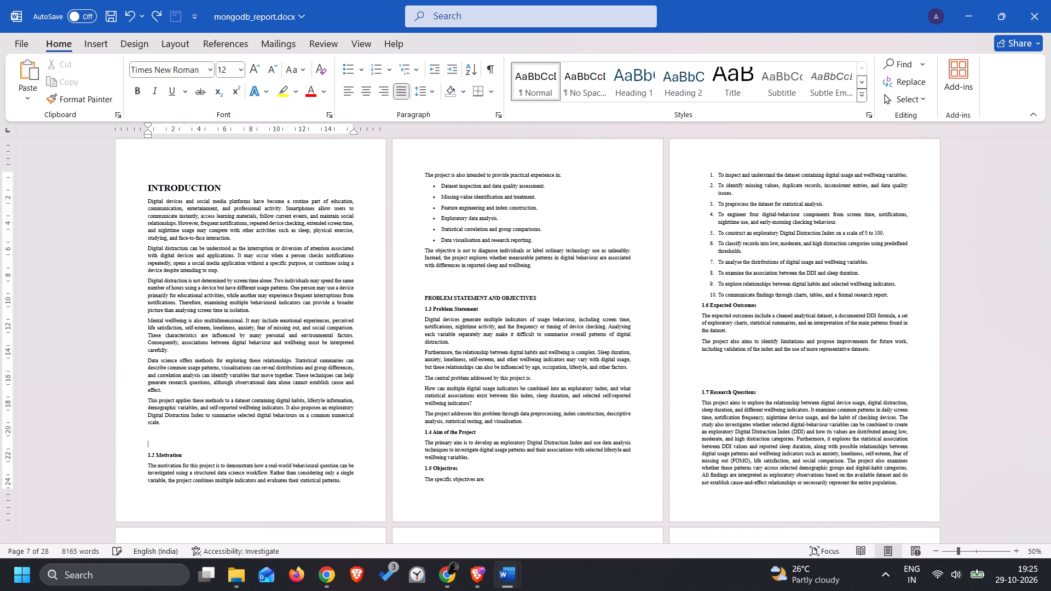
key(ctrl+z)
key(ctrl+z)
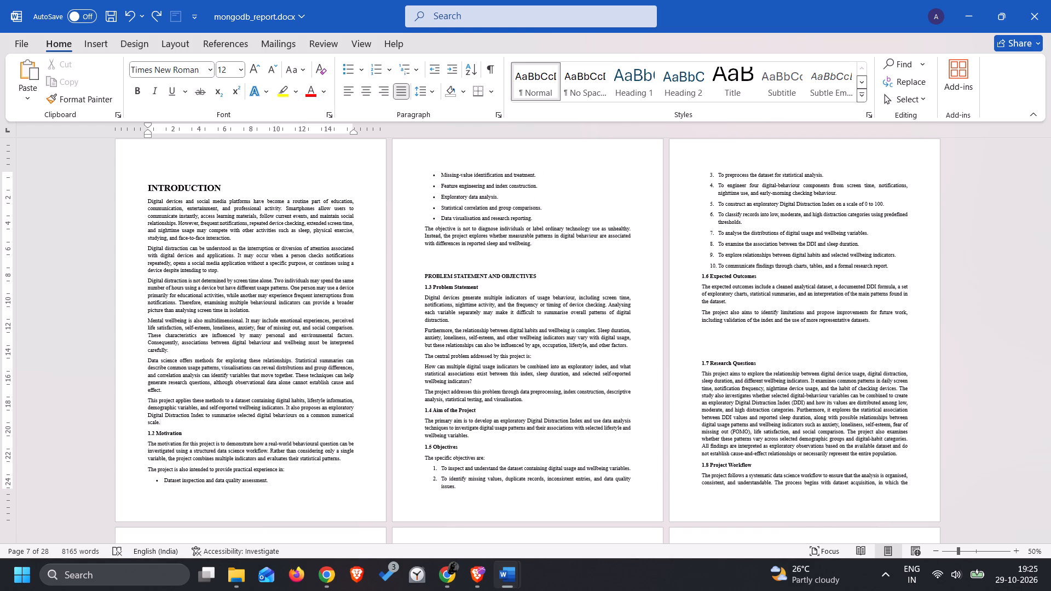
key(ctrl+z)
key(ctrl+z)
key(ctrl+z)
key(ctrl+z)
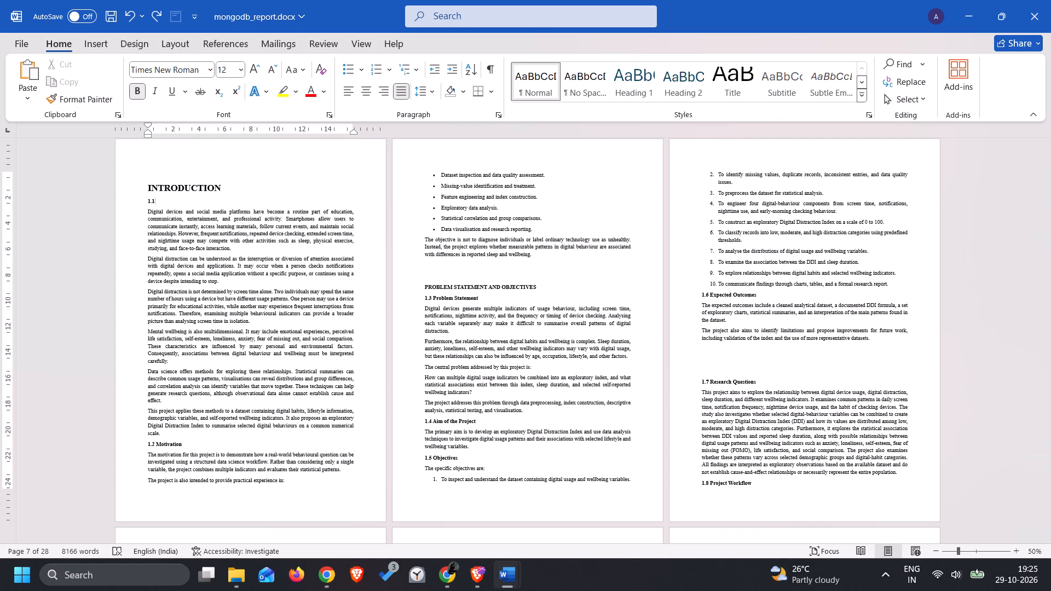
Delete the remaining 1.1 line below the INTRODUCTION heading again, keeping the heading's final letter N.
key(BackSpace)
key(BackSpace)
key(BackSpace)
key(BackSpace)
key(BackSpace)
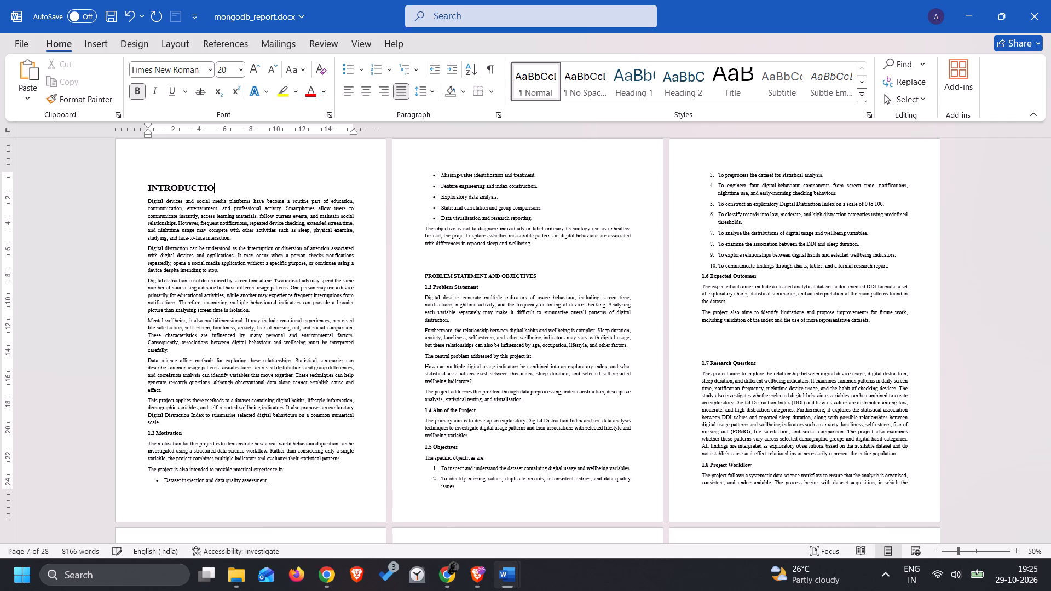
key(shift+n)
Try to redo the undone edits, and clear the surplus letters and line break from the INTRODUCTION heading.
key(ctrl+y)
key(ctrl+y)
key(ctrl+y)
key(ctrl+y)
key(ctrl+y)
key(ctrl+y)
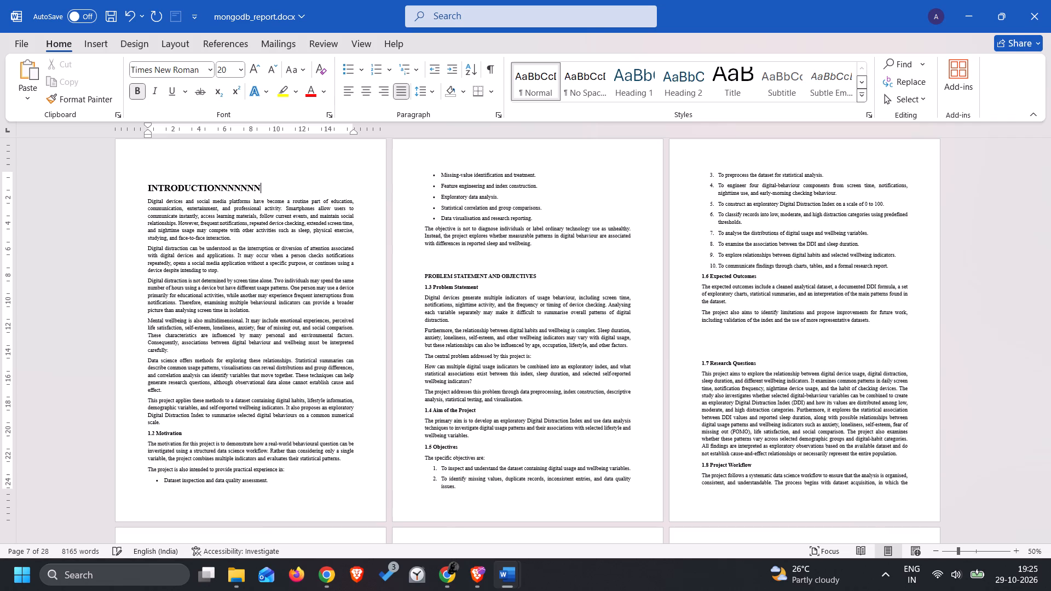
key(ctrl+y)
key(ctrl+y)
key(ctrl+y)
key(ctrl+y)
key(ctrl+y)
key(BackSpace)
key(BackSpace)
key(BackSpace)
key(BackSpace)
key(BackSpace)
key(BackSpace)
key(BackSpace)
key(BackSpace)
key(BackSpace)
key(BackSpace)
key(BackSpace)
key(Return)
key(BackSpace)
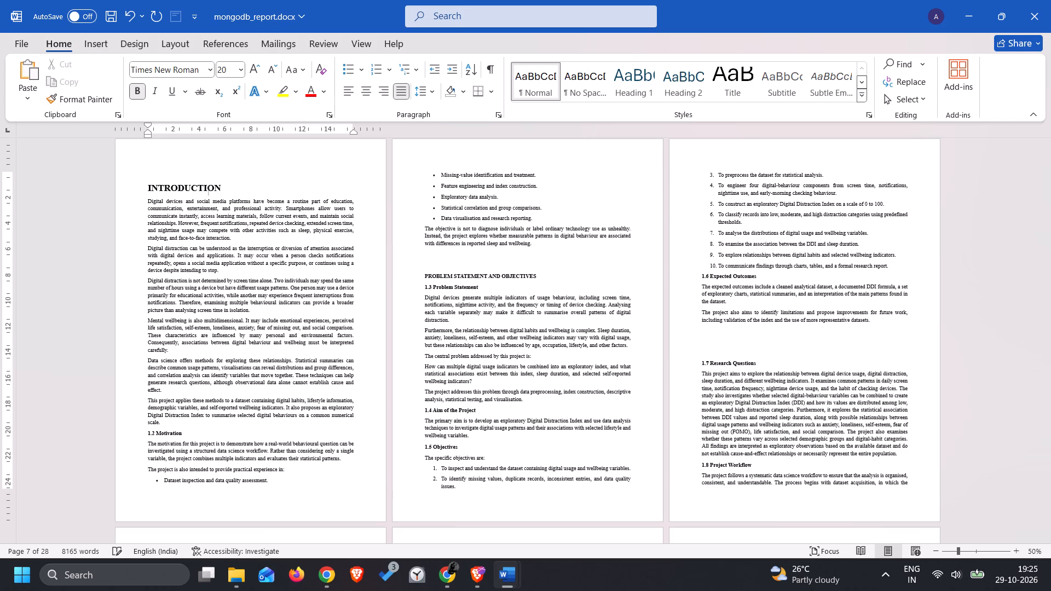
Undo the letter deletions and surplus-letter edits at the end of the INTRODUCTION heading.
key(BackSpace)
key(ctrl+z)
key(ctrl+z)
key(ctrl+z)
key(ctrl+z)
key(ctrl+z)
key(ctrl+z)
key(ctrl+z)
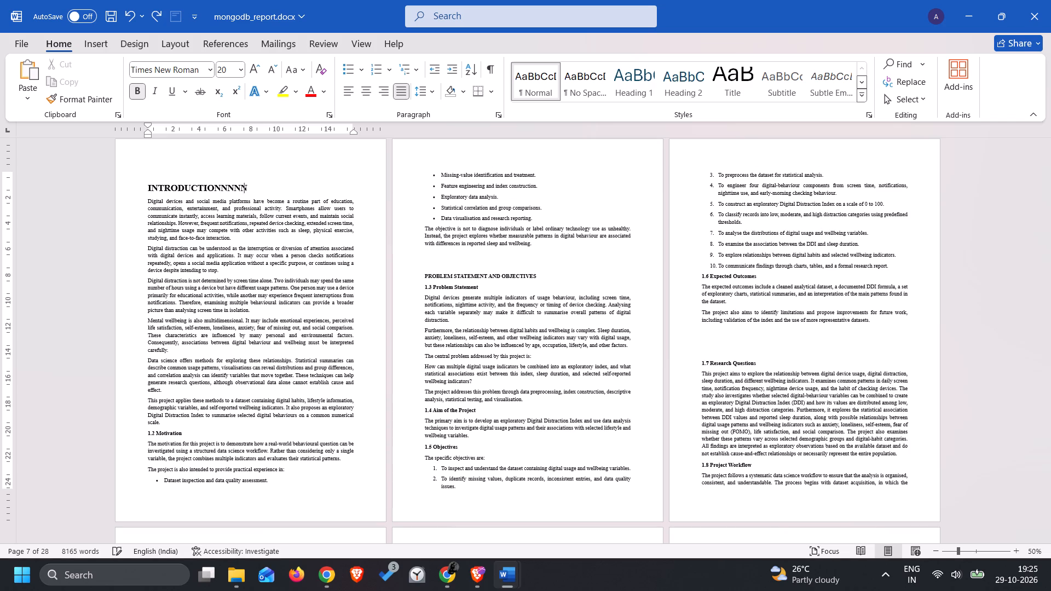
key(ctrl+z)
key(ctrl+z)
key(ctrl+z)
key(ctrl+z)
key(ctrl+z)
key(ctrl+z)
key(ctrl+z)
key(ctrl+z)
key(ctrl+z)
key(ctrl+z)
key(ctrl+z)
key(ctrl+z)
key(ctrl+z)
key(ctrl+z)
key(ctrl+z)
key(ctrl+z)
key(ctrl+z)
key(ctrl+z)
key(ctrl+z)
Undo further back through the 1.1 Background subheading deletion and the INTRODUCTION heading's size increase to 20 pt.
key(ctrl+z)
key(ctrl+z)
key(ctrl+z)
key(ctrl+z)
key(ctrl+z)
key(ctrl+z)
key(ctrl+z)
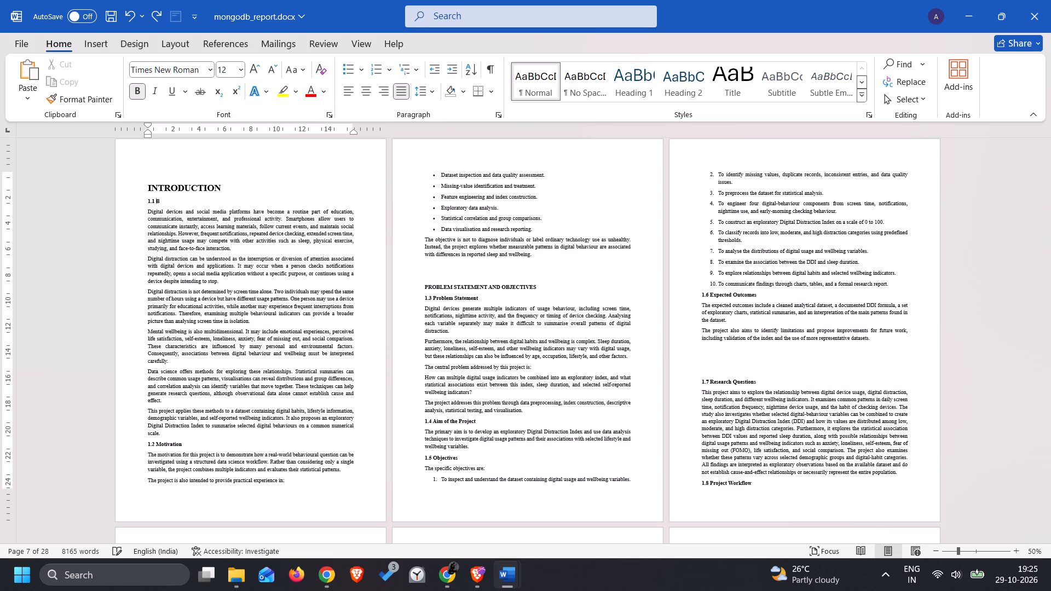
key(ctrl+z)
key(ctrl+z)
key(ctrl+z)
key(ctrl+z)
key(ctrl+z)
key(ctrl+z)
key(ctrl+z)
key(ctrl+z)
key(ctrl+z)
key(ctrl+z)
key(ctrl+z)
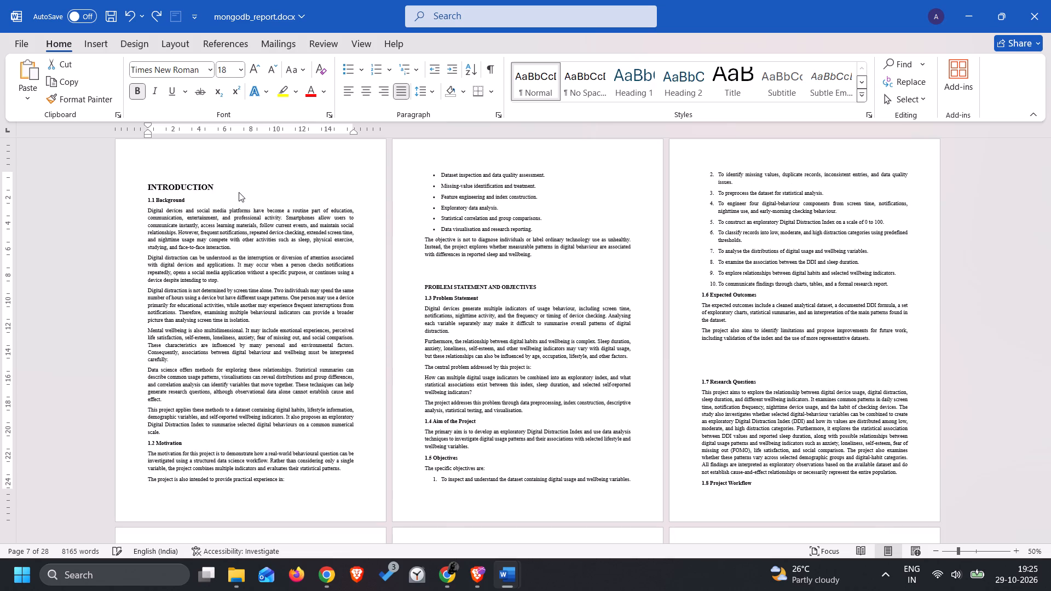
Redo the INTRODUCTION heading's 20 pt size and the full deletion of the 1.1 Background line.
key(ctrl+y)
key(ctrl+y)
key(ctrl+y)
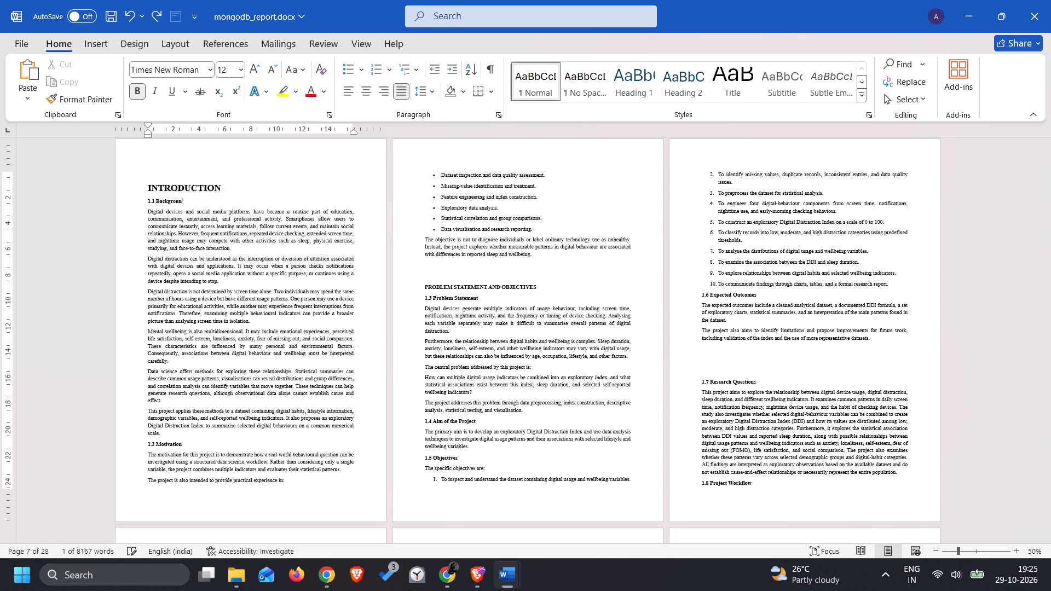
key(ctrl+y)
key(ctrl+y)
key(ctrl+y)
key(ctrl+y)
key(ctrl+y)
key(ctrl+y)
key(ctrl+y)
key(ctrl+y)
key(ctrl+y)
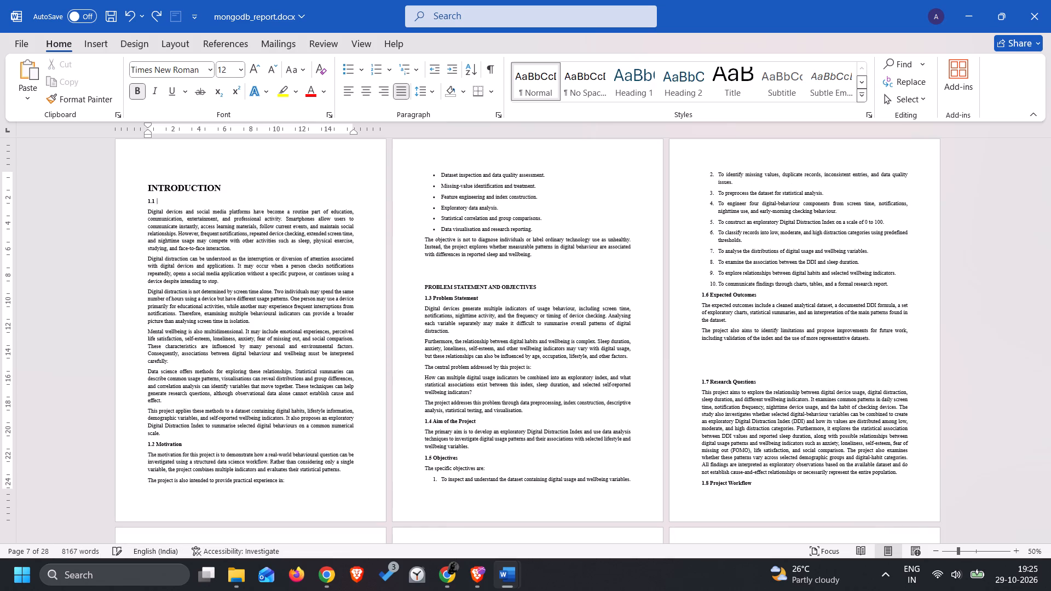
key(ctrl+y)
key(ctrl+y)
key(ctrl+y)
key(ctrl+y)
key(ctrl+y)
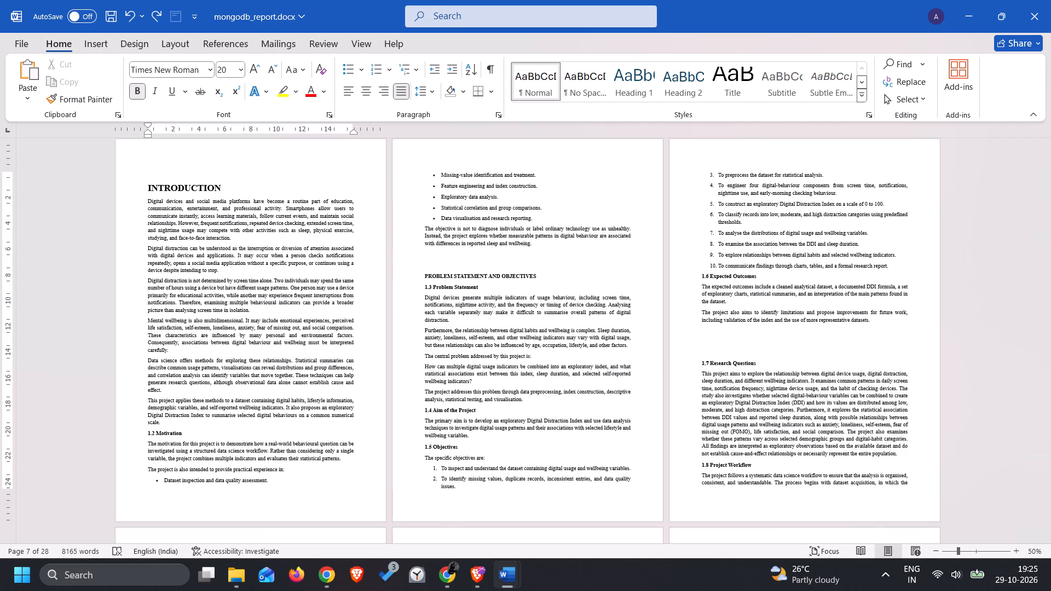
Remove the number 1.2 from the Motivation subheading, keeping the subheading on its own line.
click(194, 432)
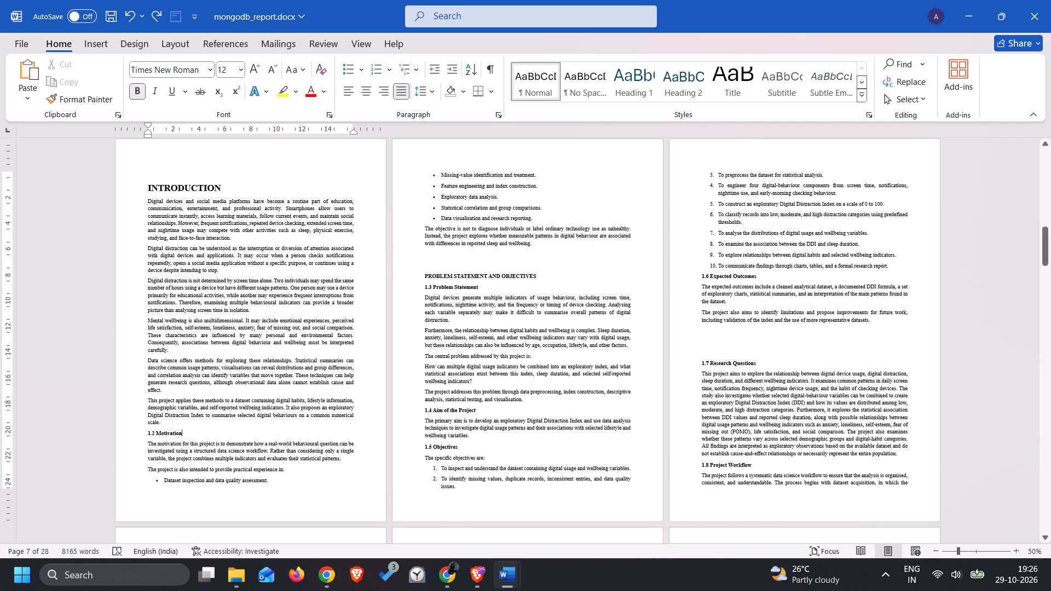
click(157, 434)
key(BackSpace)
key(BackSpace)
key(BackSpace)
key(BackSpace)
key(BackSpace)
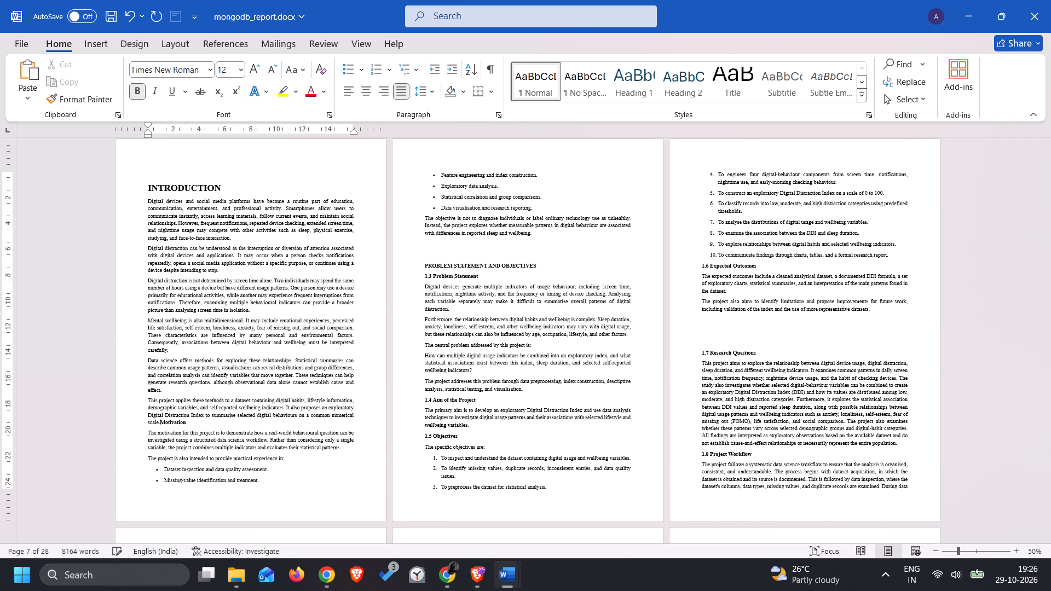
key(Return)
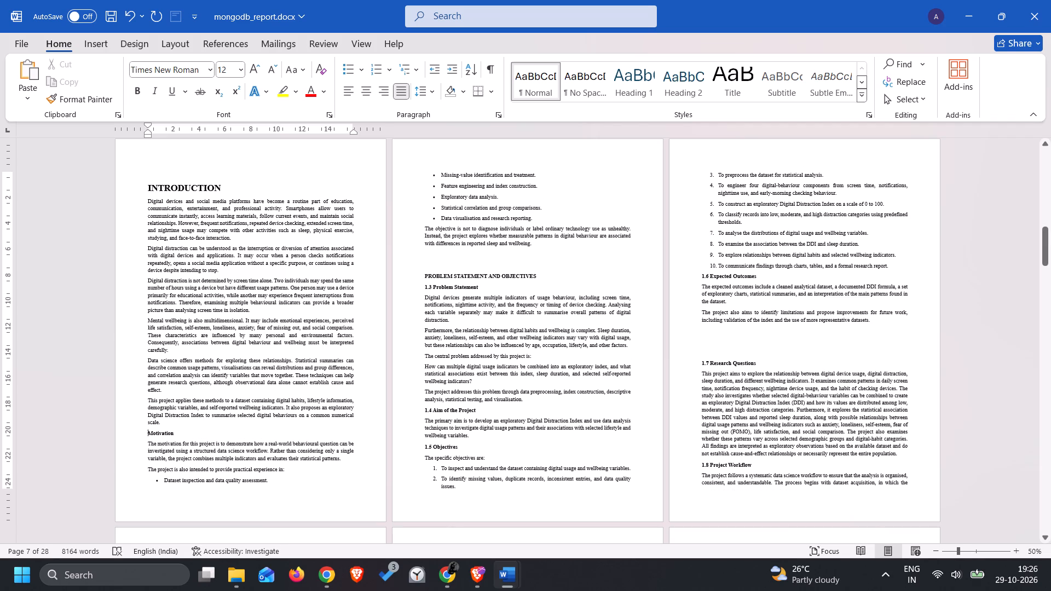
Reduce the gap above the PROBLEM STATEMENT AND OBJECTIVES heading to a single blank line.
click(512, 268)
key(BackSpace)
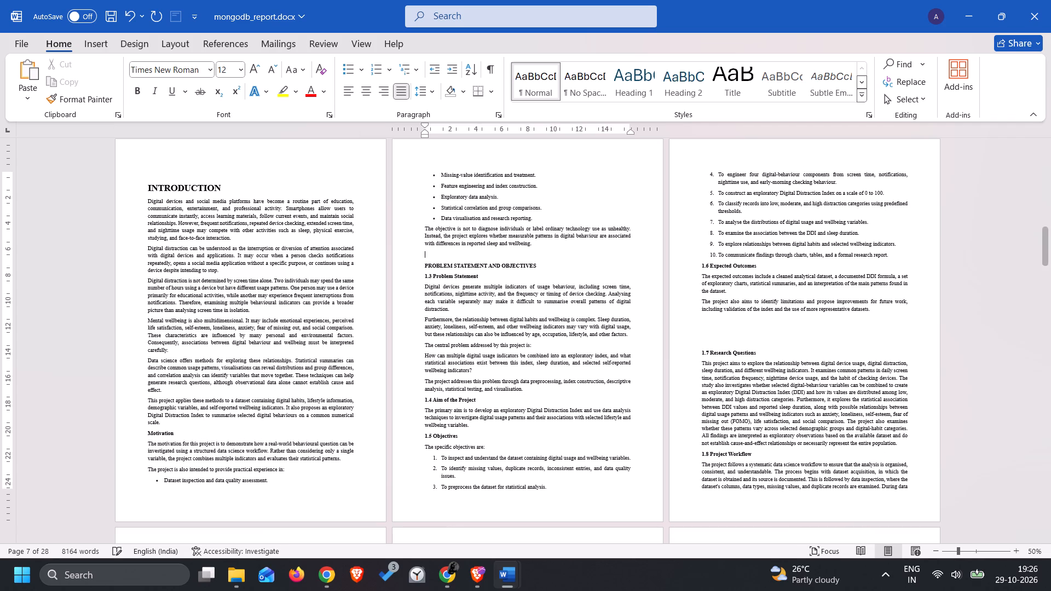
key(BackSpace)
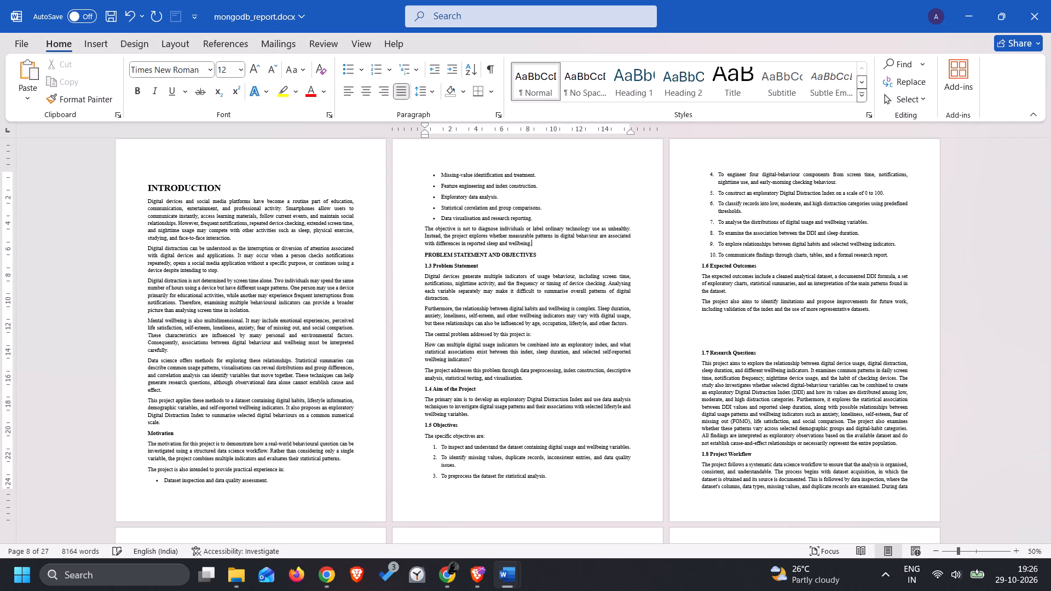
key(Return)
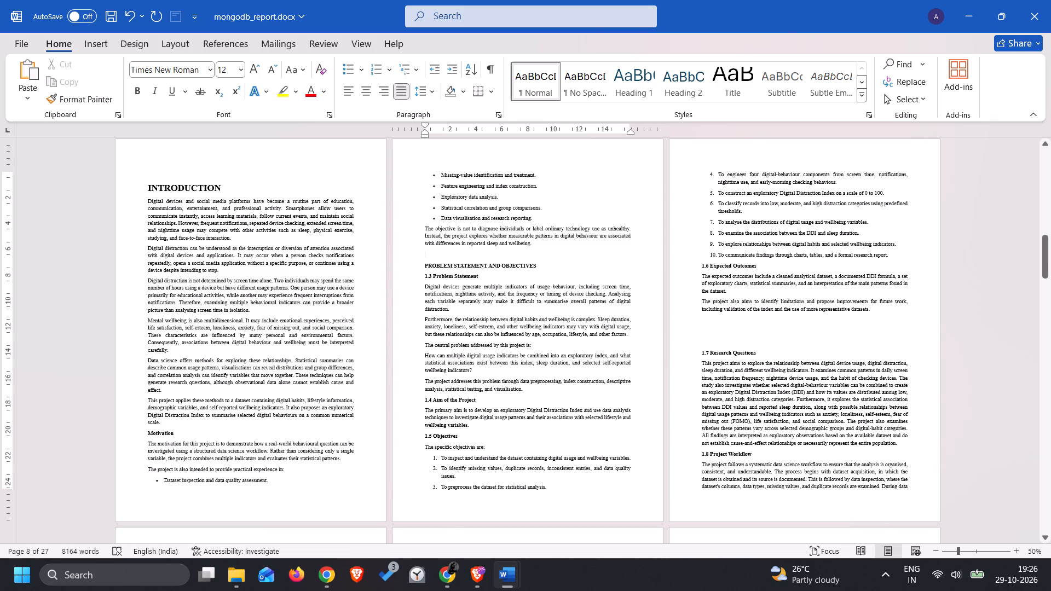
Remove the number 1.3 from the Problem Statement subheading.
click(436, 277)
key(Left)
key(BackSpace)
key(BackSpace)
key(BackSpace)
key(BackSpace)
Remove the number 1.6 from the Expected Outcomes subheading.
click(711, 266)
key(BackSpace)
key(BackSpace)
key(BackSpace)
key(BackSpace)
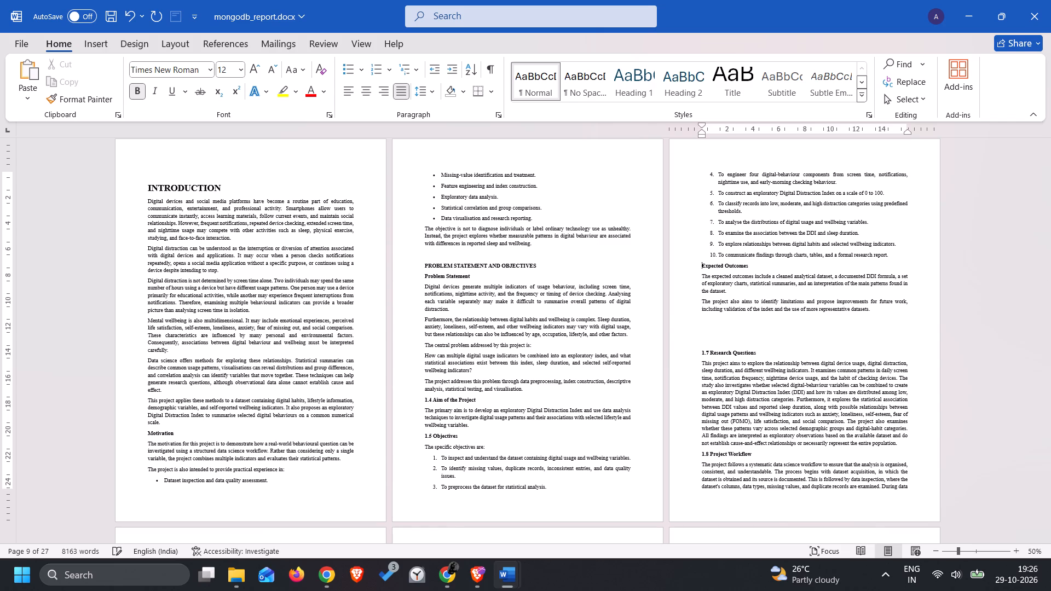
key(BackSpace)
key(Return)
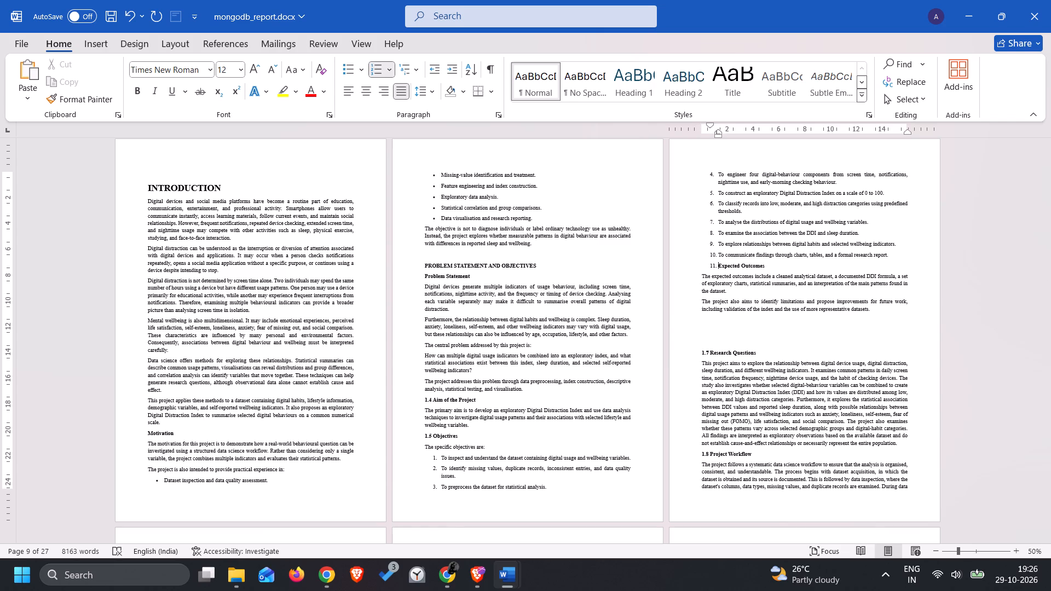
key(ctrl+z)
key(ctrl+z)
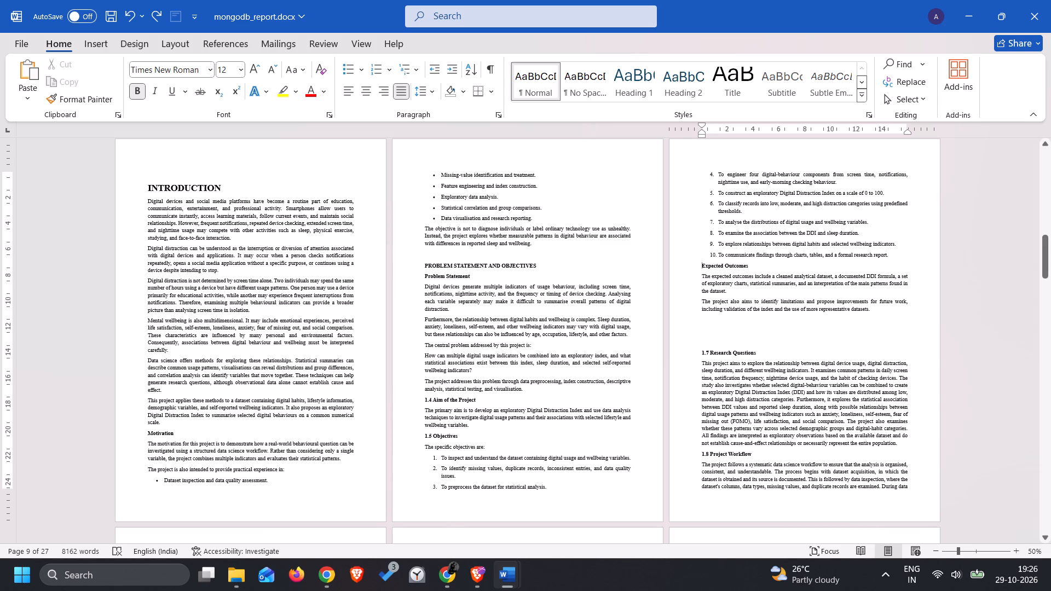
Increase the PROBLEM STATEMENT AND OBJECTIVES heading's font size to 14 pt.
click(430, 264)
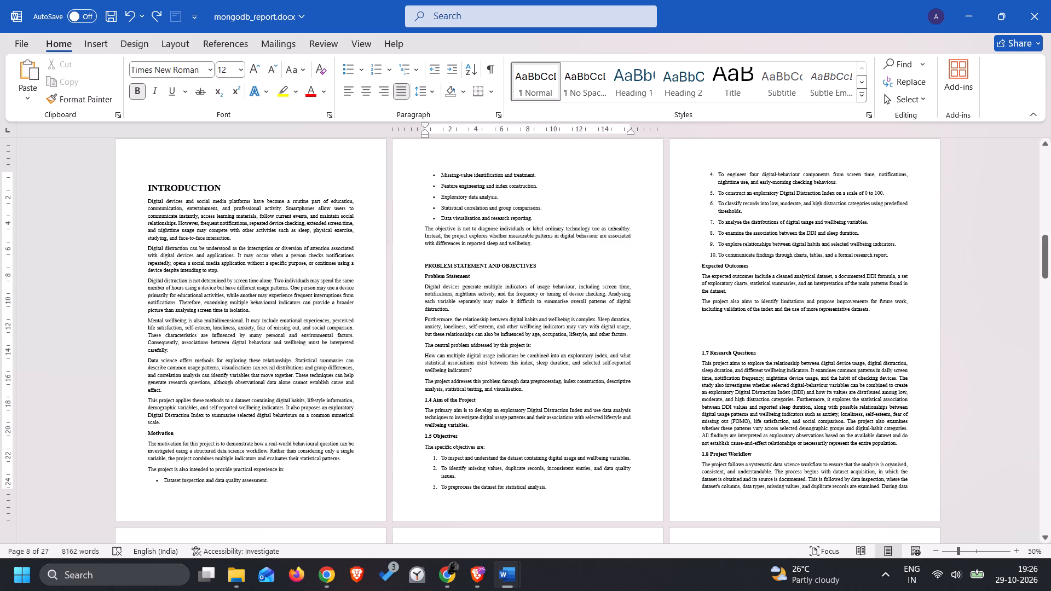
drag(540, 263, 419, 268)
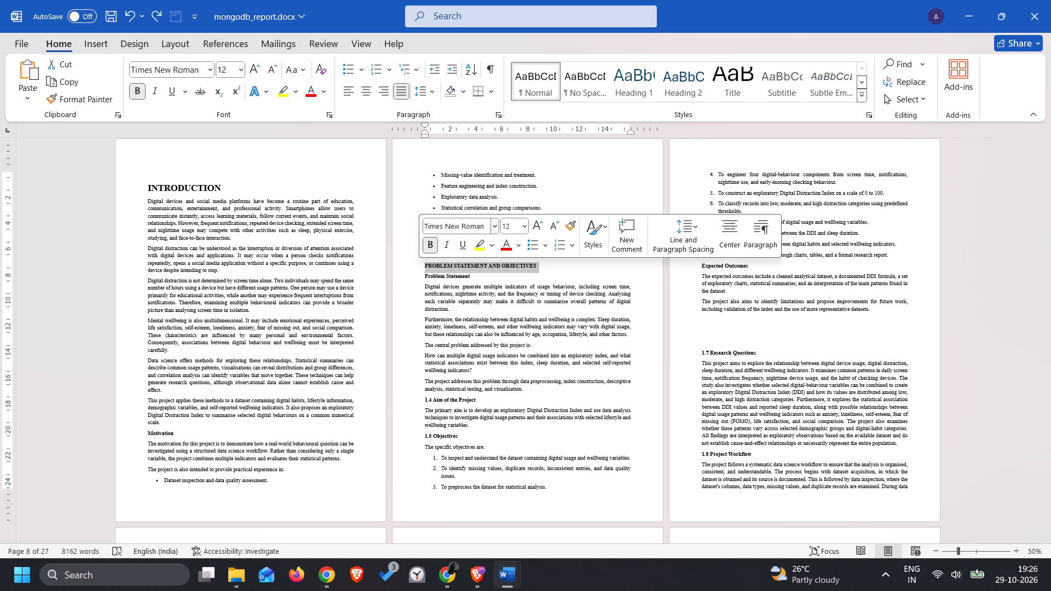
click(536, 223)
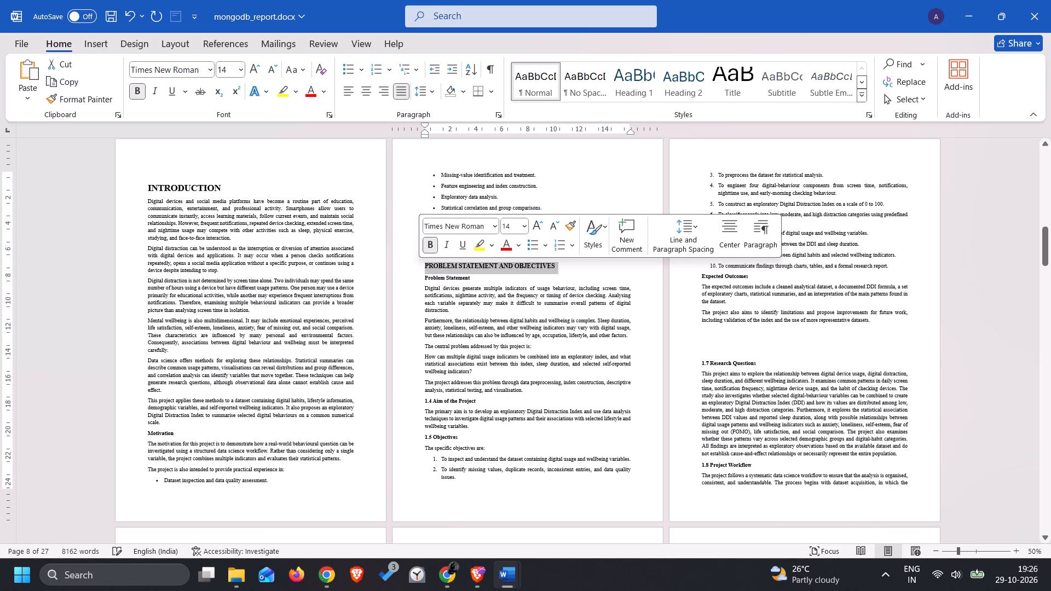
click(585, 276)
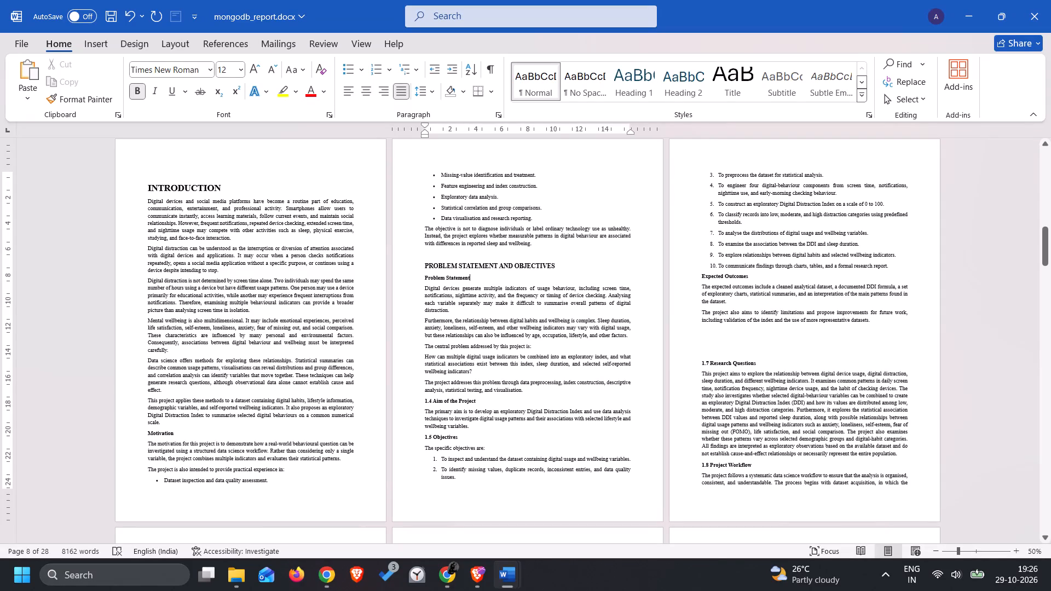
Reduce the gap above the 1.7 Research Questions subheading to a single blank line.
click(729, 349)
key(BackSpace)
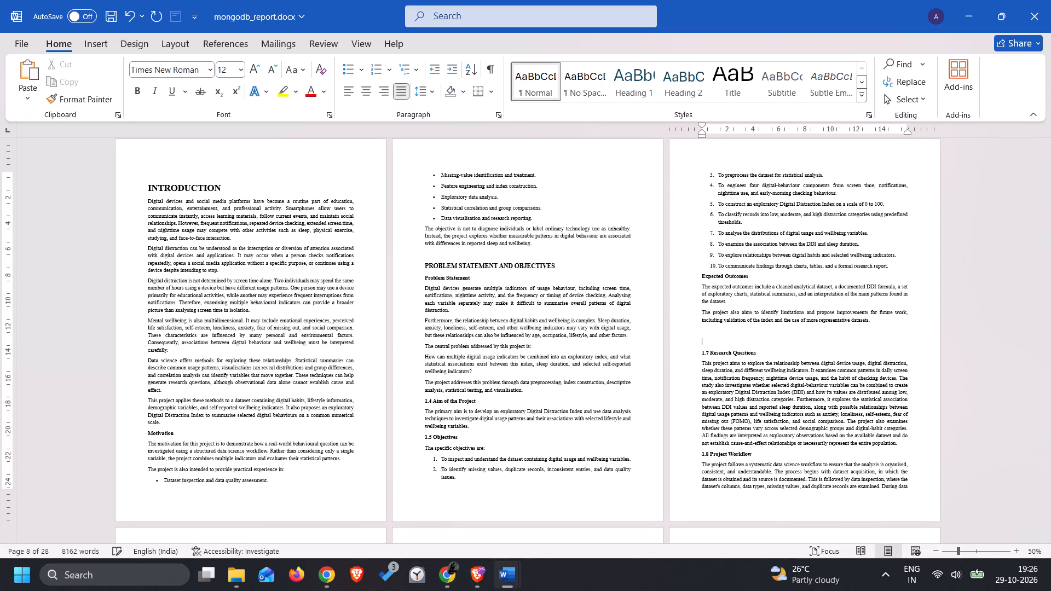
key(BackSpace)
key(BackSpace)
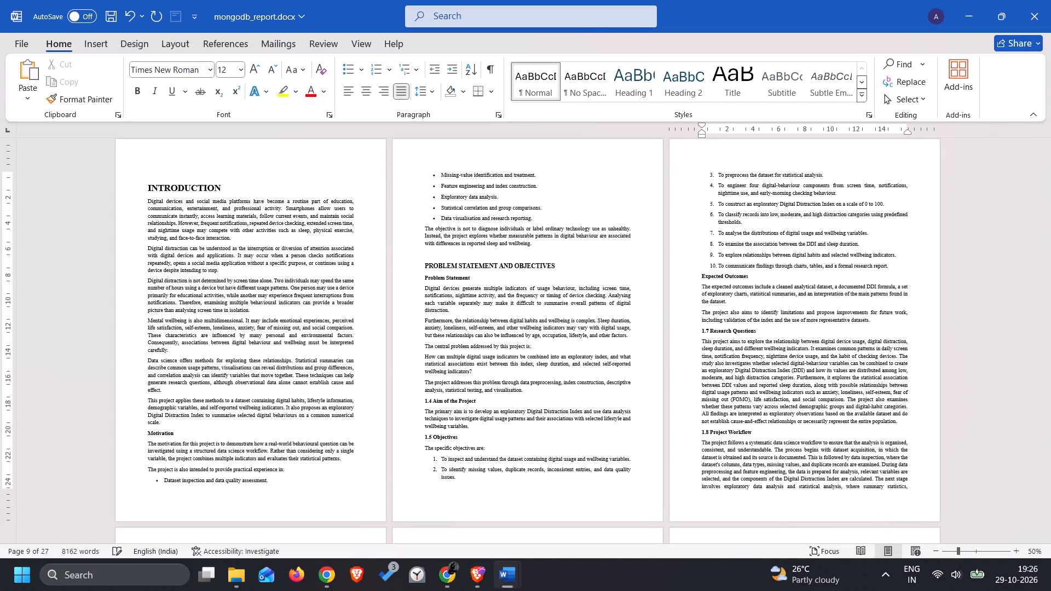
key(Return)
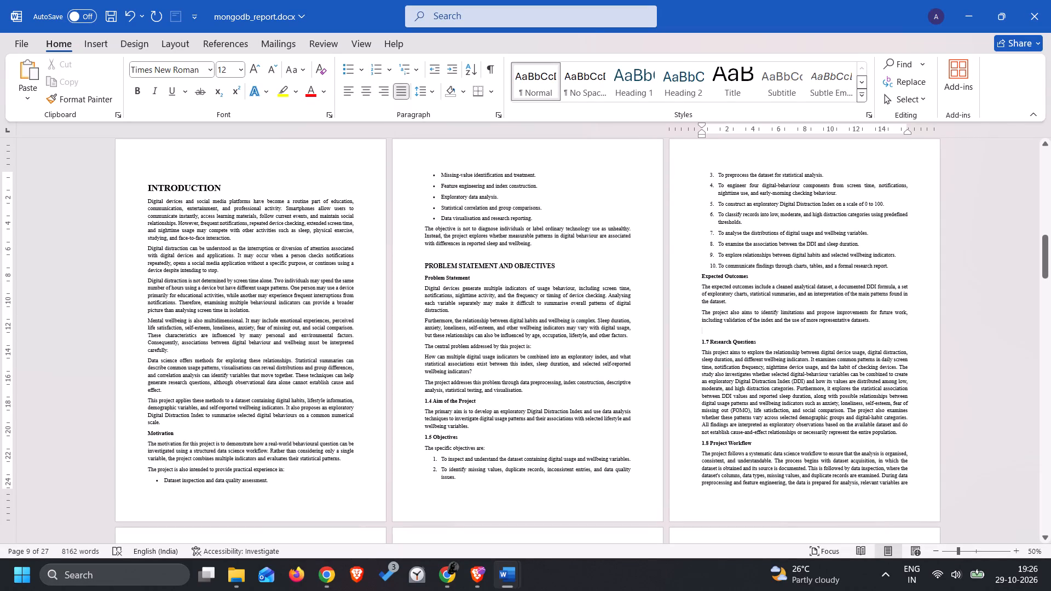
Remove all the blank lines between the Tools and Technologies paragraph and the Scope of the Project subheading.
scroll(554, 331, down, 14)
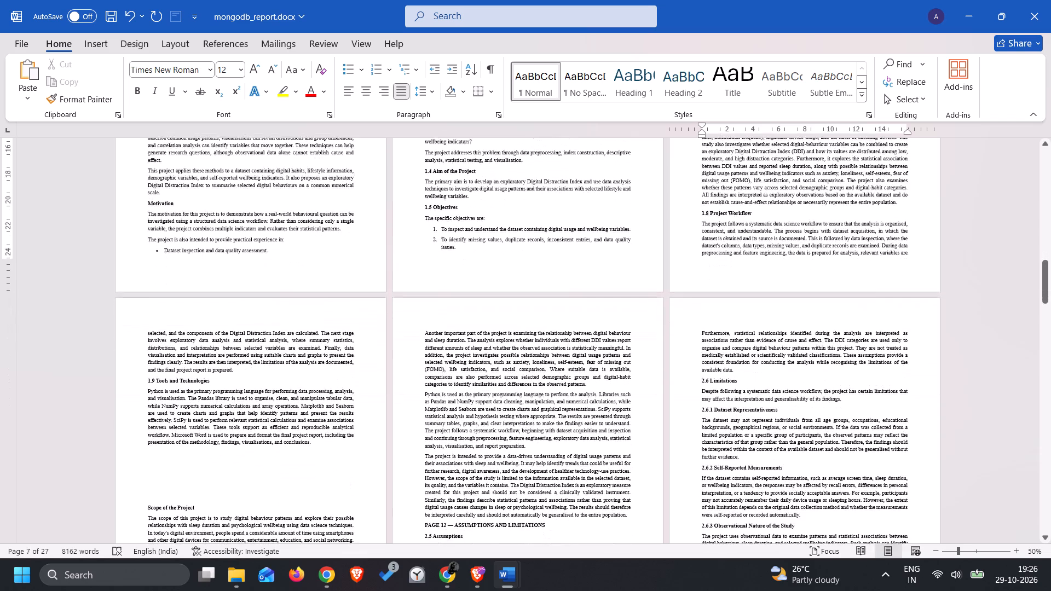
scroll(536, 306, up, 3)
click(908, 302)
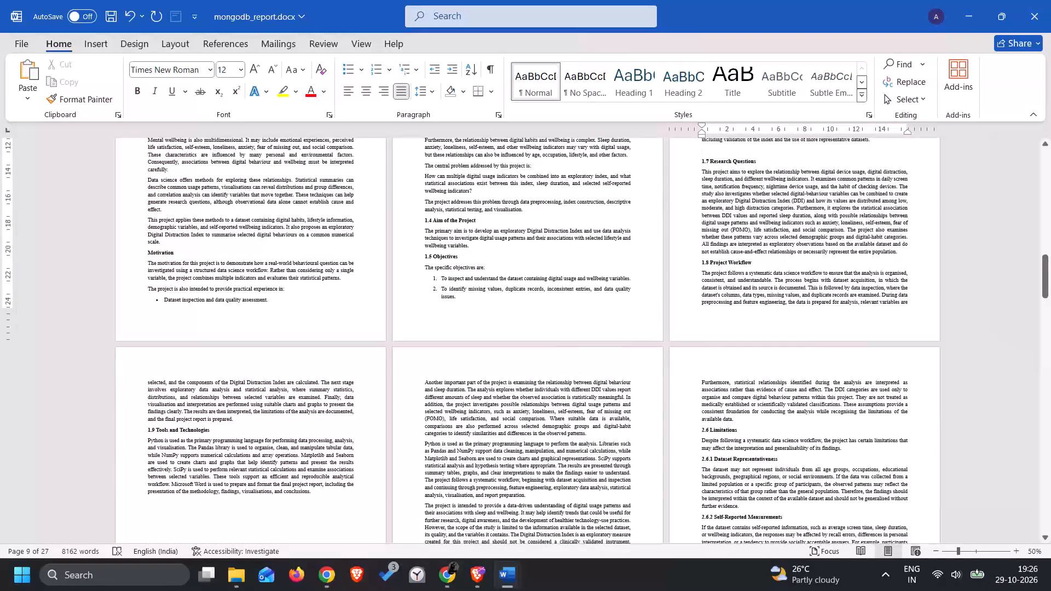
key(Down)
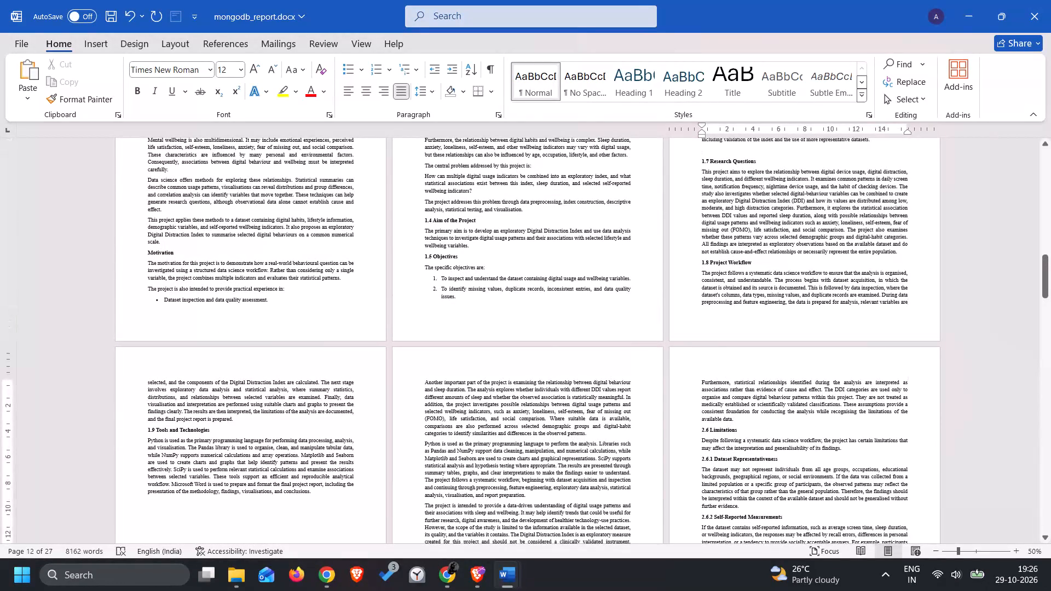
key(Down)
key(Down)
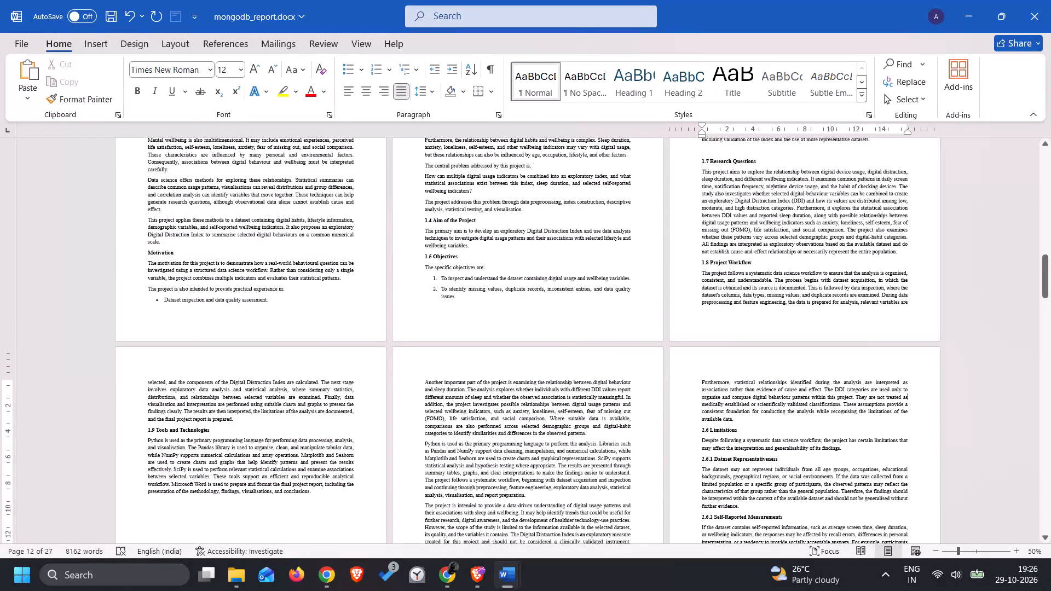
click(908, 302)
key(Right)
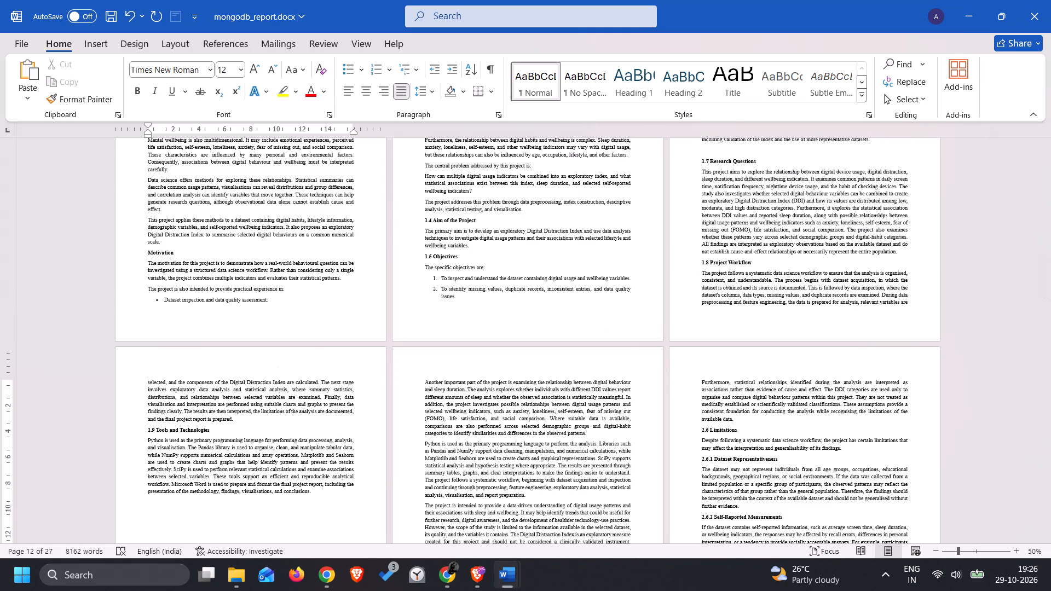
key(Down)
key(Down)
key(Down)
key(Down)
key(Down)
key(Down)
key(Down)
key(Down)
key(Down)
key(Down)
key(Down)
key(Down)
key(Down)
key(Down)
key(Down)
key(Down)
key(Down)
key(Down)
key(Down)
scroll(835, 277, down, 3)
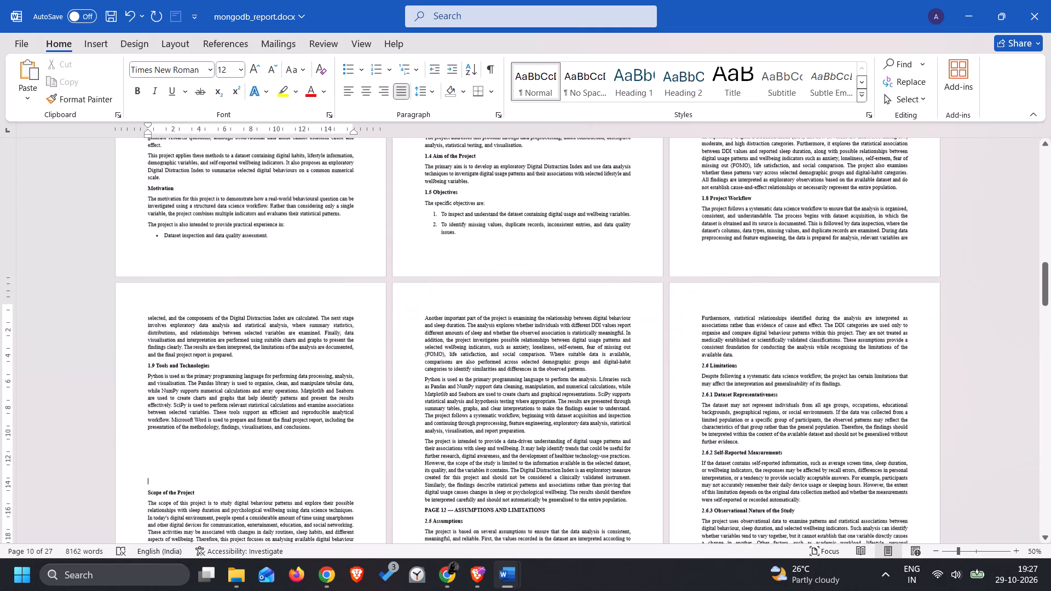
scroll(785, 294, down, 3)
key(BackSpace)
key(BackSpace)
key(BackSpace)
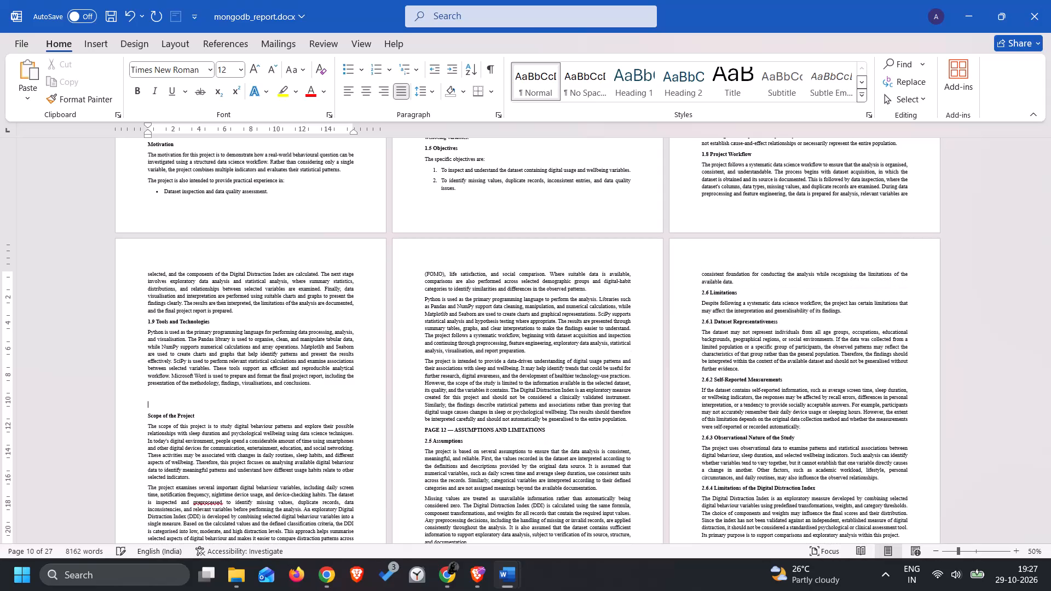
key(BackSpace)
key(BackSpace)
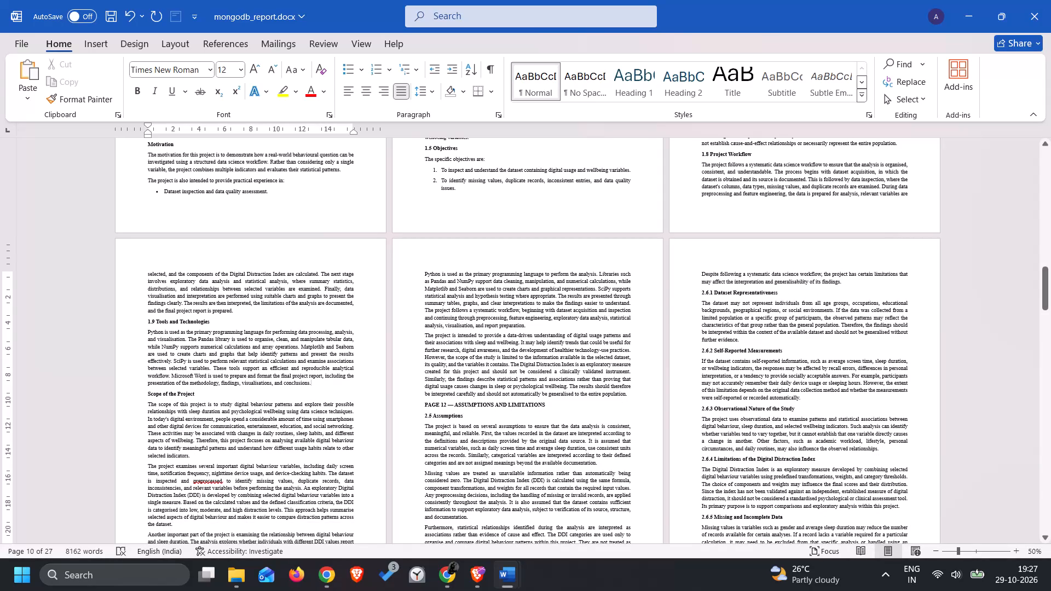
Delete the blank line above the PROBLEM STATEMENT AND OBJECTIVES heading.
ctrl+scroll(528, 339, up, 2)
scroll(528, 339, up, 9)
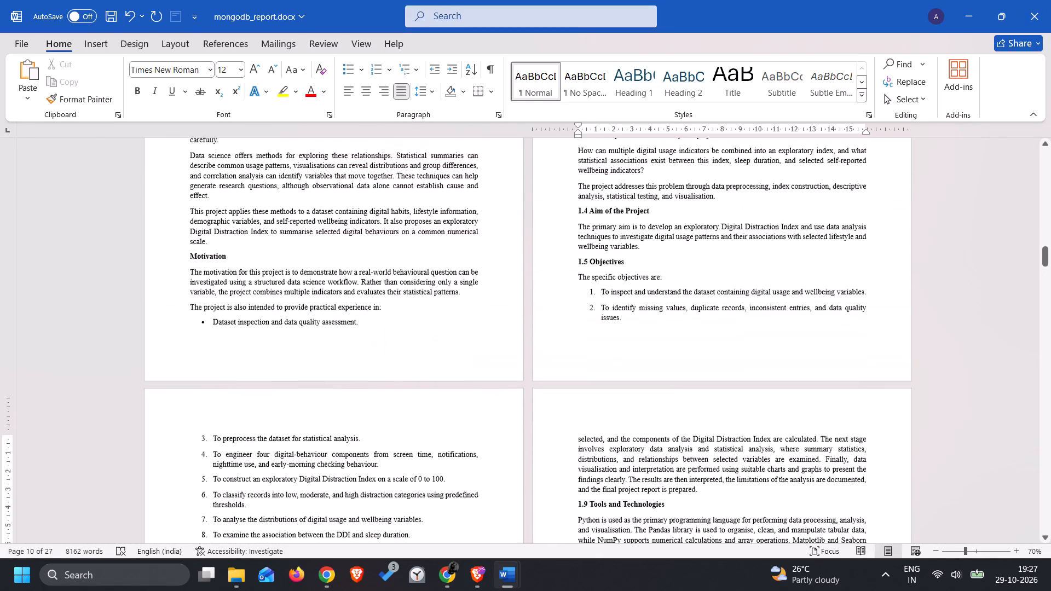
ctrl+scroll(528, 339, up, 2)
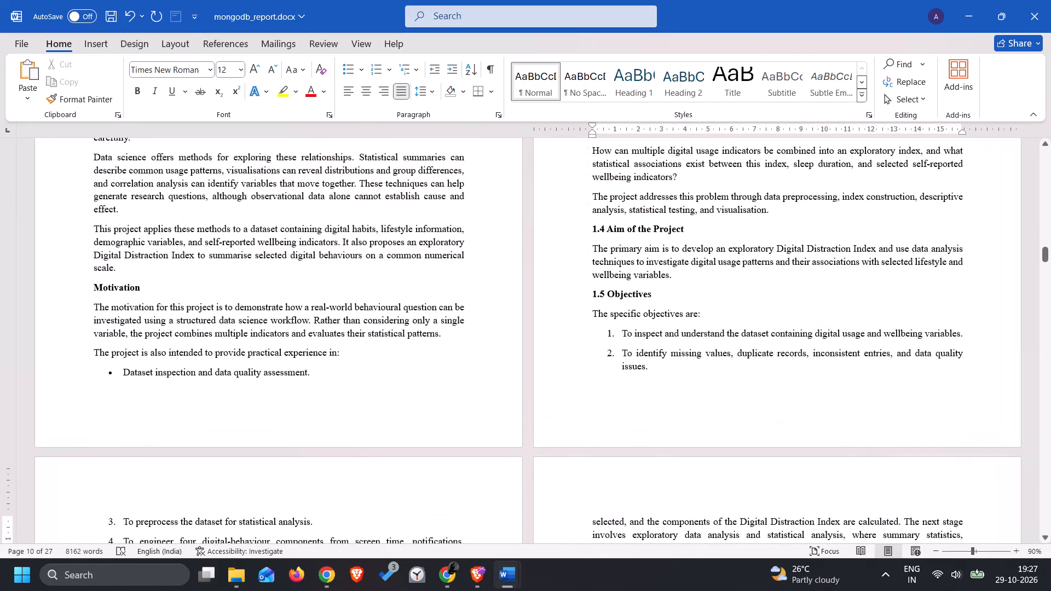
ctrl+scroll(528, 339, up, 2)
scroll(528, 339, down, 2)
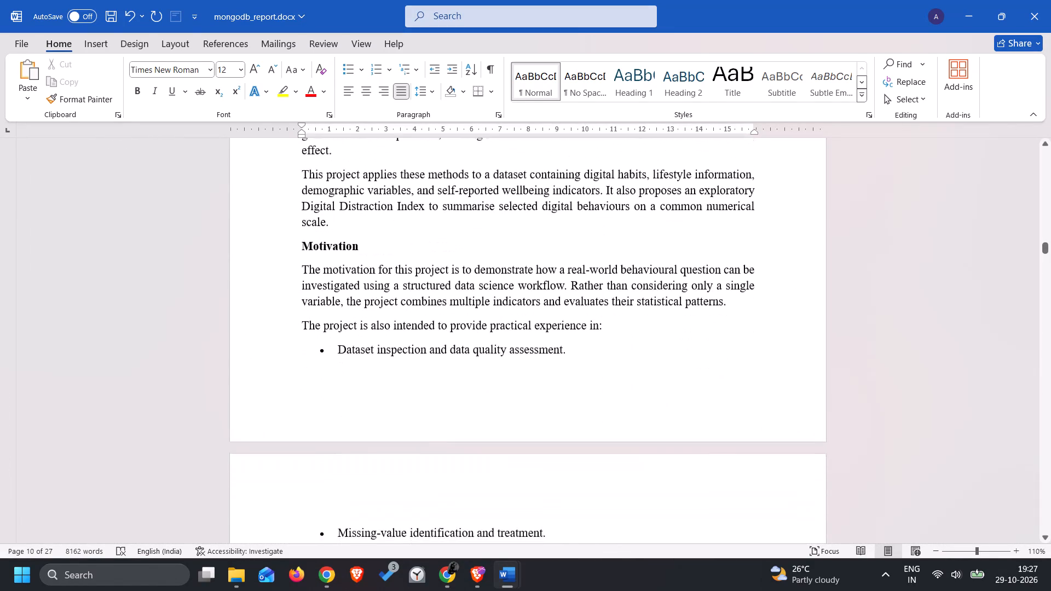
ctrl+scroll(528, 339, down, 2)
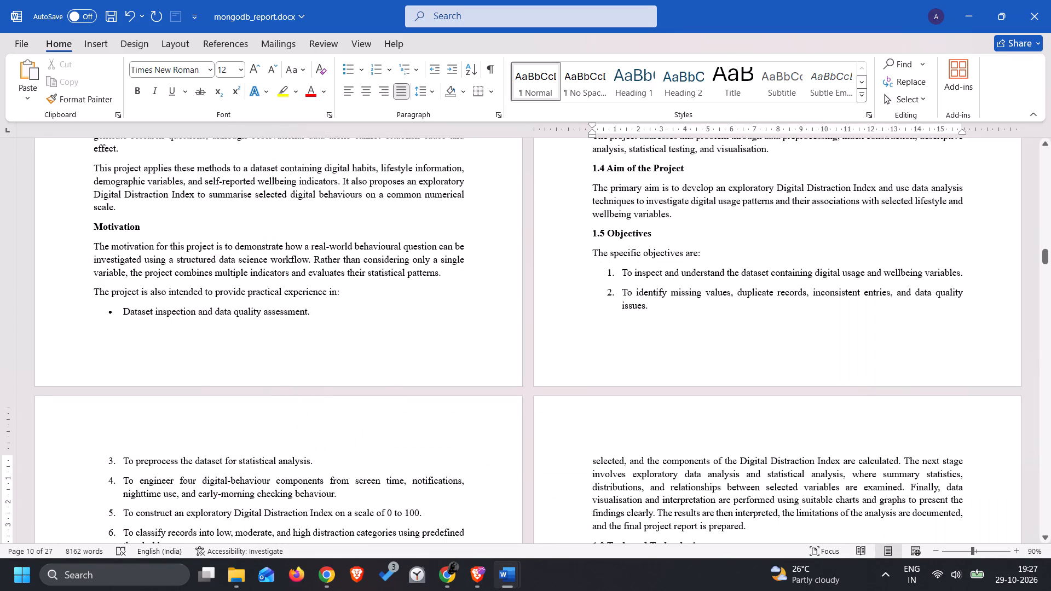
ctrl+scroll(528, 339, up, 1)
scroll(528, 339, up, 6)
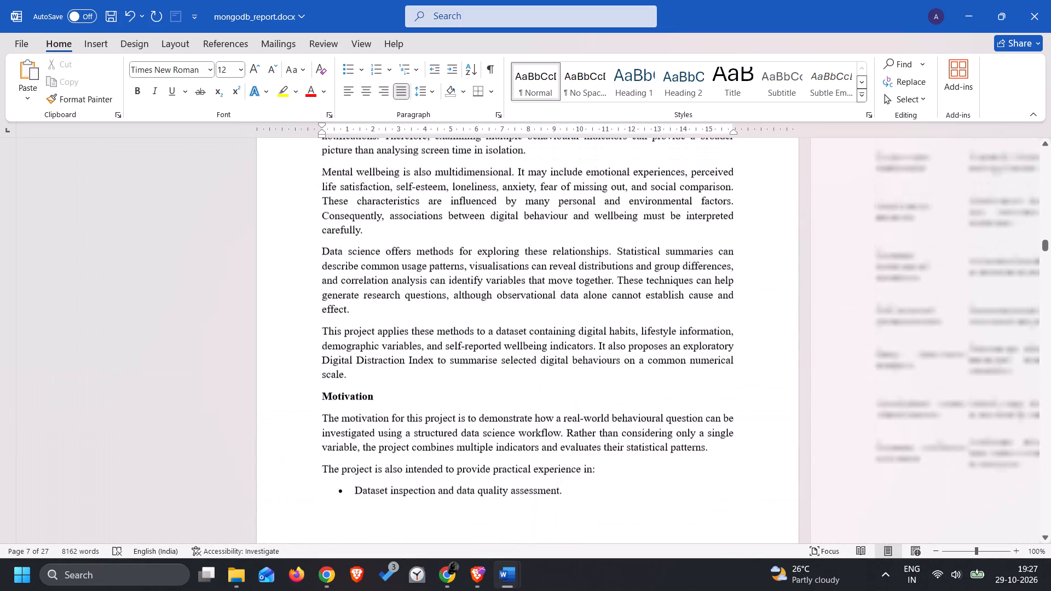
scroll(528, 339, up, 11)
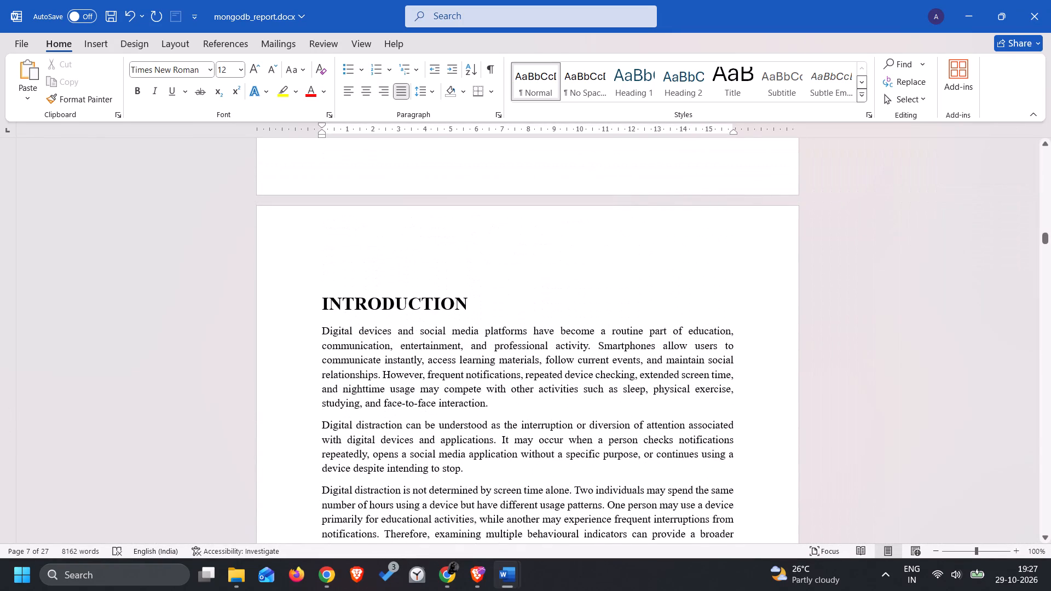
scroll(567, 277, down, 14)
scroll(567, 277, down, 11)
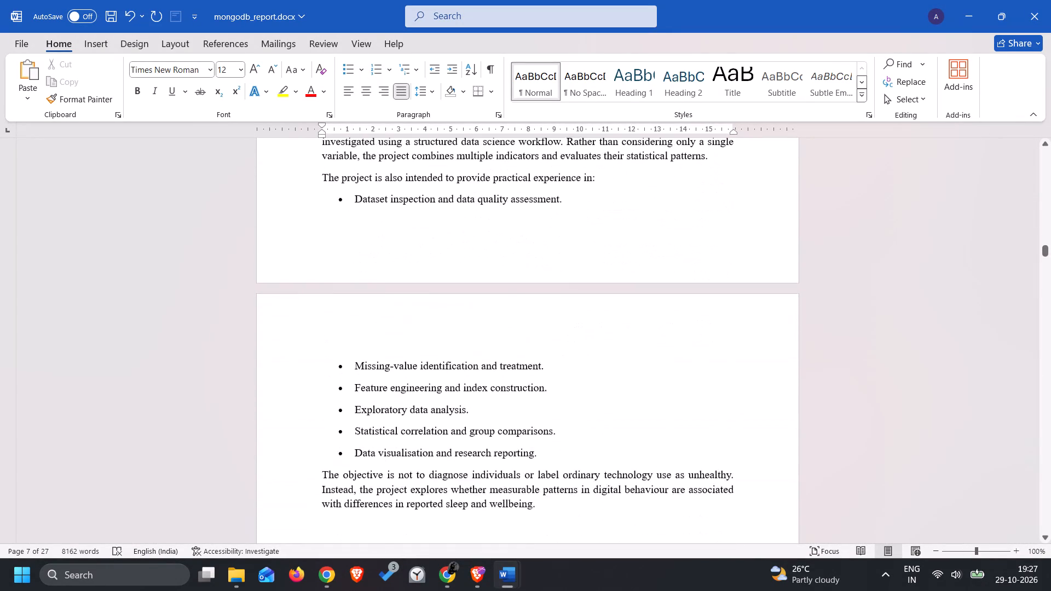
scroll(567, 277, down, 3)
click(511, 291)
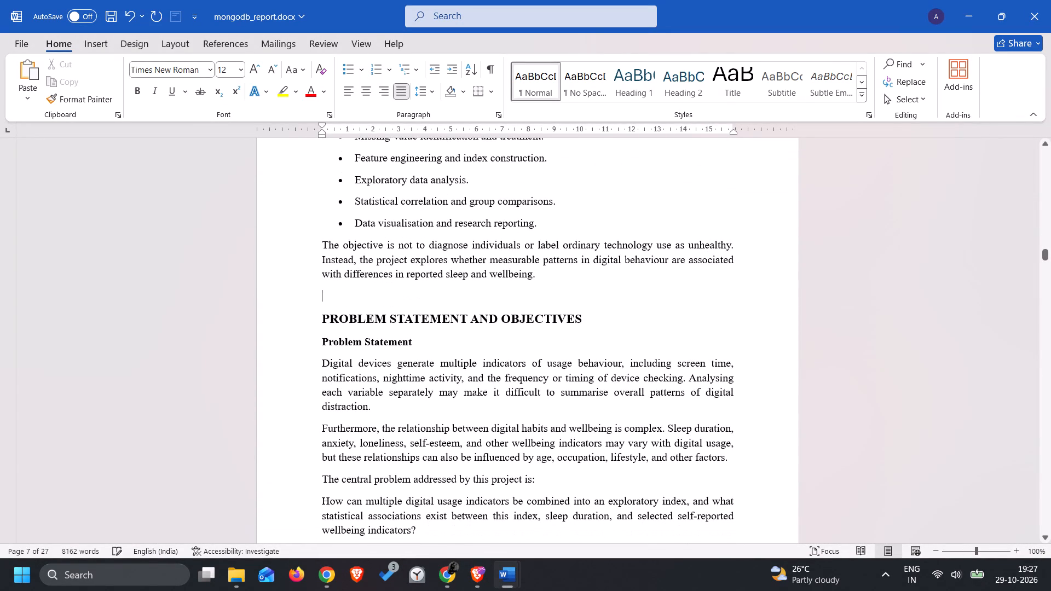
key(BackSpace)
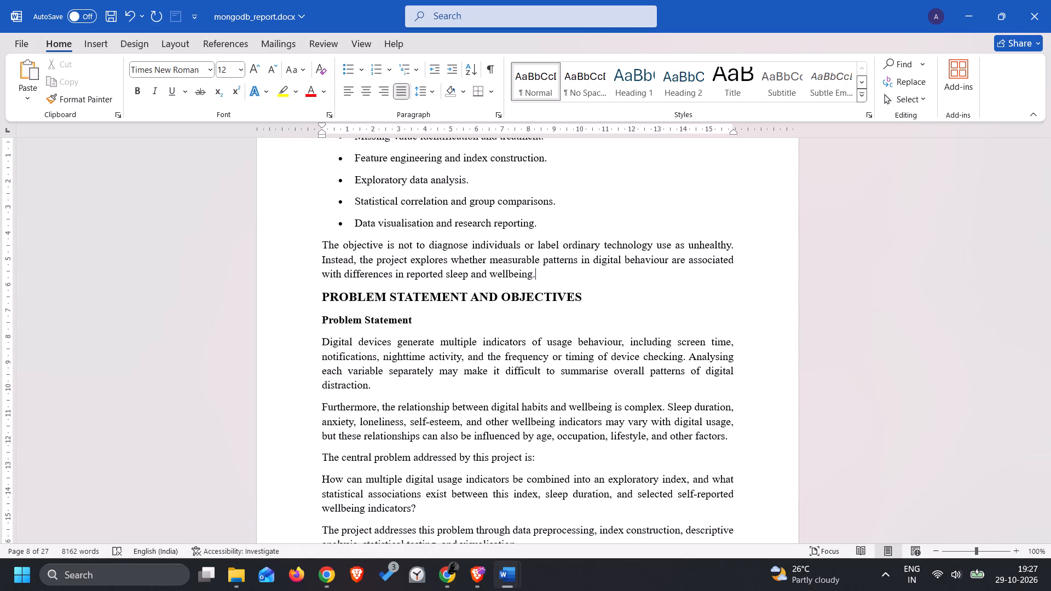
Delete the blank line above the 1.7 Research Questions subheading.
scroll(544, 302, down, 2)
scroll(496, 337, down, 2)
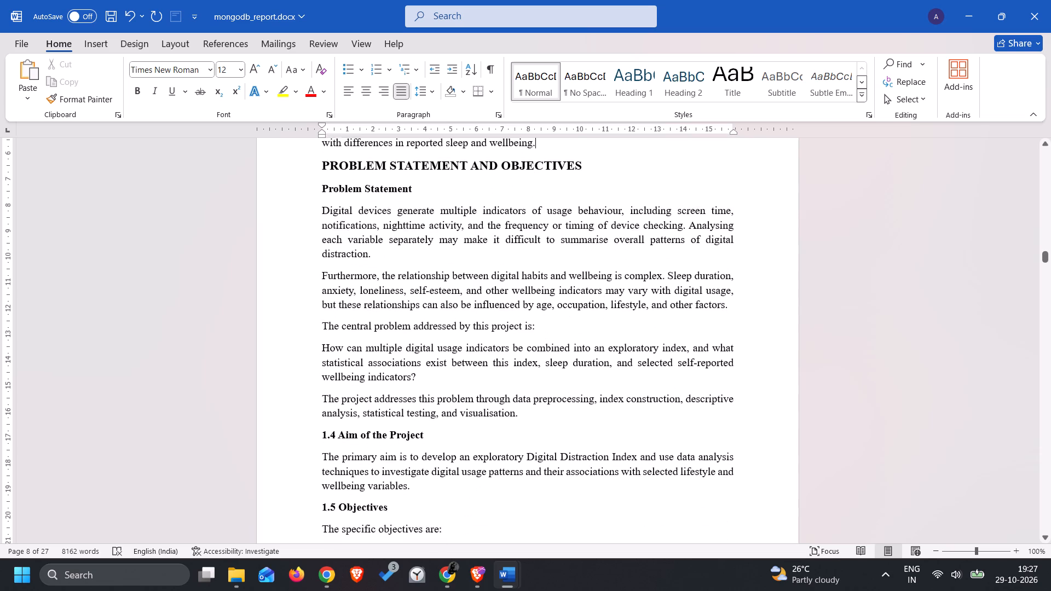
scroll(478, 346, down, 3)
scroll(392, 356, down, 3)
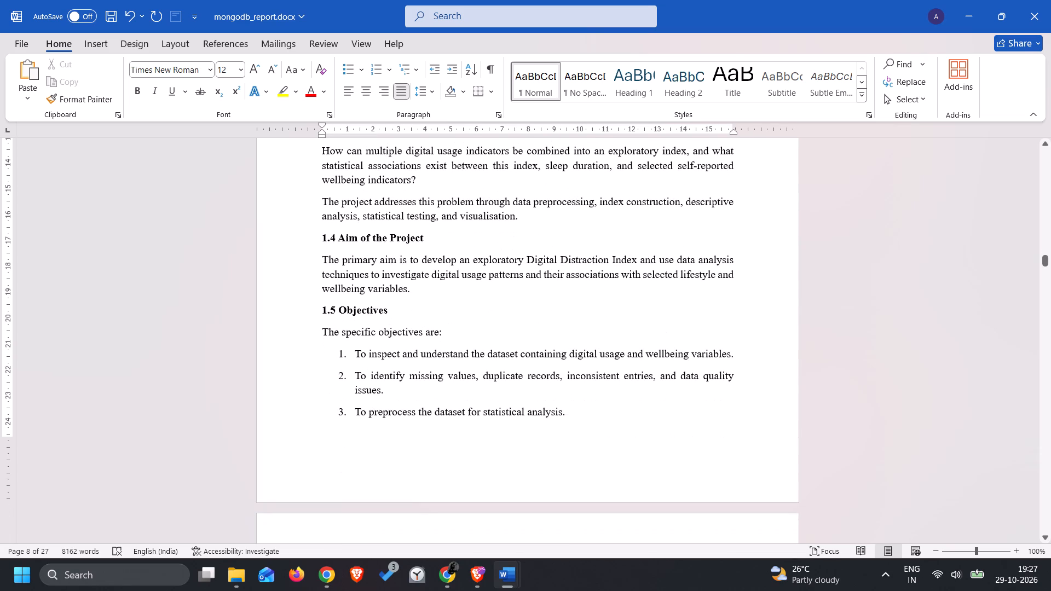
scroll(396, 312, down, 15)
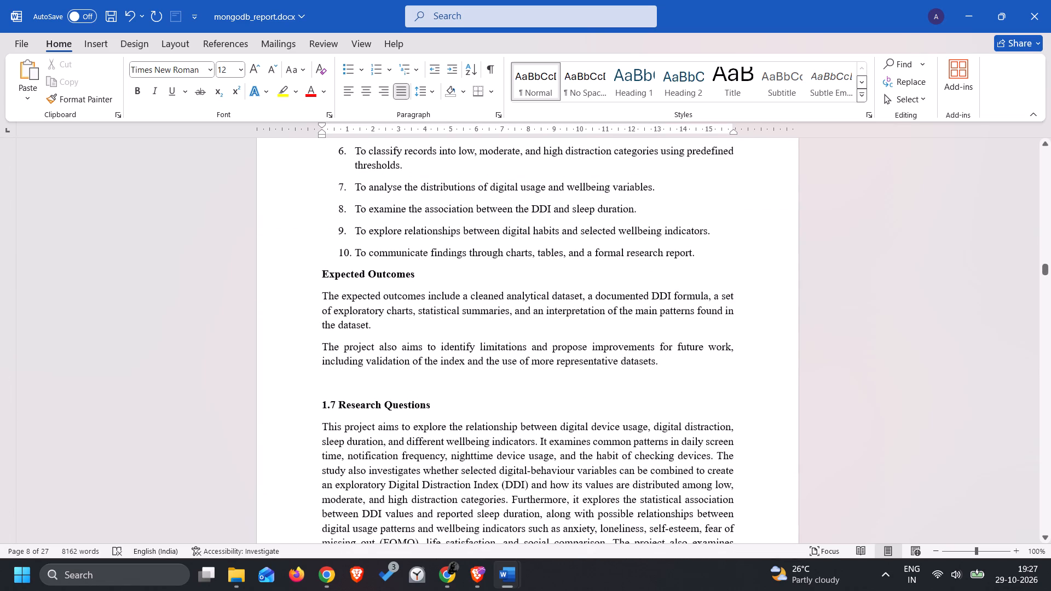
click(373, 392)
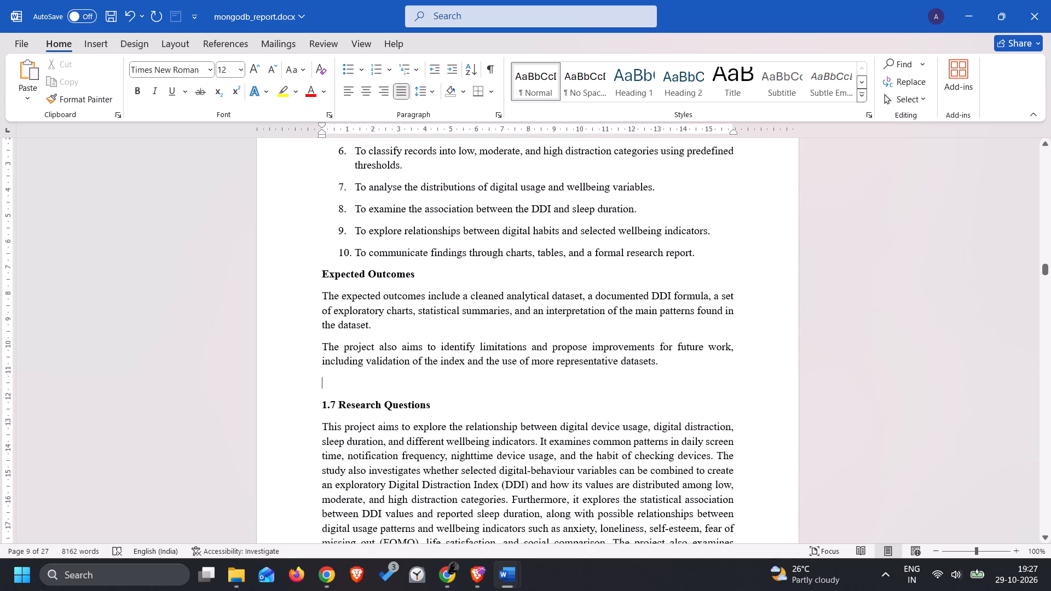
key(BackSpace)
Correct the flagged word "preprocessed" in the Scope of the Project section to "pre-processed".
scroll(435, 376, down, 5)
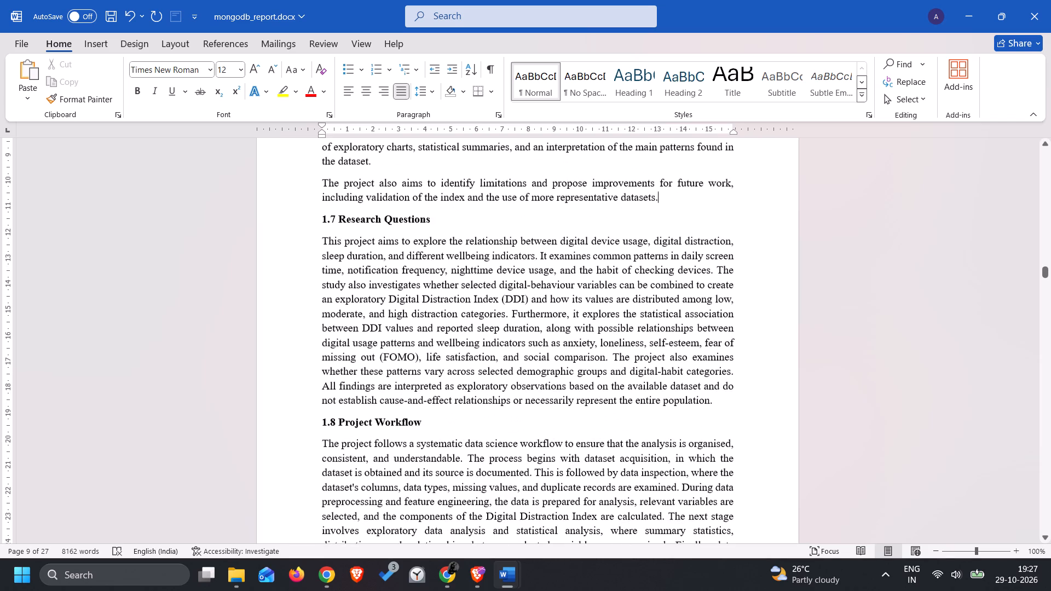
scroll(435, 376, down, 17)
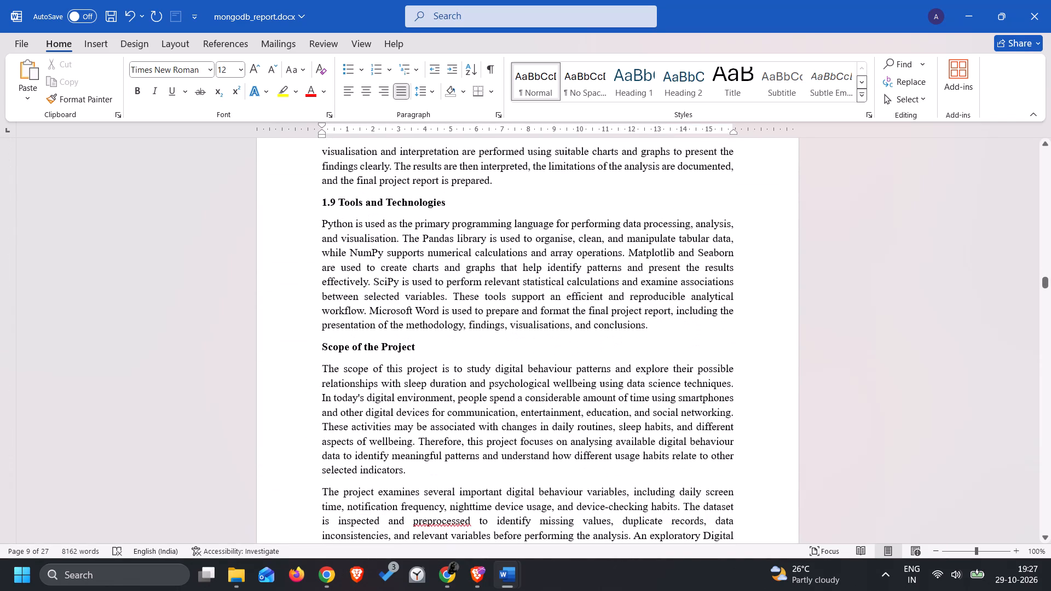
scroll(435, 376, down, 7)
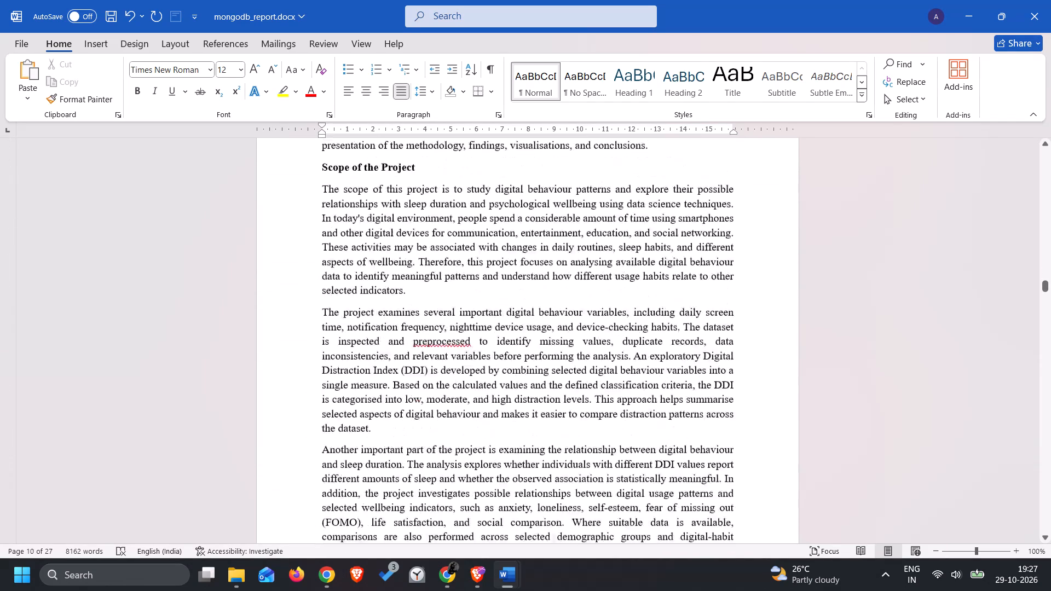
scroll(435, 376, down, 1)
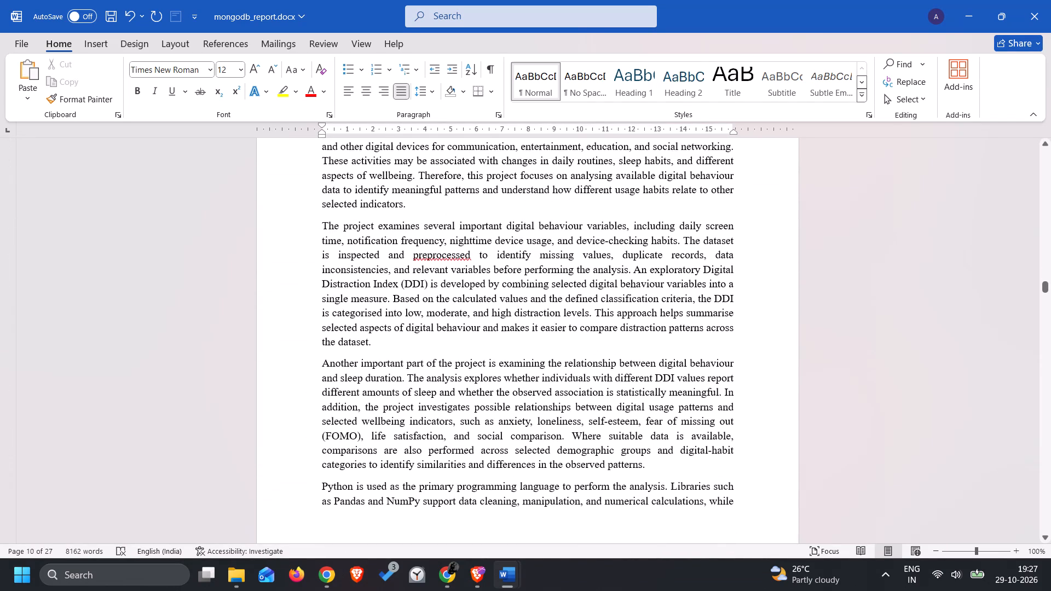
click(459, 258)
right_click(459, 258)
click(353, 16)
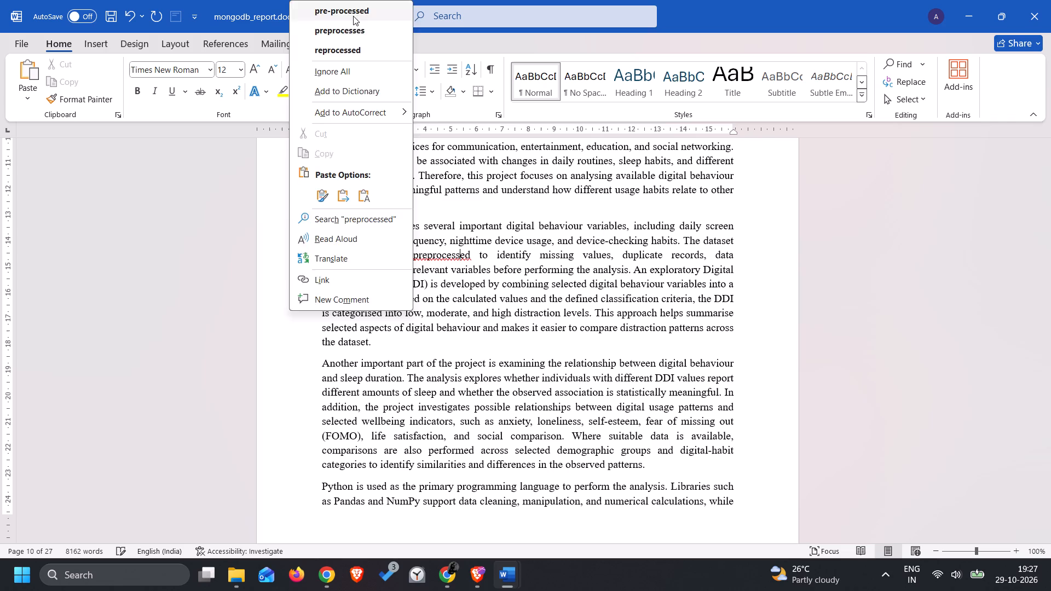
Remove the "PAGE 12 —" prefix from the ASSUMPTIONS AND LIMITATIONS heading.
scroll(396, 276, down, 16)
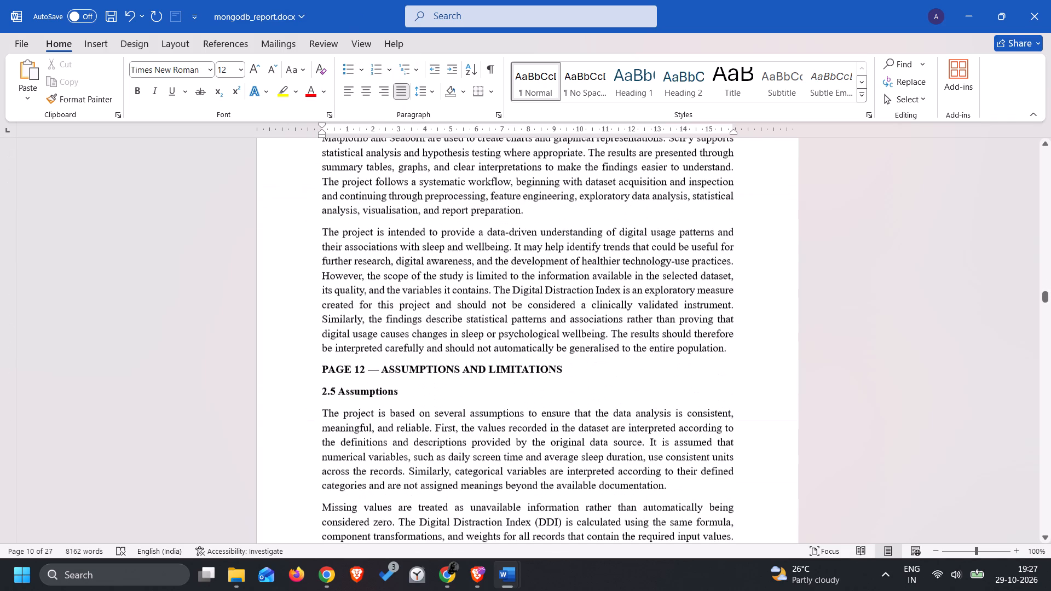
click(382, 372)
key(BackSpace)
key(BackSpace)
key(BackSpace)
key(BackSpace)
key(BackSpace)
key(BackSpace)
key(BackSpace)
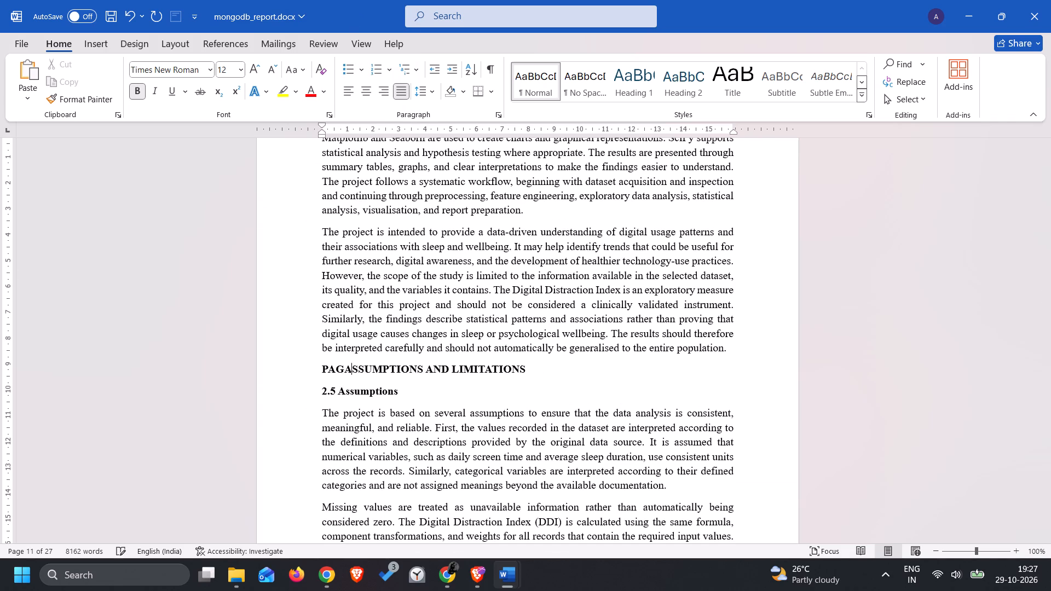
key(BackSpace)
key(BackSpace)
key(BackSpace)
Remove the number 2.5 from the Assumptions subheading.
key(Down)
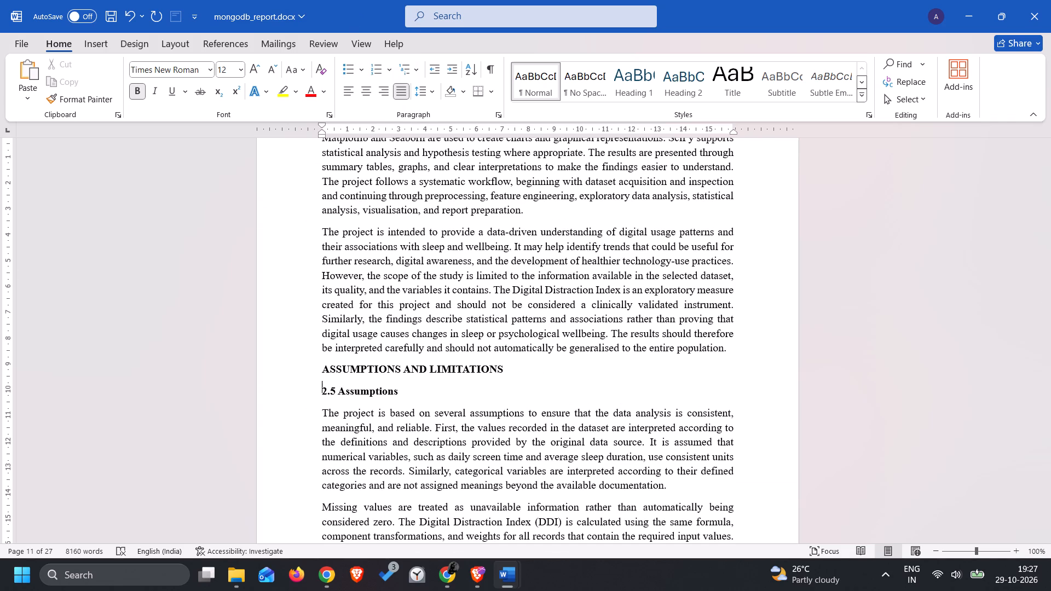
key(Right)
key(Right)
key(Right)
key(Right)
key(BackSpace)
key(BackSpace)
key(BackSpace)
key(BackSpace)
Remove the number 2.6 from the Limitations subheading, keeping the subheading on its own line.
click(326, 371)
scroll(326, 371, down, 12)
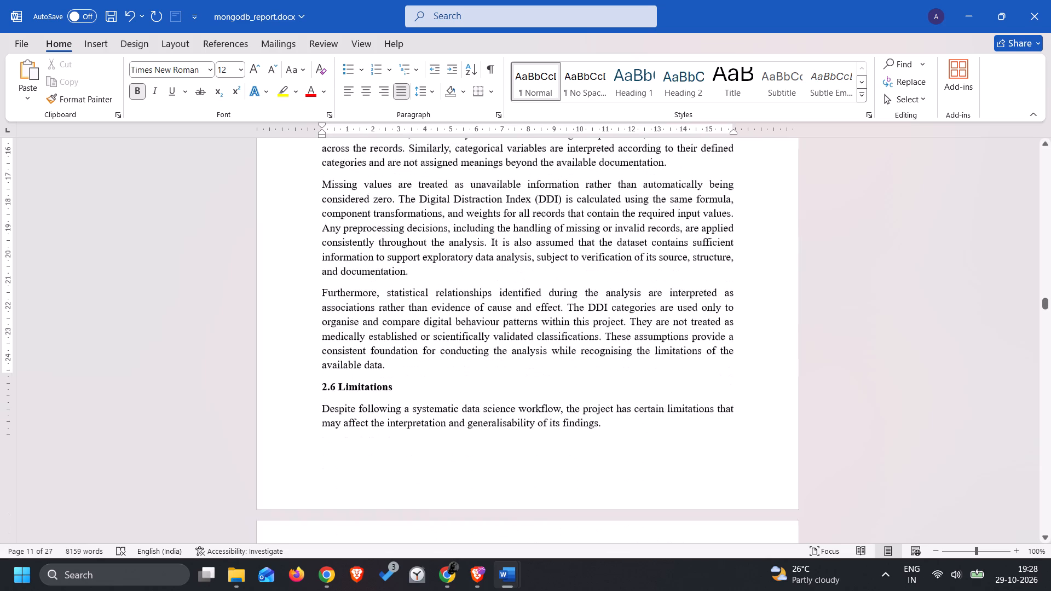
click(336, 315)
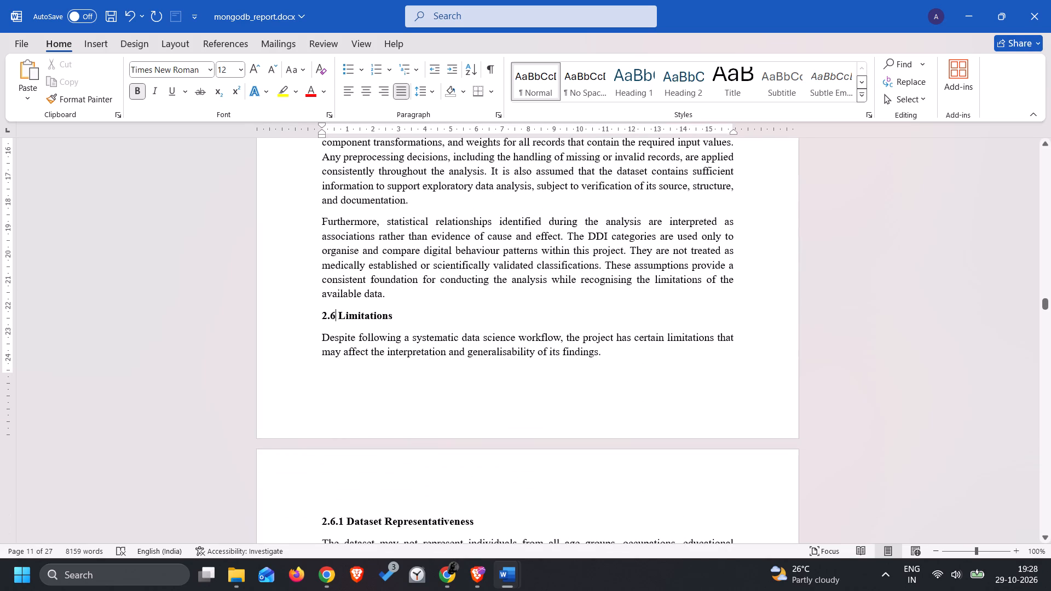
key(BackSpace)
key(BackSpace)
key(BackSpace)
key(BackSpace)
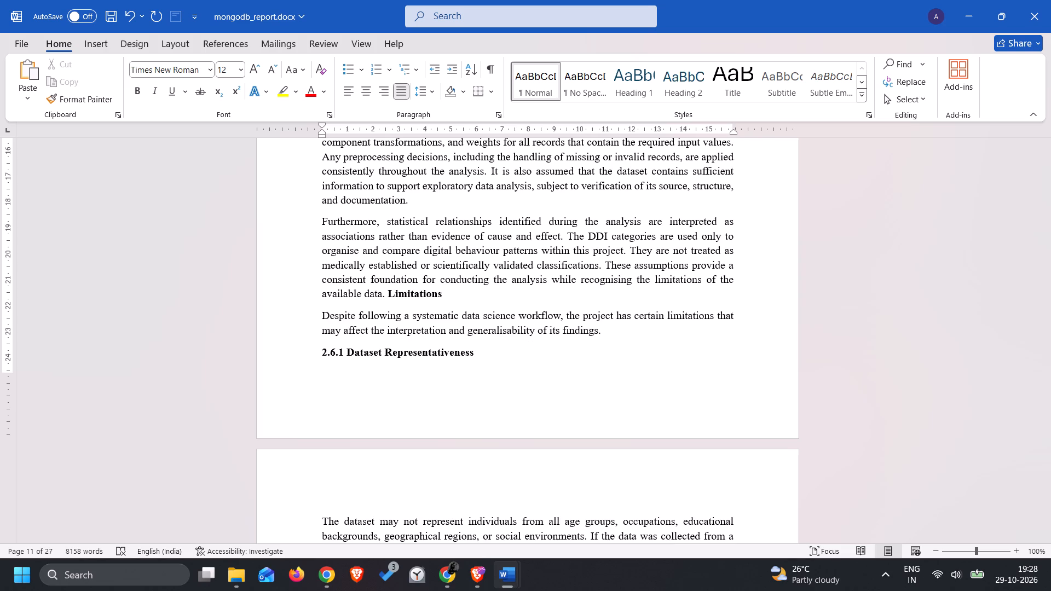
key(Right)
key(Return)
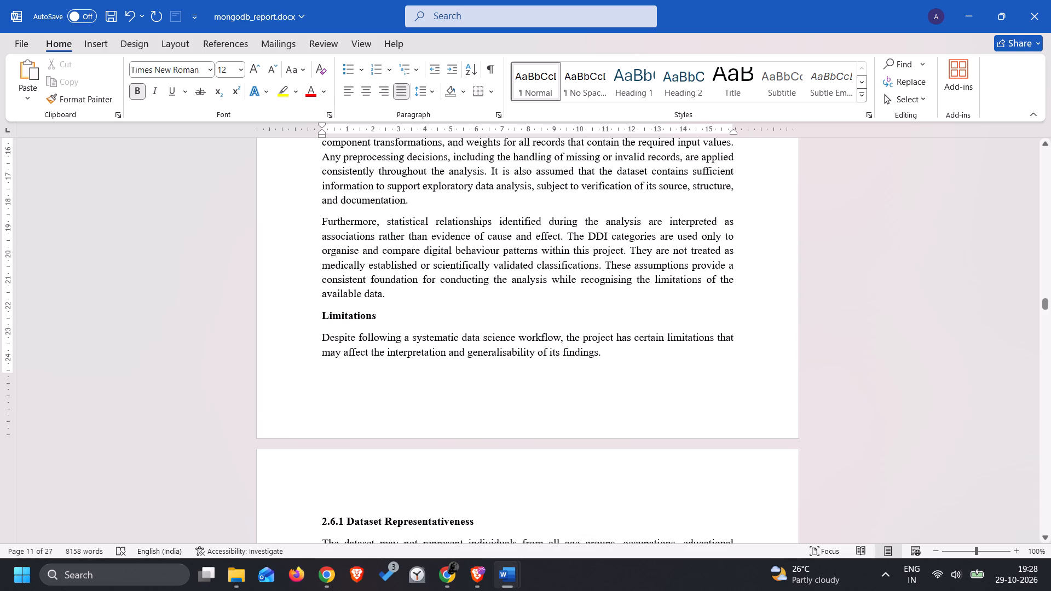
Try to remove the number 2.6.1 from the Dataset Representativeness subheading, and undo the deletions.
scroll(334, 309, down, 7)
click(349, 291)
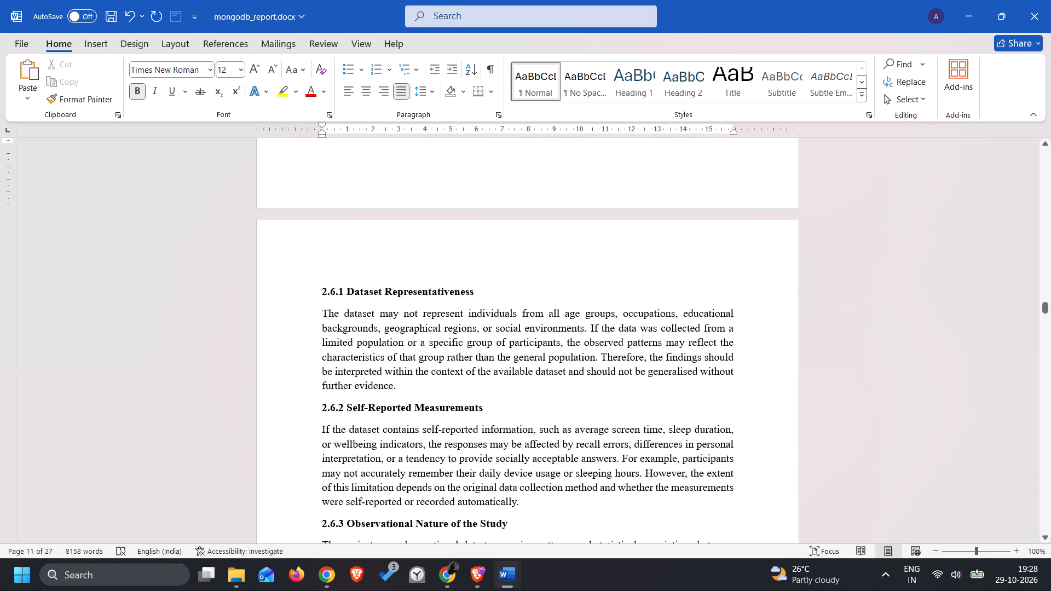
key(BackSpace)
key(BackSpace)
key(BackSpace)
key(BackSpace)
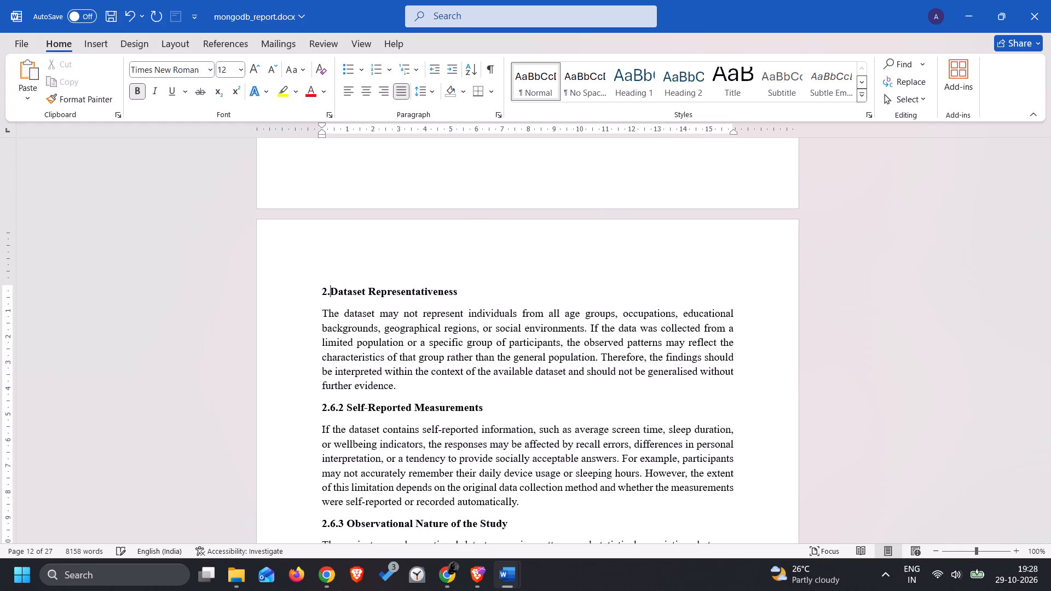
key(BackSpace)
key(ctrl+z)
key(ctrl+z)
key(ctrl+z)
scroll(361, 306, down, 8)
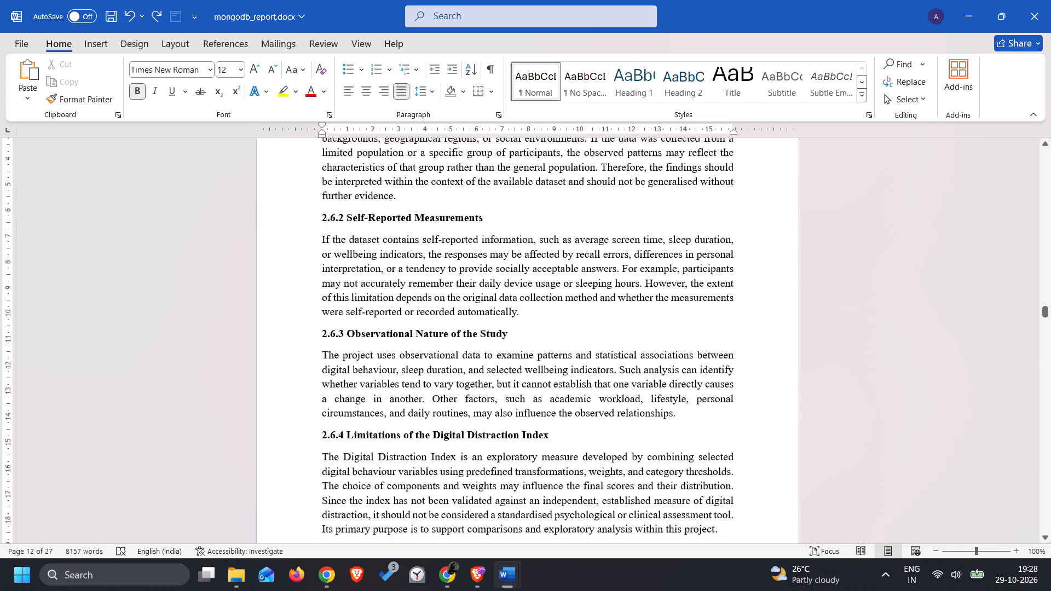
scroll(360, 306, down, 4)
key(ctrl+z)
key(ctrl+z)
Remove the "PAGE 13 —" prefix from the CHAPTER 3: EXISTING SYSTEM AND ITS LIMITATIONS heading.
scroll(360, 306, down, 7)
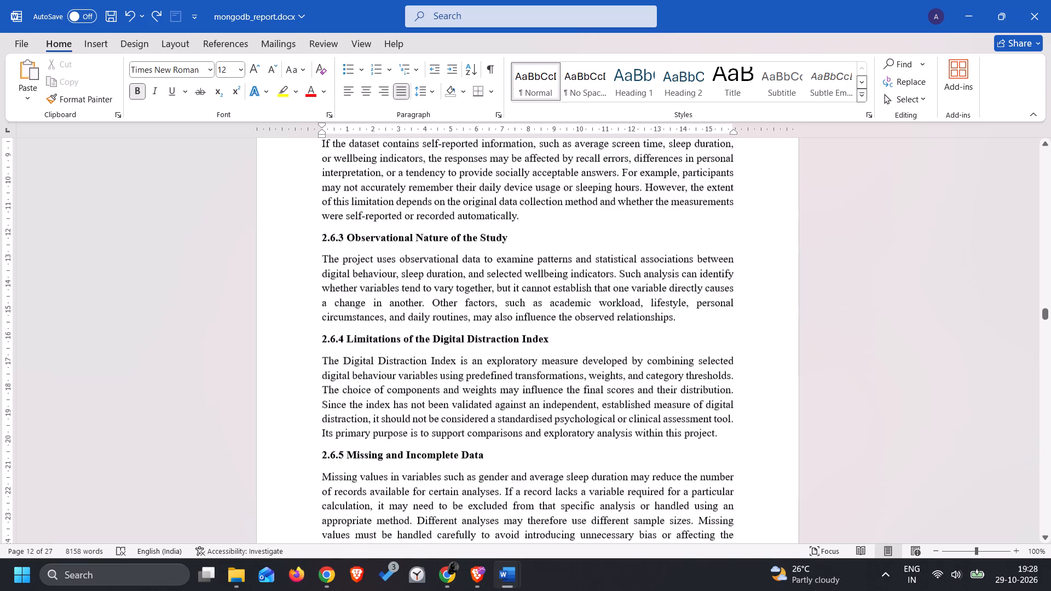
scroll(360, 306, down, 19)
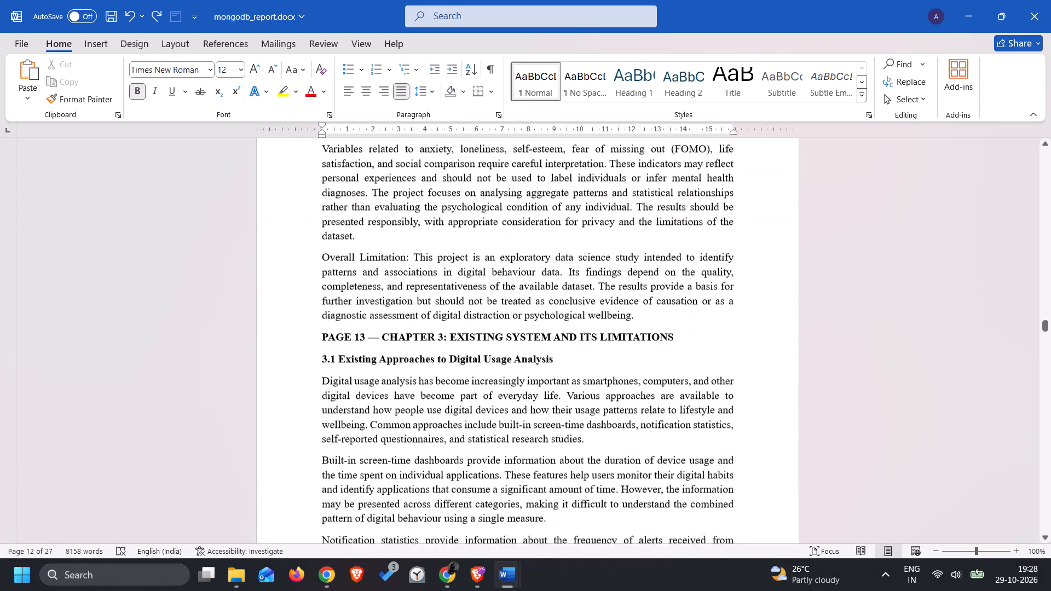
click(385, 327)
key(BackSpace)
key(BackSpace)
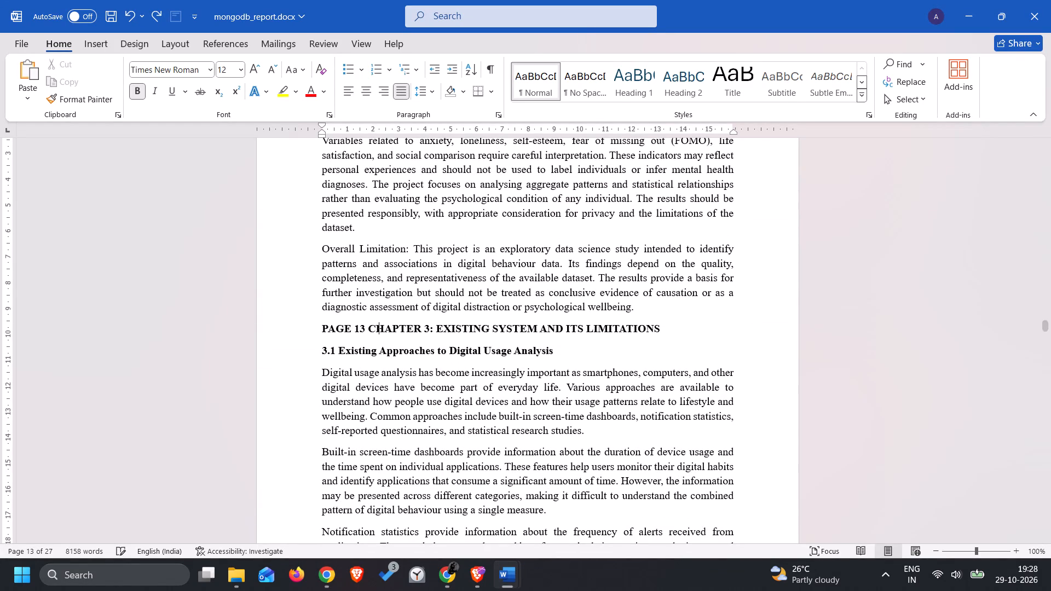
key(BackSpace)
key(BackSpace)
key(BackSpace)
key(BackSpace)
key(BackSpace)
key(BackSpace)
key(BackSpace)
key(BackSpace)
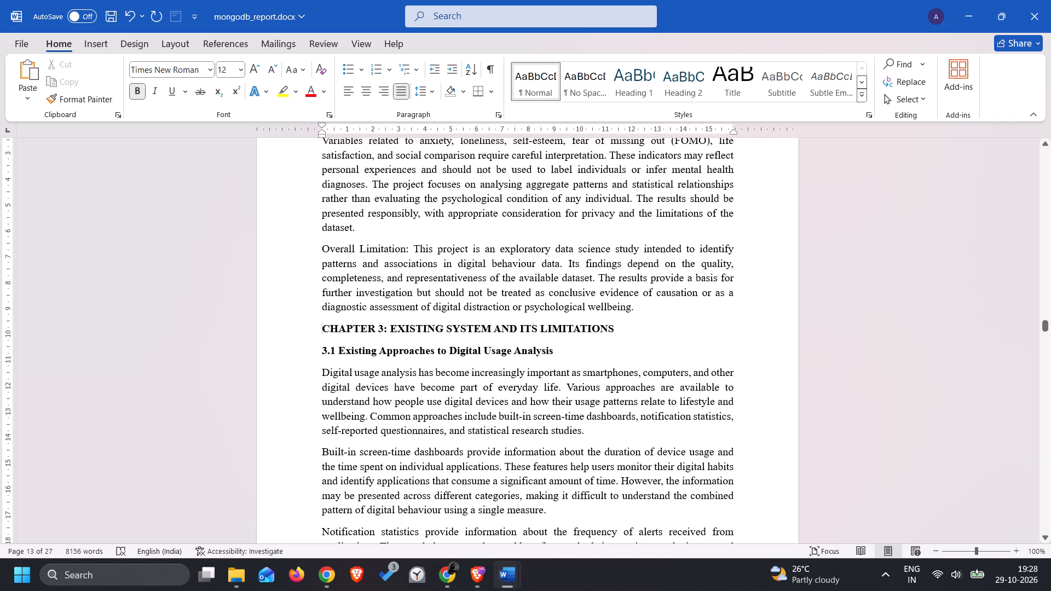
Apply the plain black-bordered grid table style to the whole existing approaches table in section 3.2.
scroll(392, 328, down, 19)
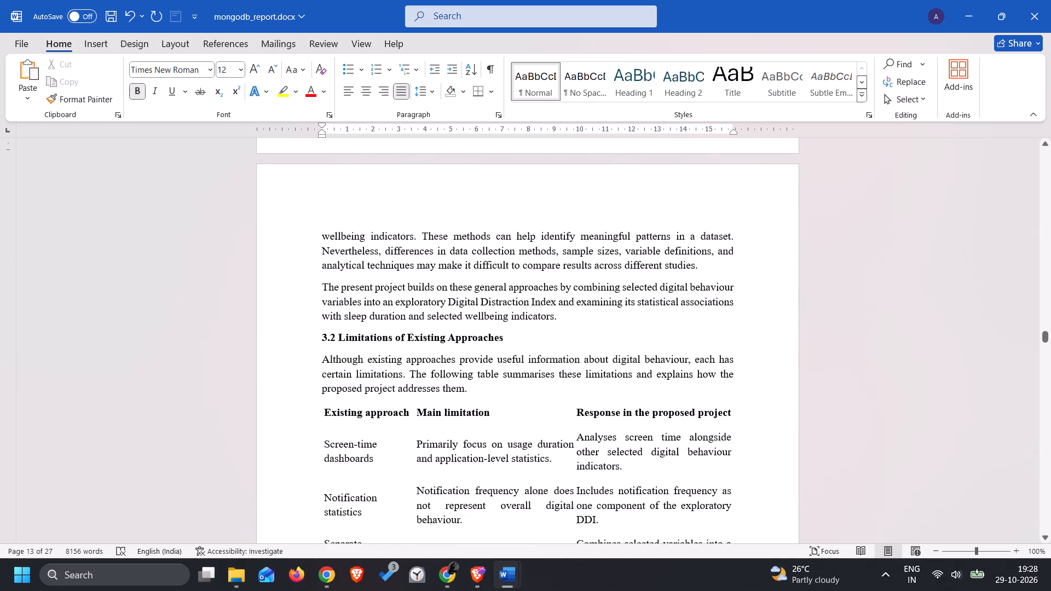
scroll(392, 328, down, 6)
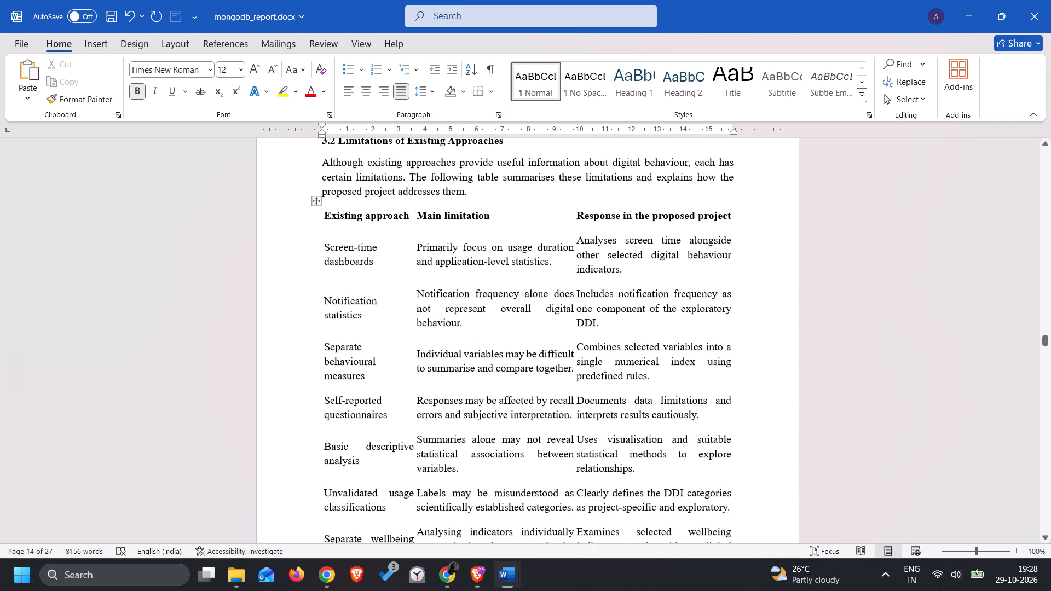
click(321, 204)
click(446, 50)
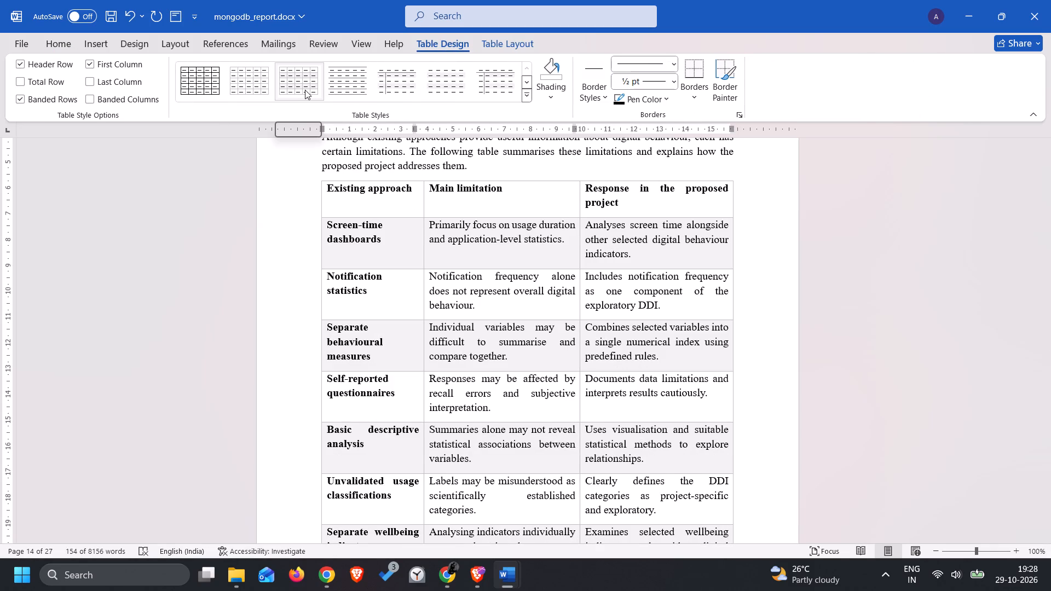
click(212, 85)
click(282, 177)
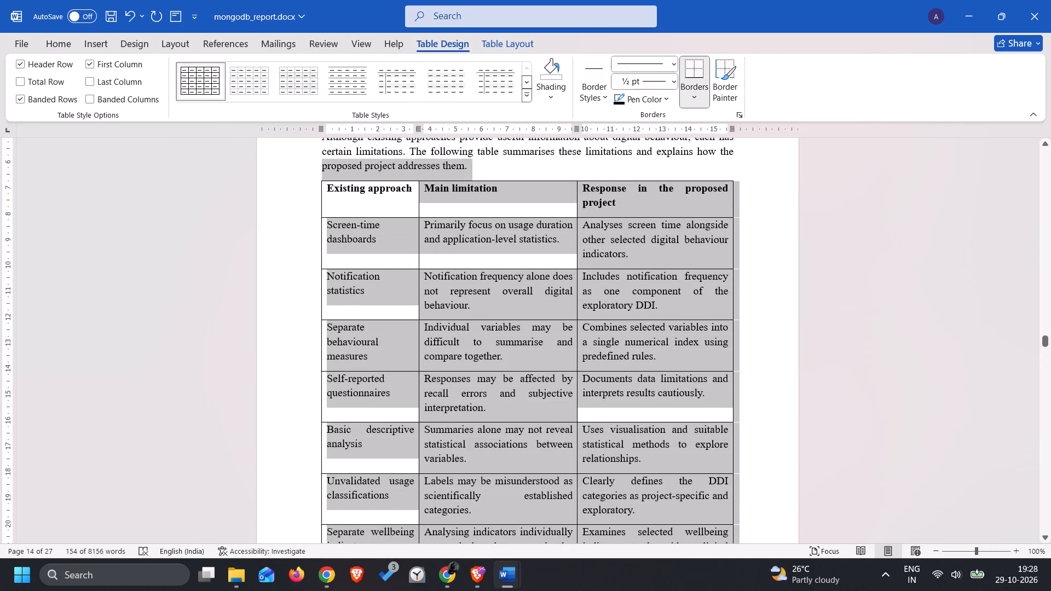
Insert a blank line between the section 3.2 table and the paragraph starting "The proposed project does not claim".
scroll(294, 262, down, 9)
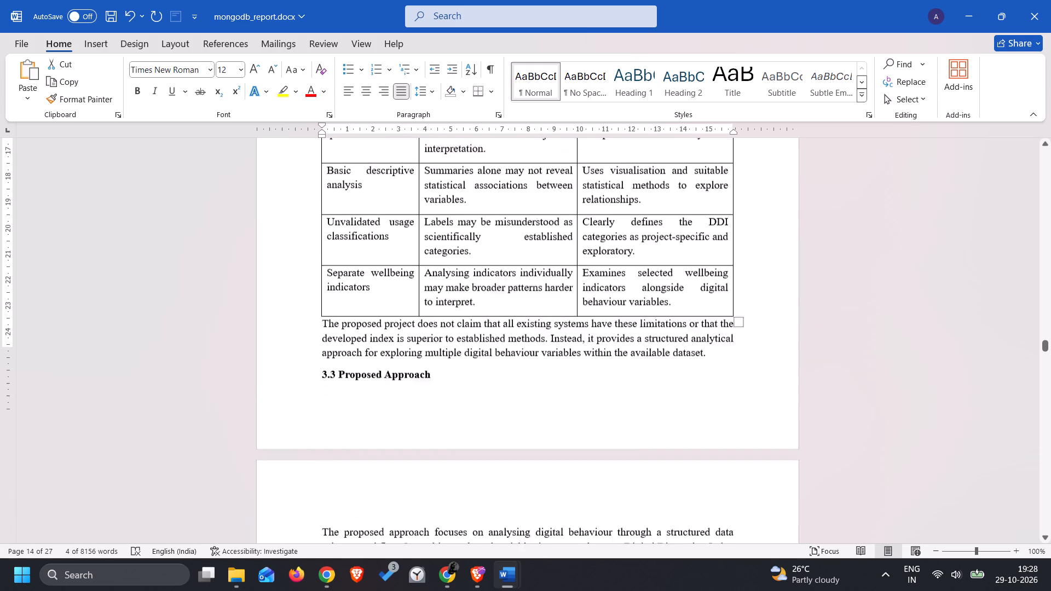
click(322, 287)
key(Return)
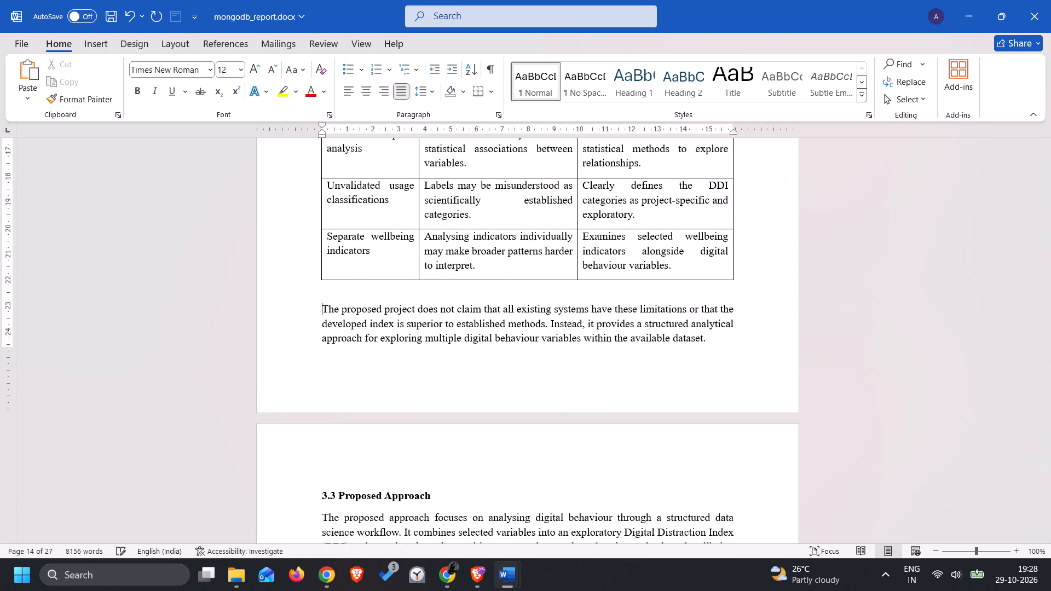
Delete the two blank lines above the paragraph starting "Below is a professionally formatted" at the end of Chapter 3.
scroll(322, 286, down, 10)
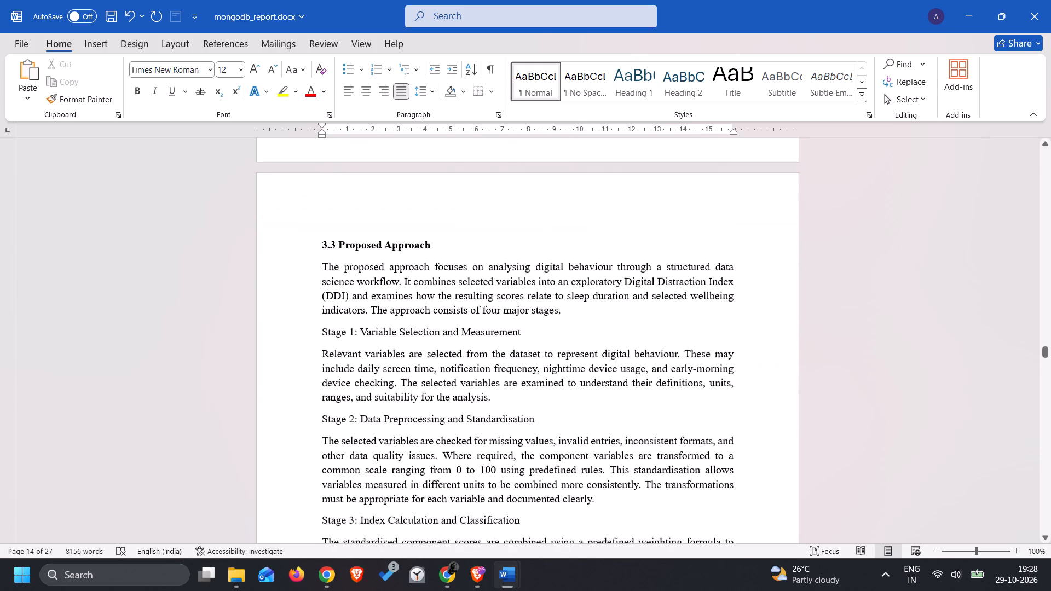
scroll(322, 285, down, 9)
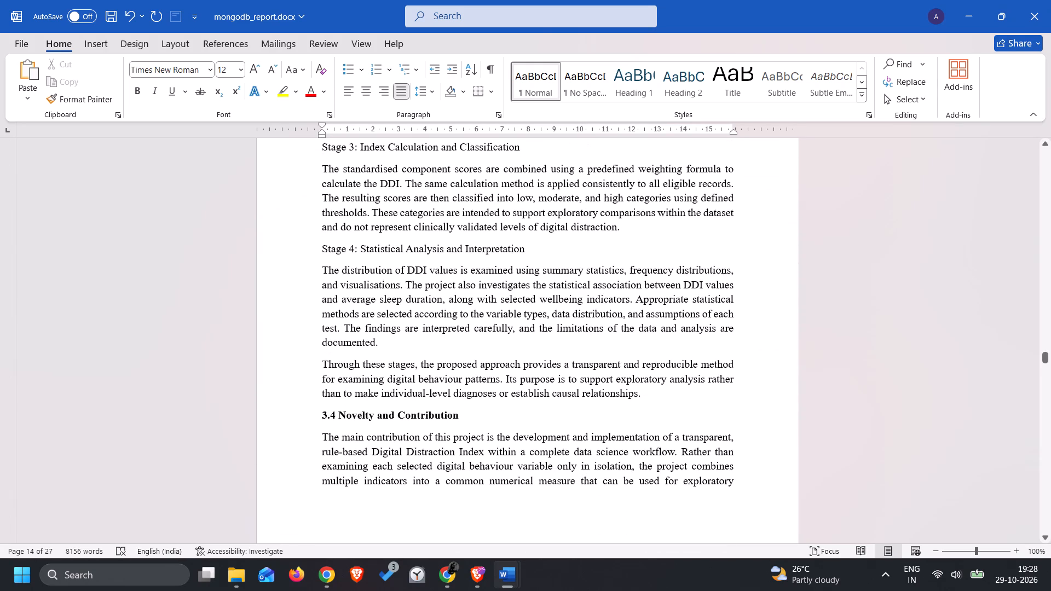
scroll(322, 285, down, 5)
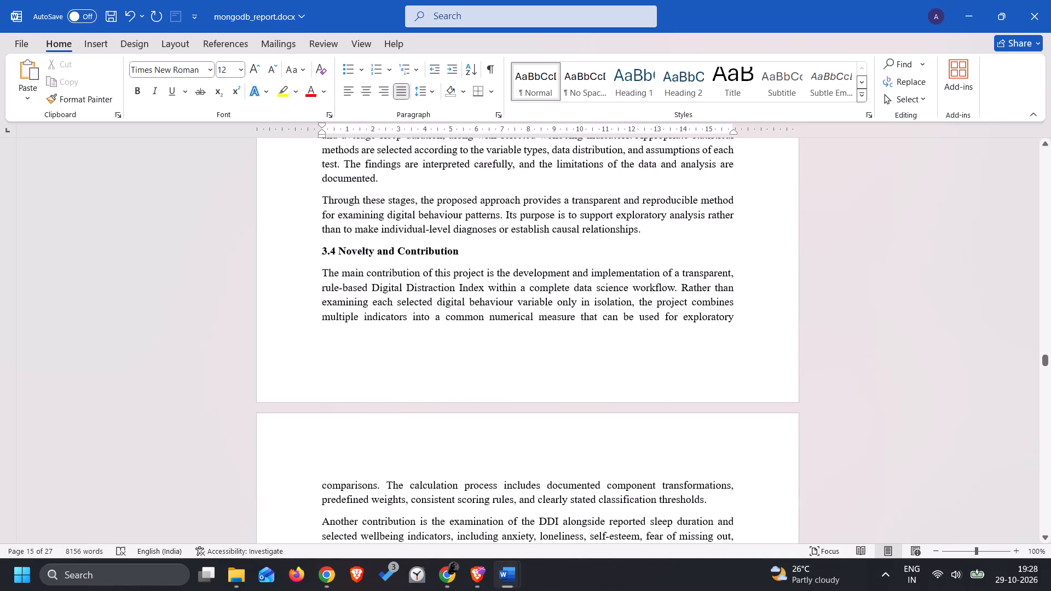
scroll(322, 247, down, 14)
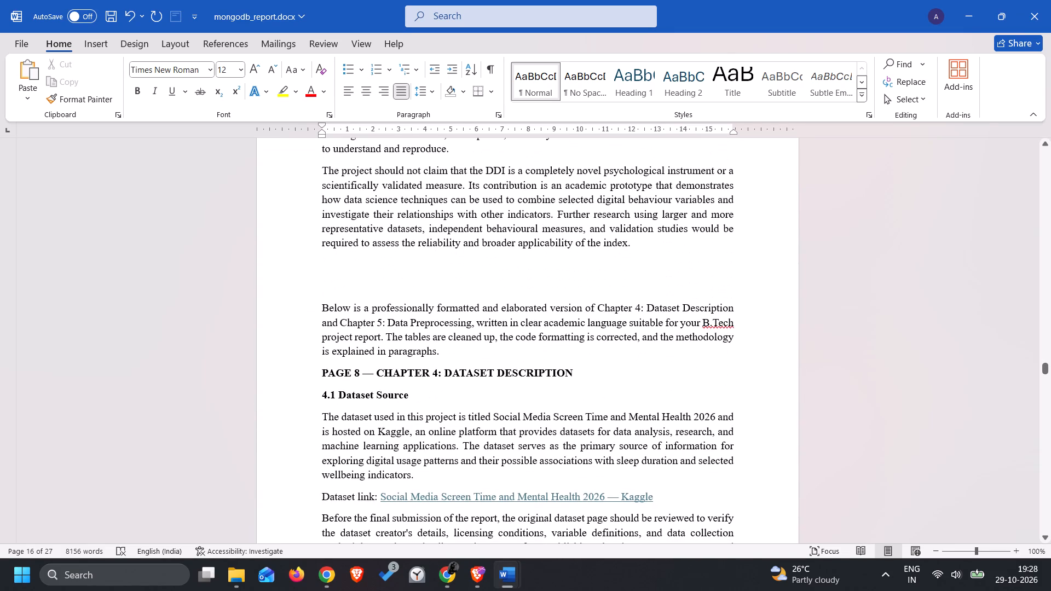
click(350, 292)
key(BackSpace)
key(BackSpace)
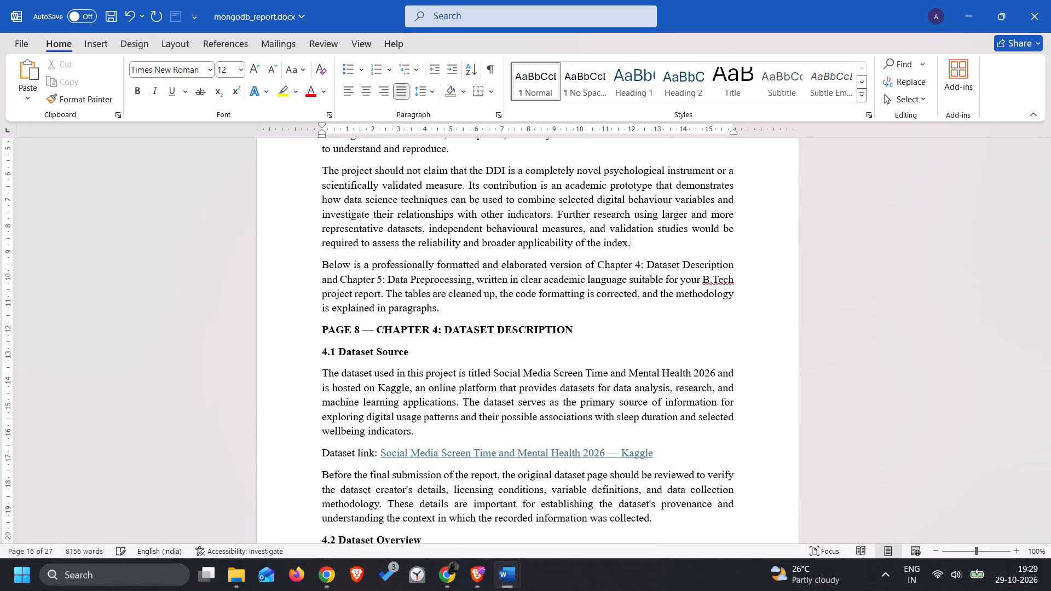
Remove the "PAGE 8 —" prefix from the CHAPTER 4: DATASET DESCRIPTION heading.
scroll(344, 288, down, 3)
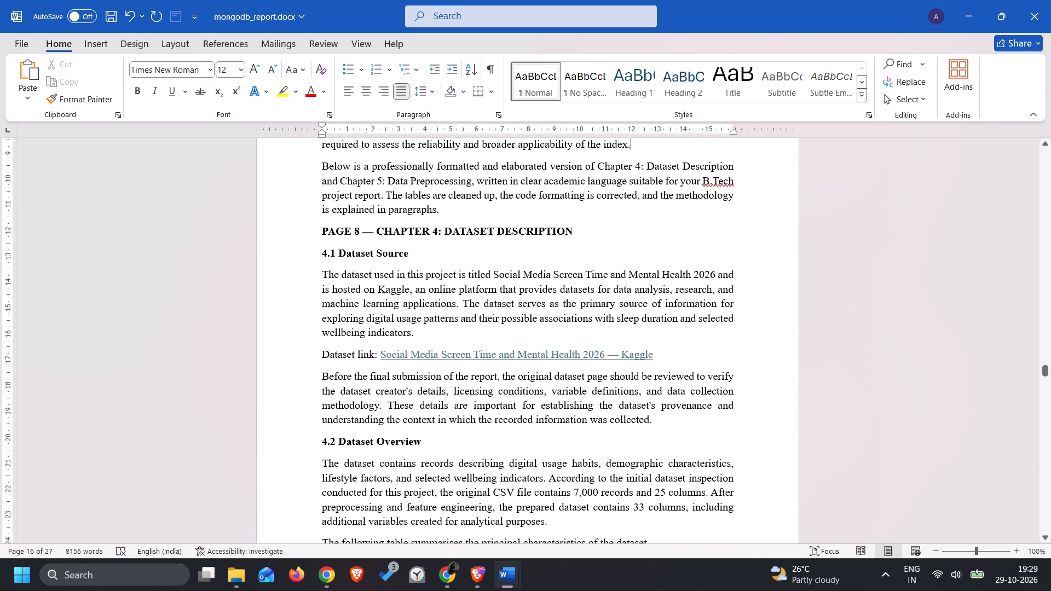
click(377, 233)
key(BackSpace)
key(BackSpace)
key(BackSpace)
key(BackSpace)
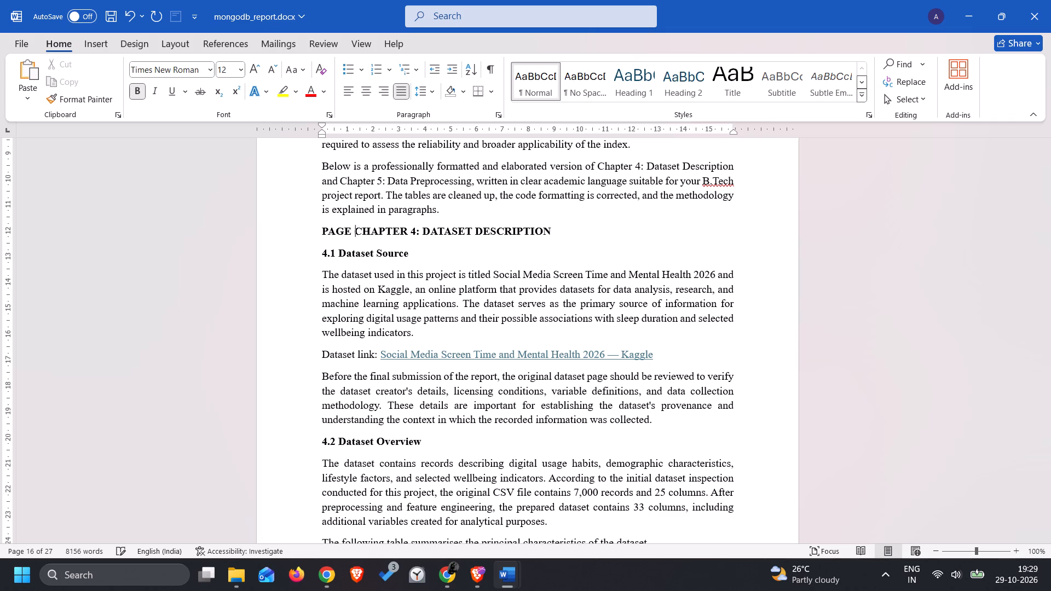
key(BackSpace)
key(BackSpace)
key(BackSpace)
key(BackSpace)
key(BackSpace)
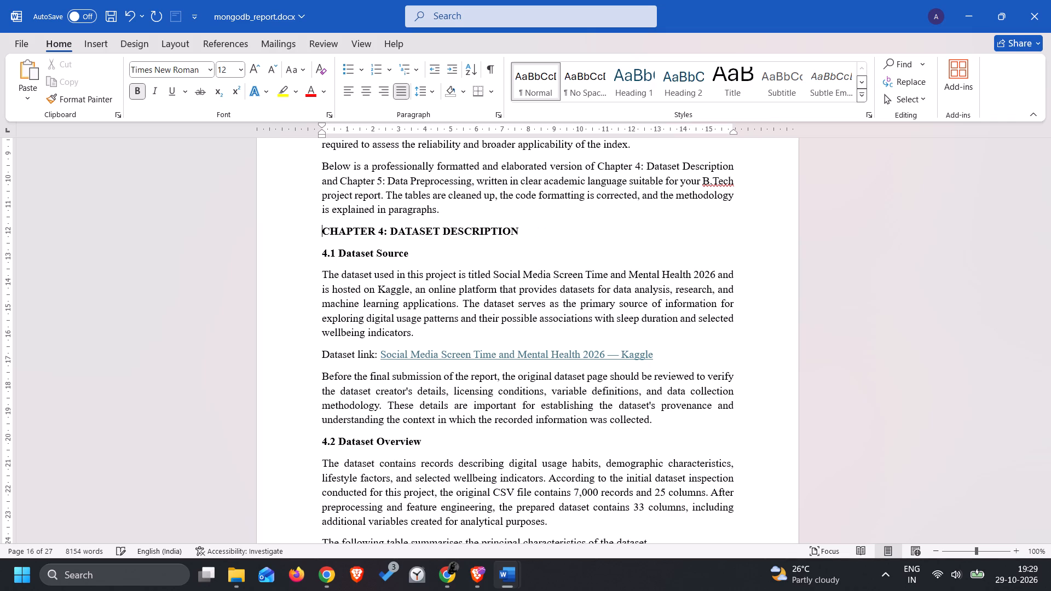
Remove "CHAPTER 4:" from the heading so that it reads DATASET DESCRIPTION.
key(Right)
key(Right)
key(Right)
key(Right)
key(Right)
key(Right)
key(Right)
key(Right)
key(Right)
key(Right)
key(Right)
key(BackSpace)
key(BackSpace)
key(BackSpace)
key(BackSpace)
key(BackSpace)
key(BackSpace)
key(BackSpace)
key(BackSpace)
key(BackSpace)
key(BackSpace)
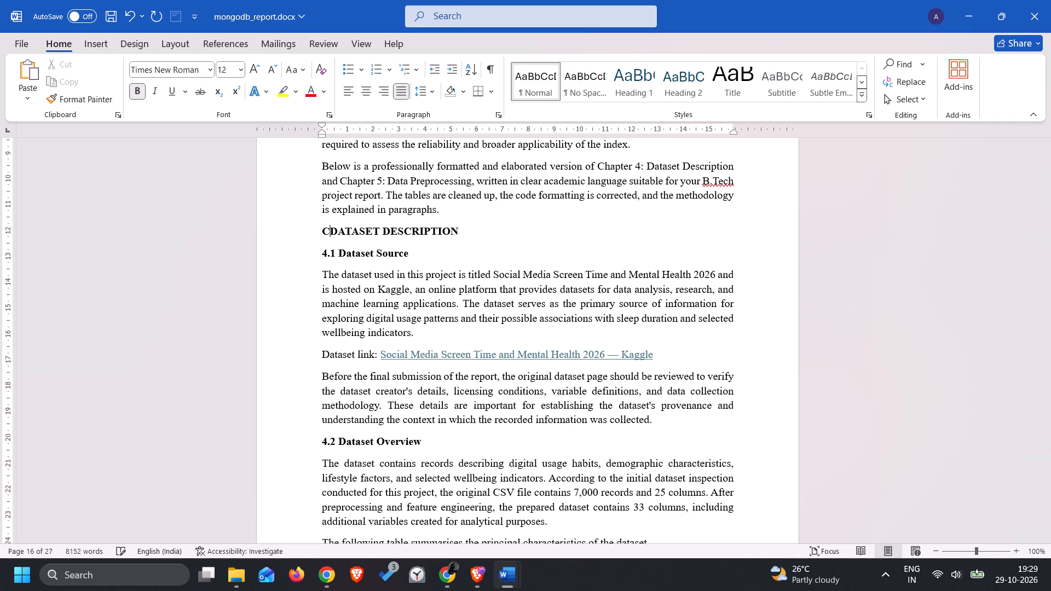
key(BackSpace)
Open the Kaggle dataset link from the Dataset Source section in Chrome, and return to the Word report.
scroll(383, 262, down, 1)
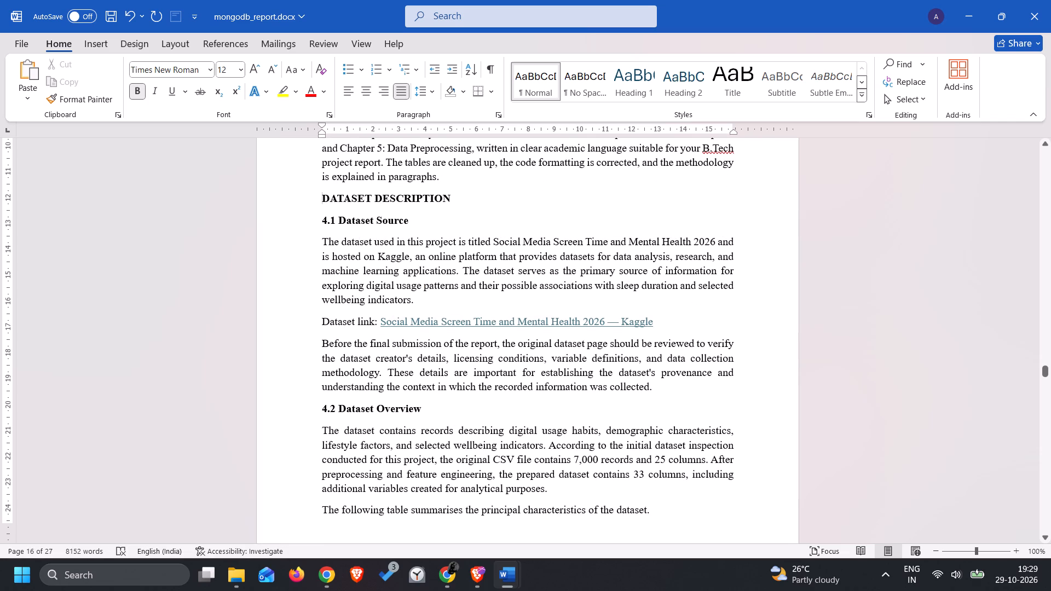
ctrl+click(500, 322)
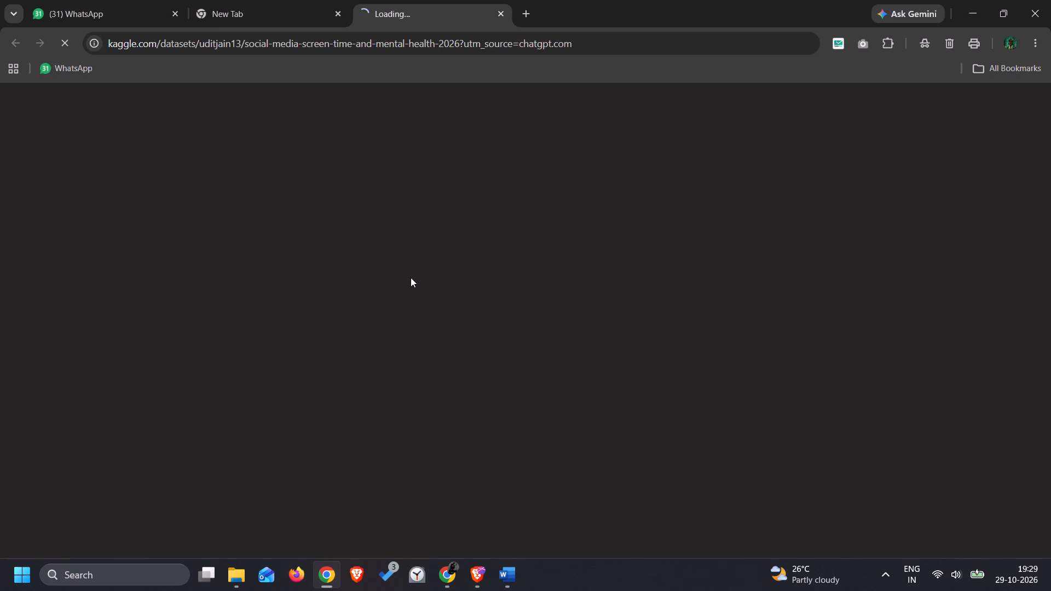
key(alt+Tab)
Insert a blank line above the sentence introducing the dataset characteristics table in section 4.2.
scroll(411, 277, down, 5)
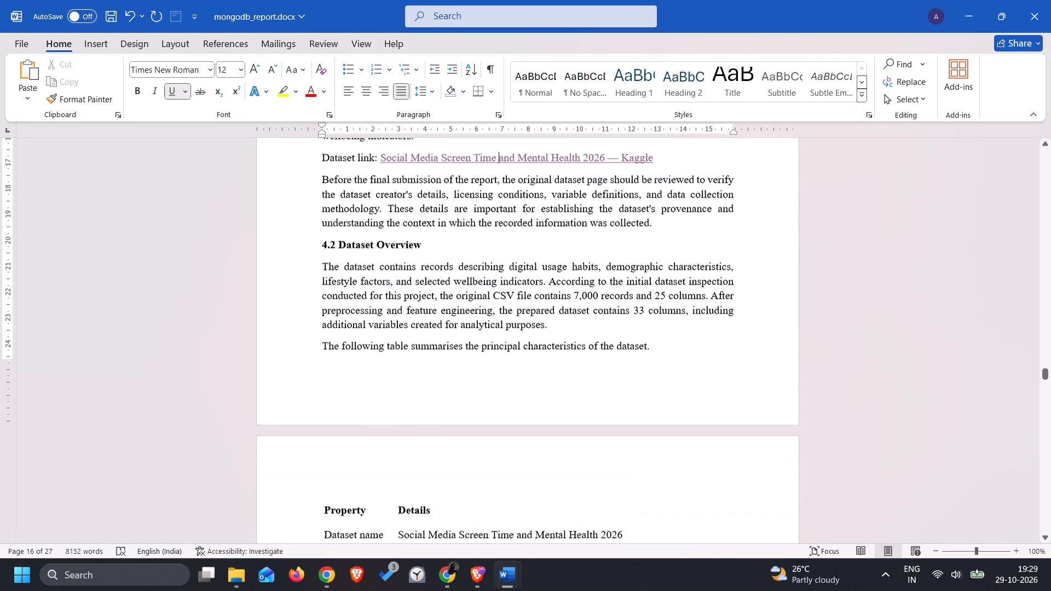
click(566, 329)
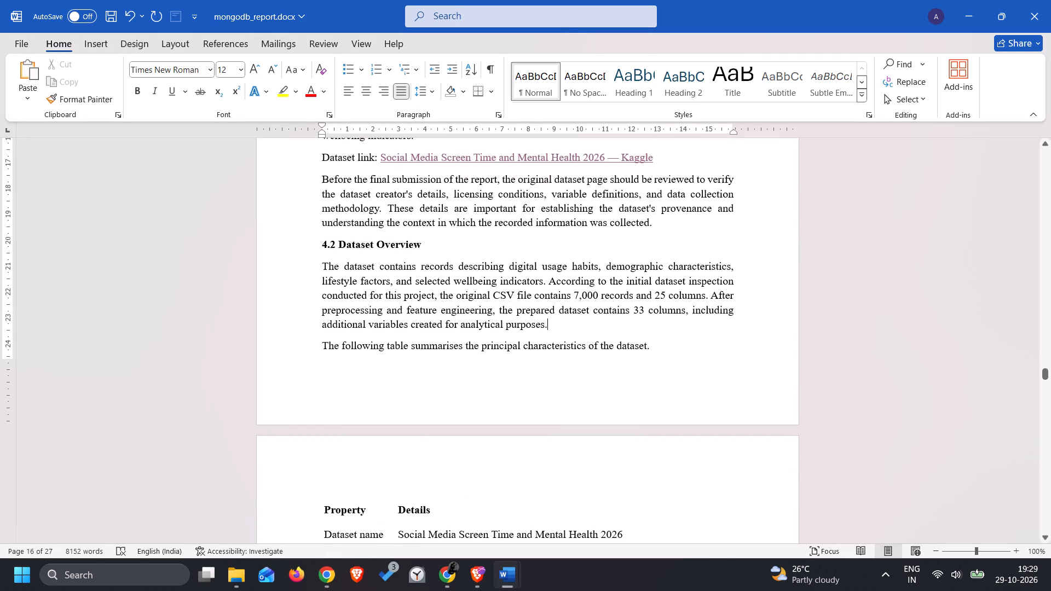
key(Return)
Apply the plain black-bordered grid style to the dataset characteristics table in section 4.2.
scroll(566, 329, down, 8)
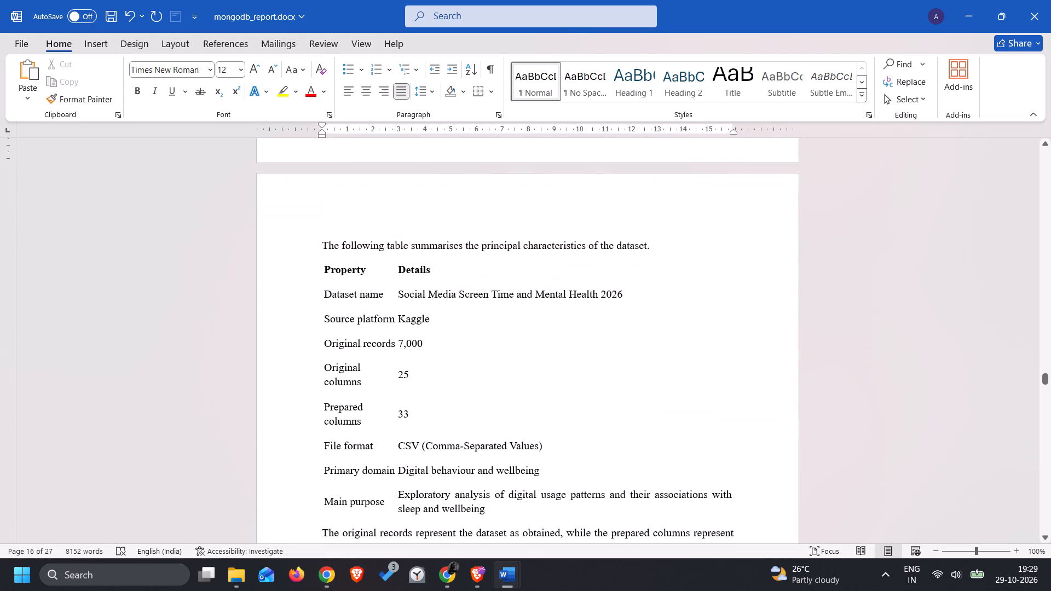
scroll(409, 310, down, 2)
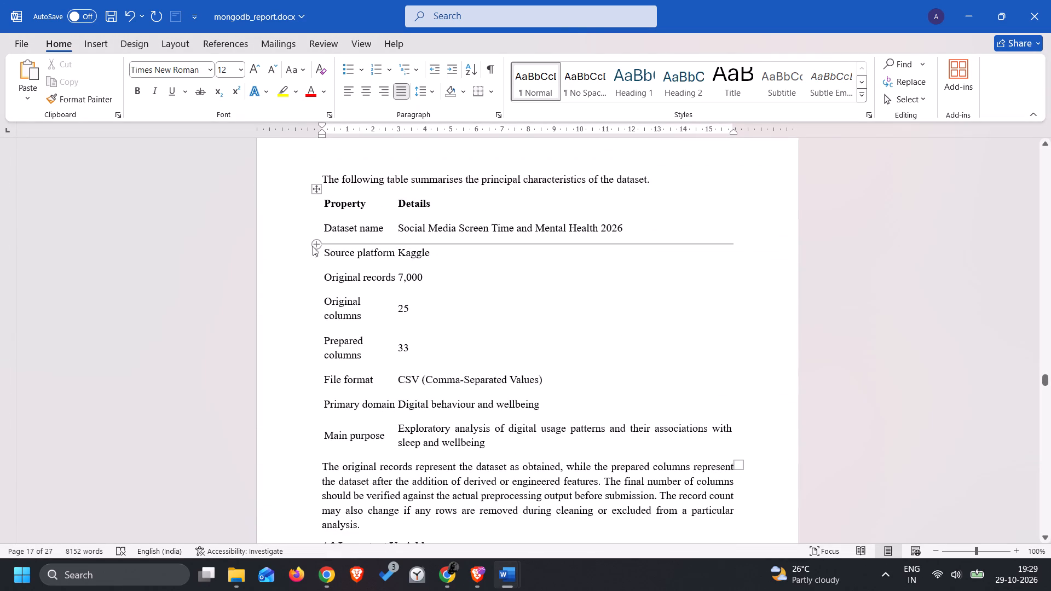
click(313, 188)
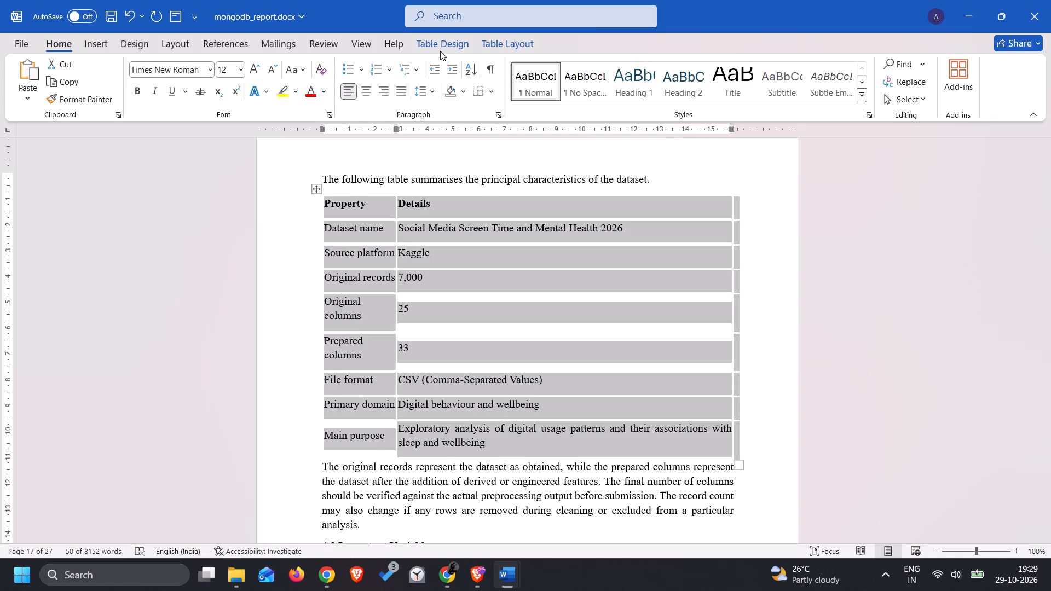
click(441, 43)
click(194, 86)
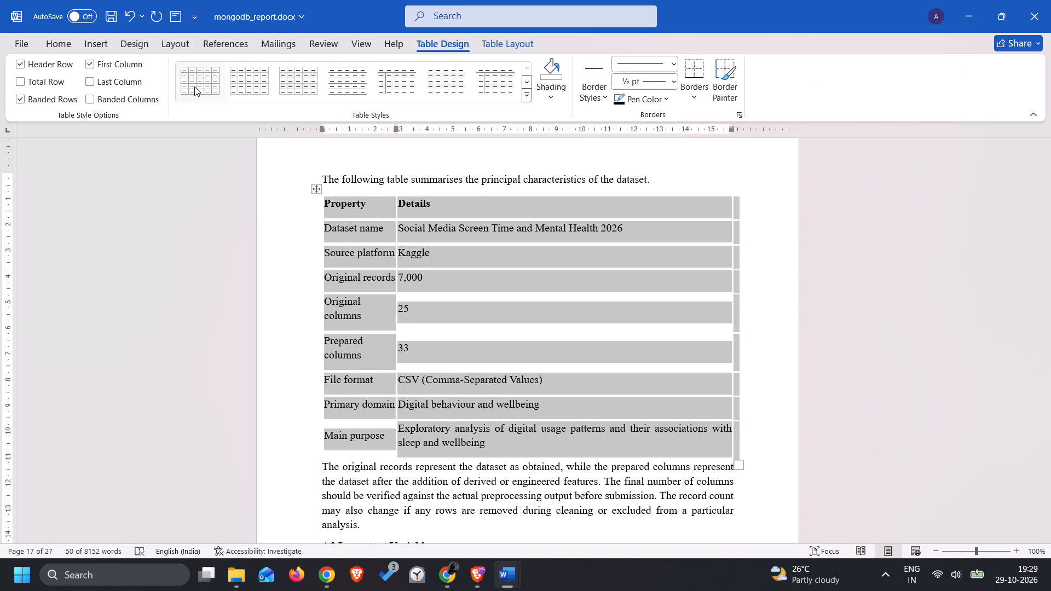
click(317, 328)
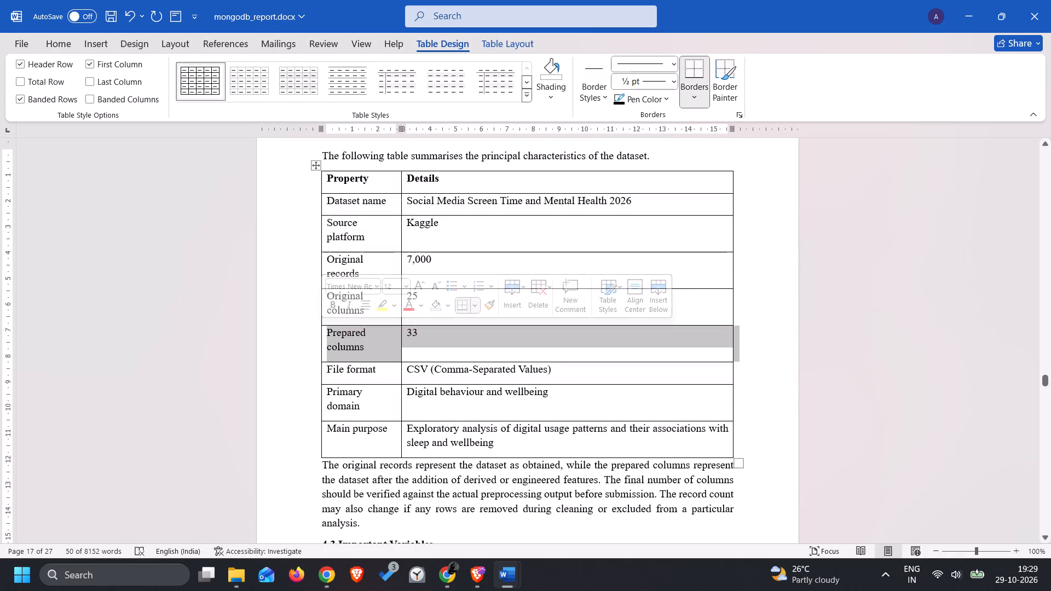
click(281, 245)
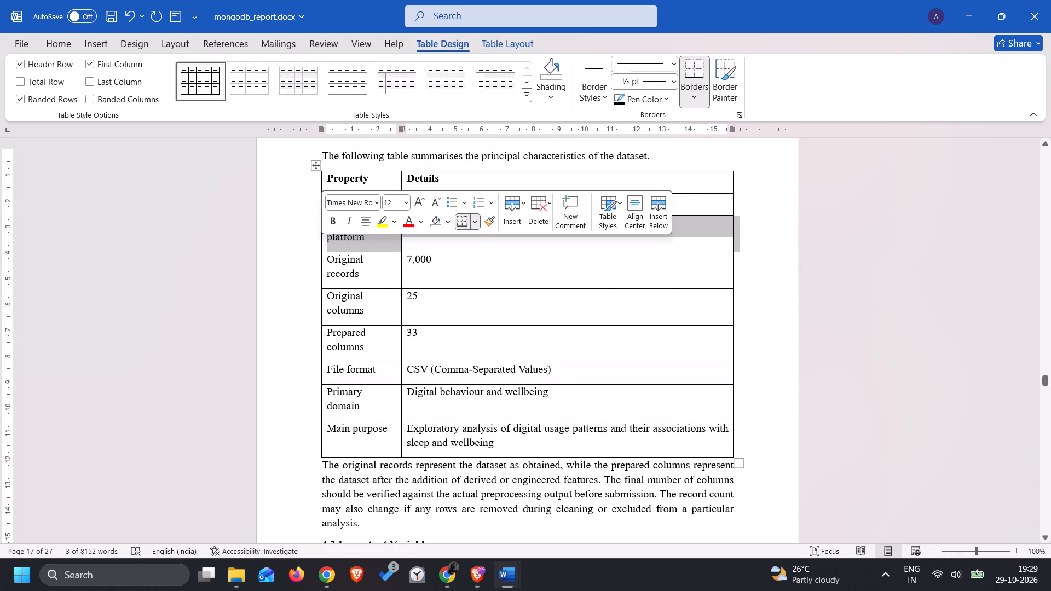
Widen the Property column of the dataset characteristics table until each property name fits on one line.
drag(401, 175, 422, 176)
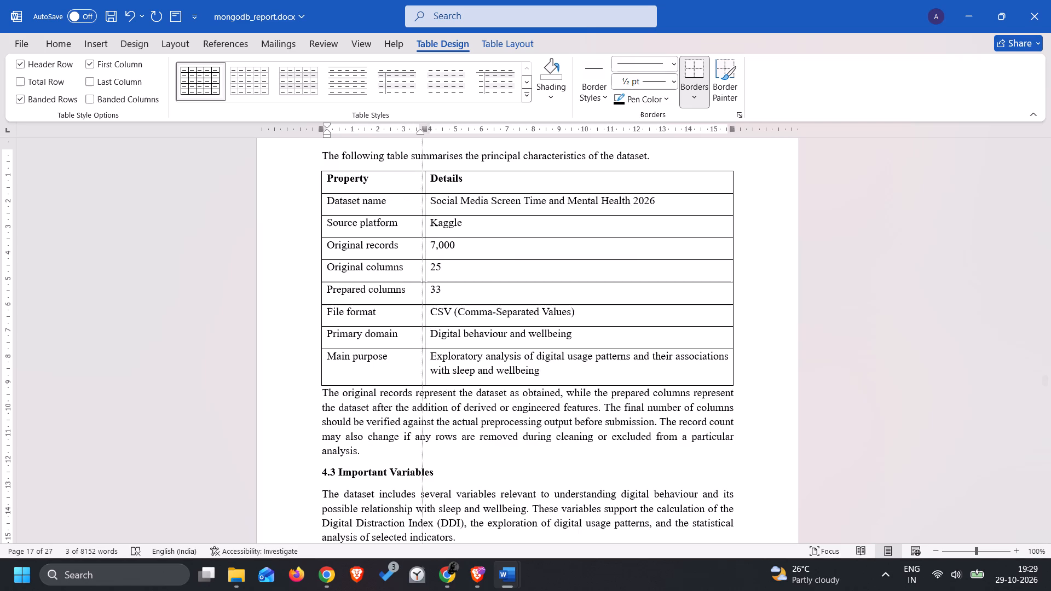
drag(422, 176, 435, 176)
click(317, 231)
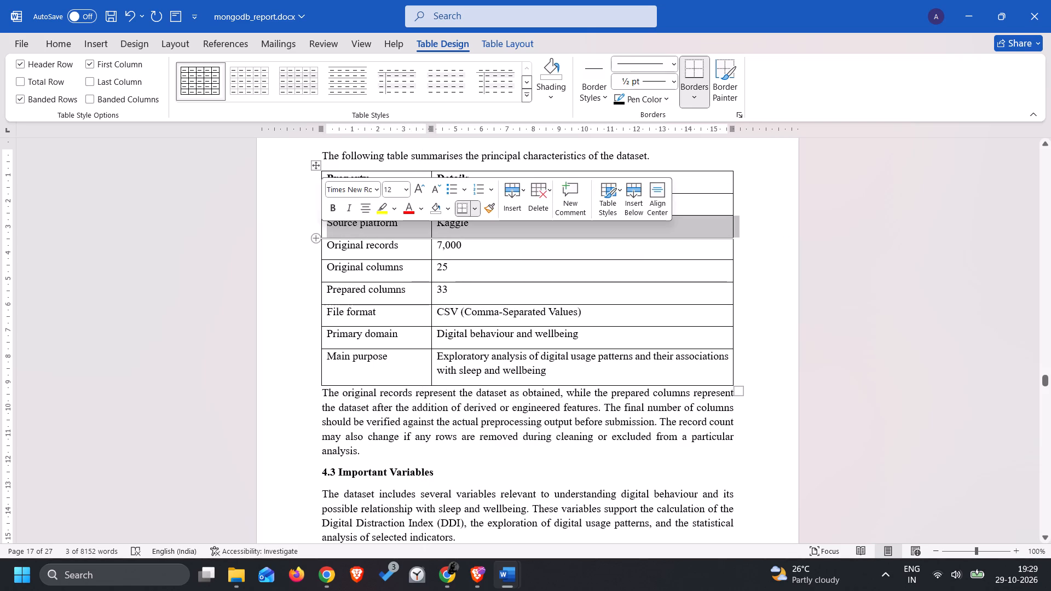
click(304, 357)
Apply the plain black-bordered grid style to the Variable and Description table in section 4.3.
scroll(482, 493, down, 2)
click(482, 464)
scroll(439, 448, down, 3)
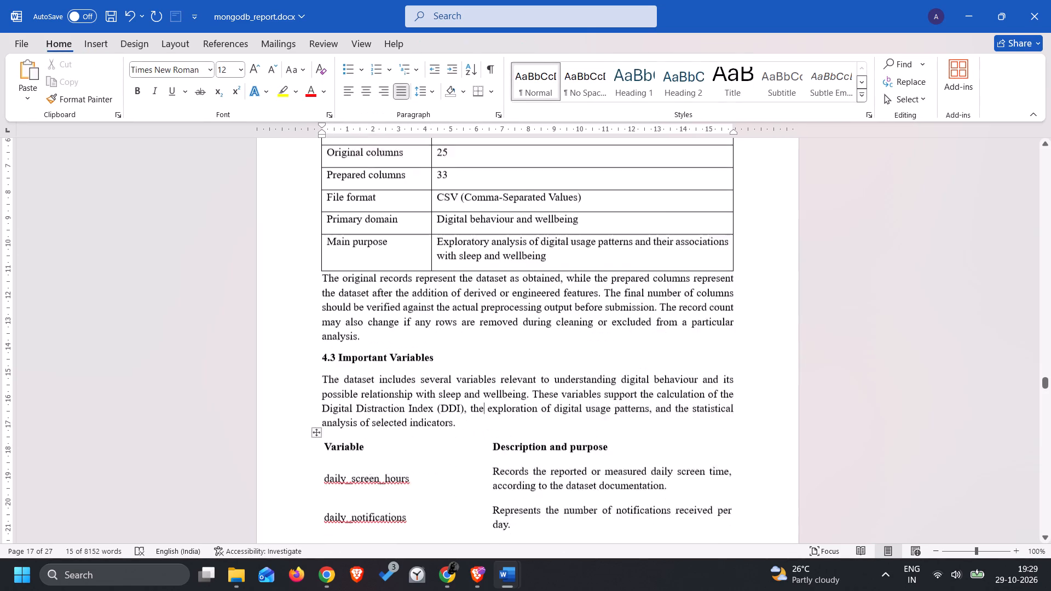
scroll(430, 448, down, 5)
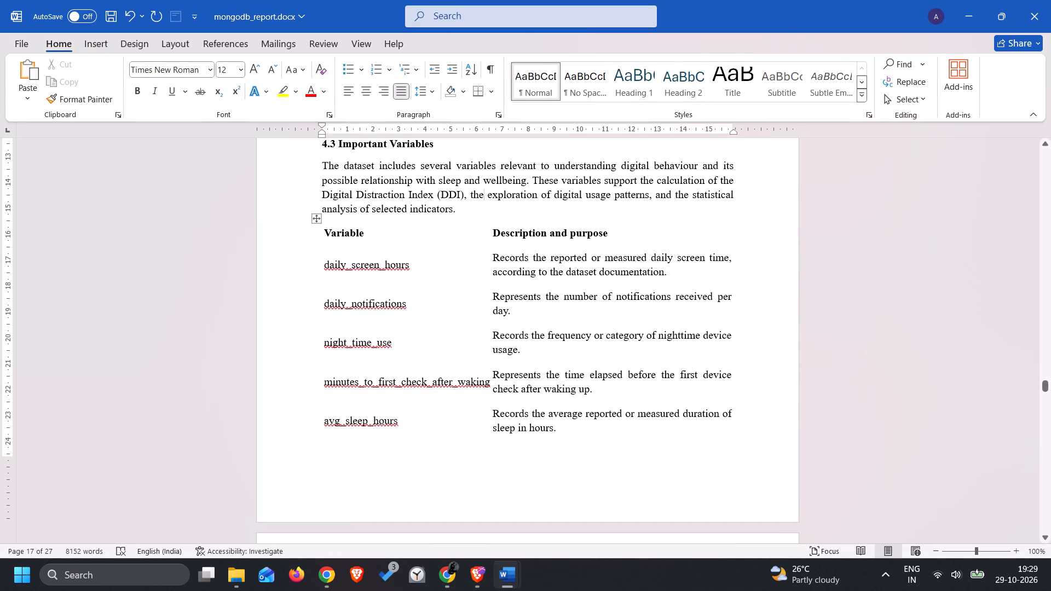
click(319, 223)
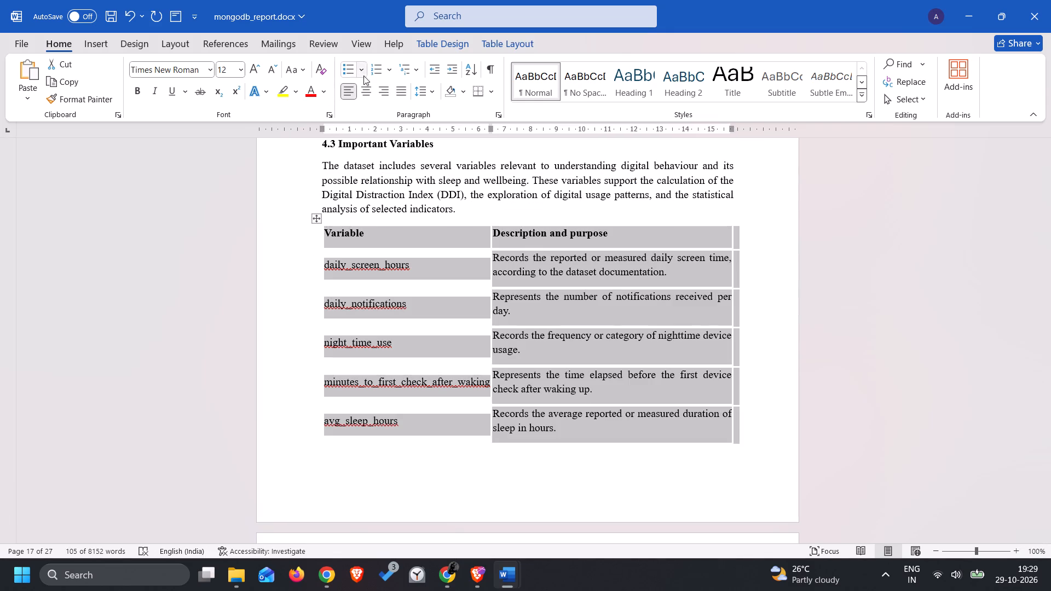
click(432, 38)
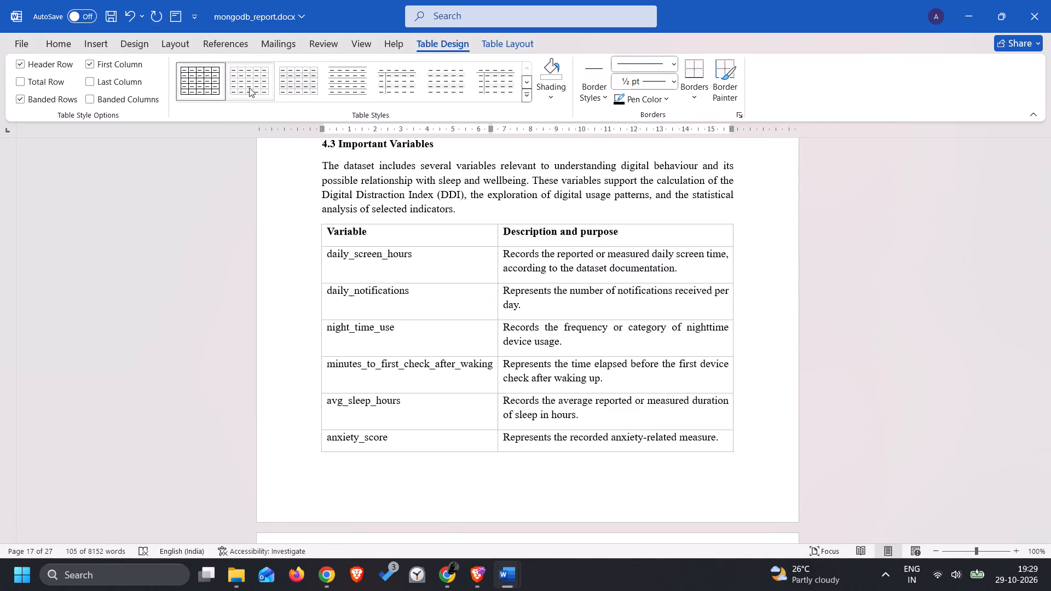
click(213, 87)
click(317, 233)
Insert a blank line between the section 4.3 variables table and the paragraph starting "The dataset also includes".
scroll(317, 233, down, 6)
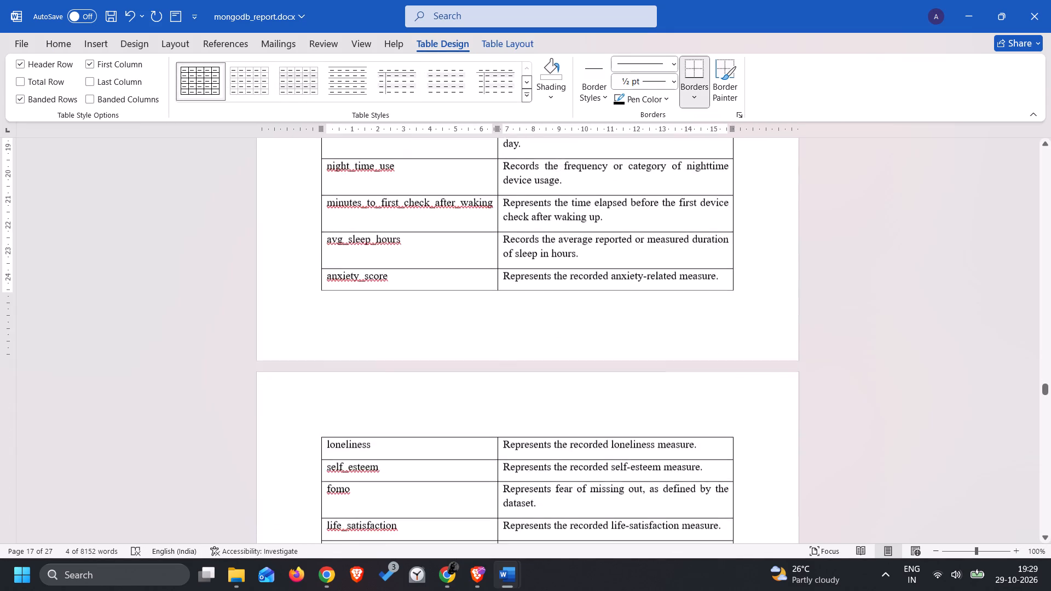
scroll(317, 233, down, 10)
click(320, 222)
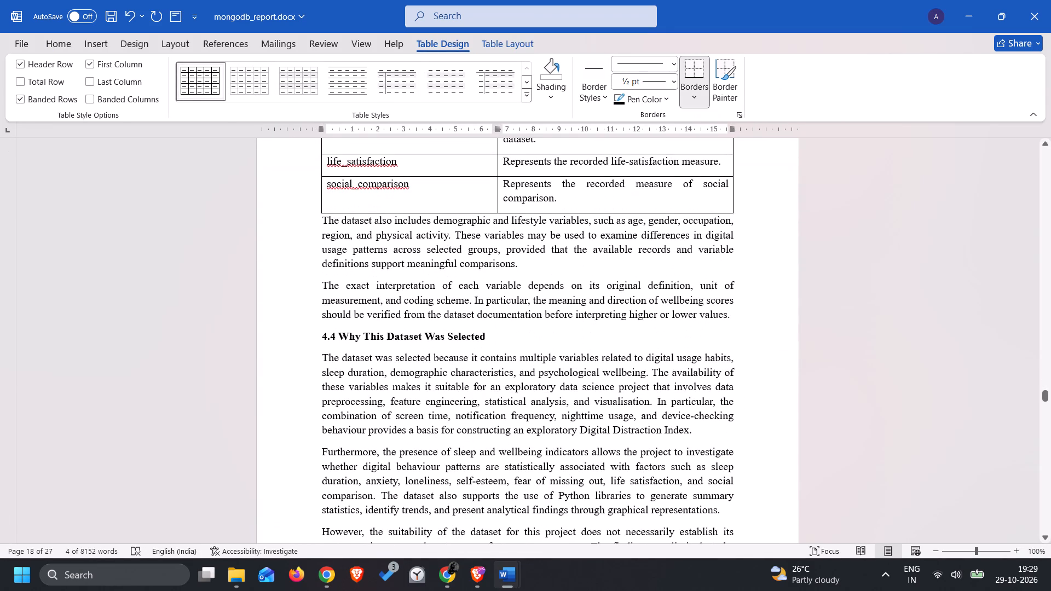
key(Return)
Insert a blank line above the PAGE 9 — CHAPTER 5: DATA PREPROCESSING heading.
scroll(320, 222, down, 3)
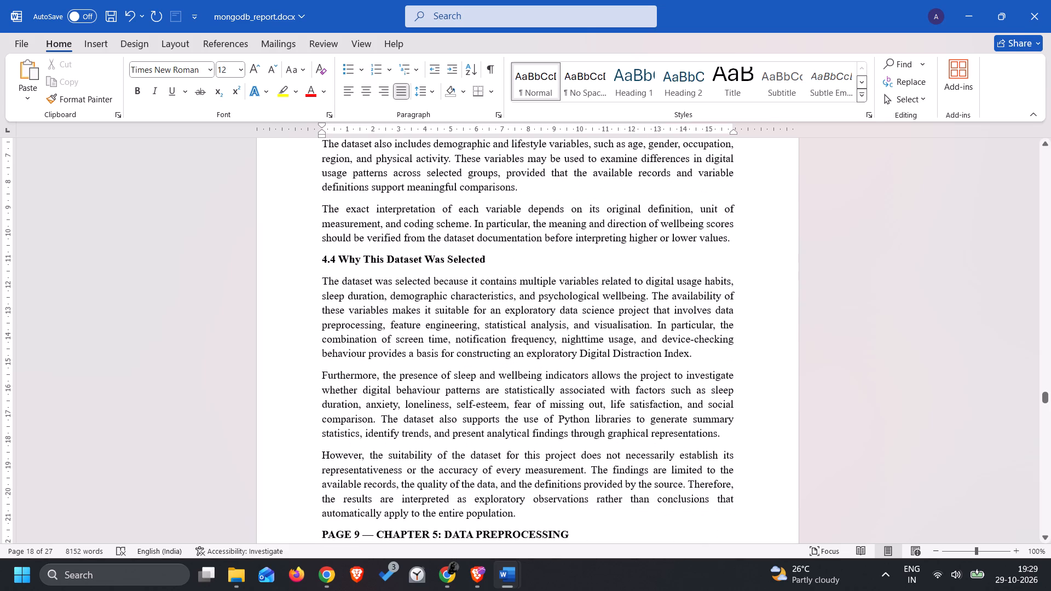
scroll(334, 266, down, 4)
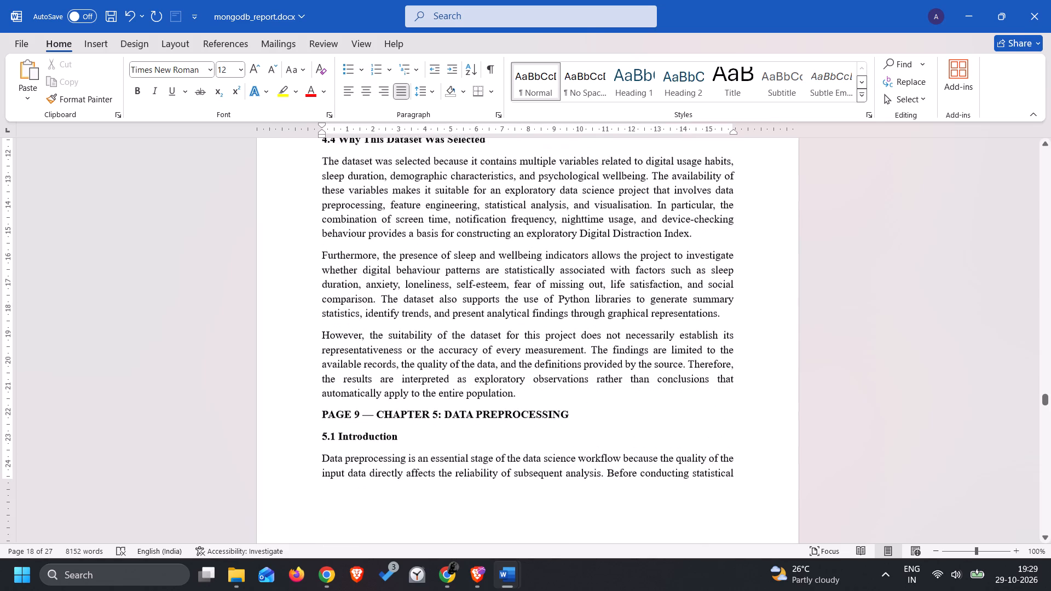
scroll(334, 266, down, 2)
click(526, 308)
click(527, 324)
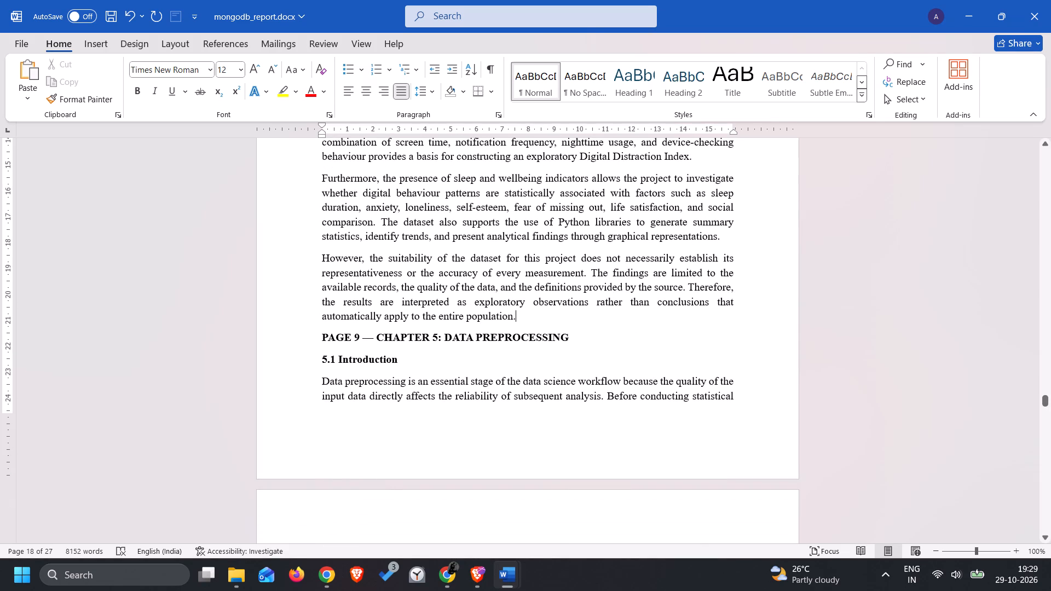
key(Return)
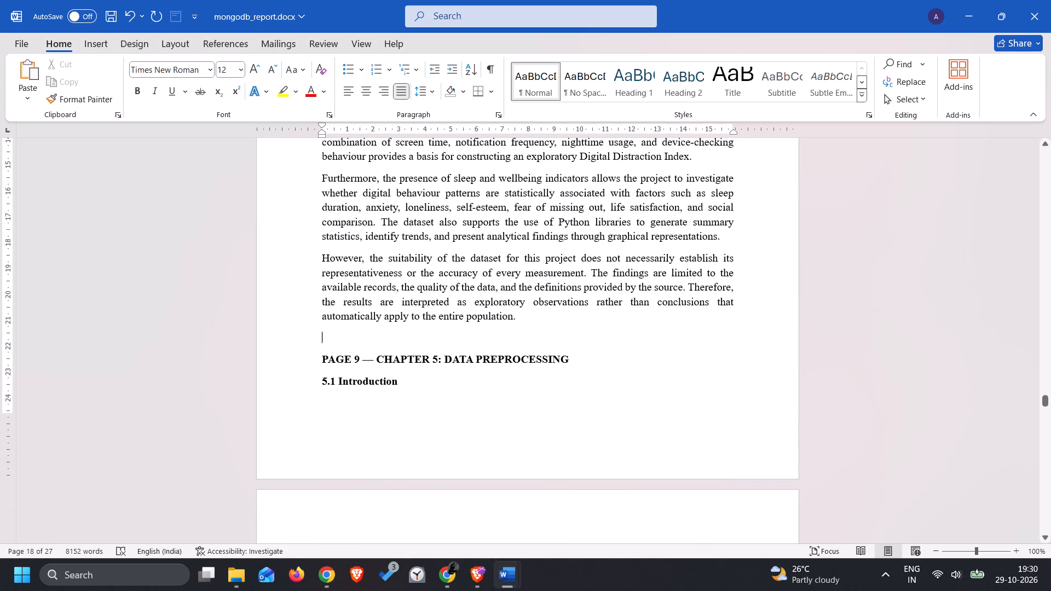
Remove the "PAGE 9 —" prefix from the CHAPTER 5: DATA PREPROCESSING heading, keeping one blank line above it.
click(374, 362)
key(BackSpace)
key(BackSpace)
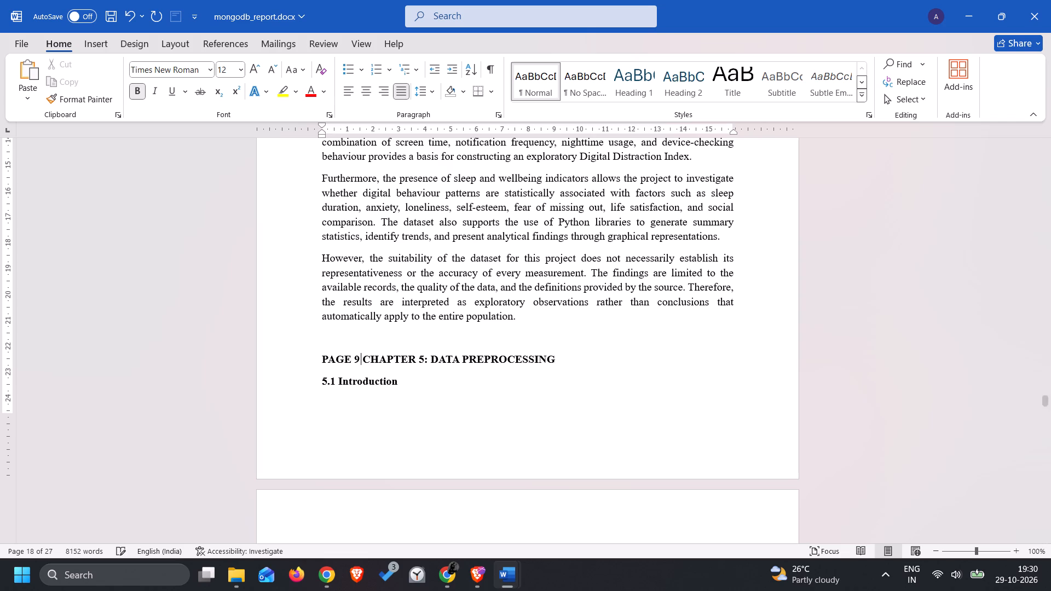
key(BackSpace)
key(BackSpace)
key(BackSpace)
key(BackSpace)
key(BackSpace)
key(BackSpace)
key(BackSpace)
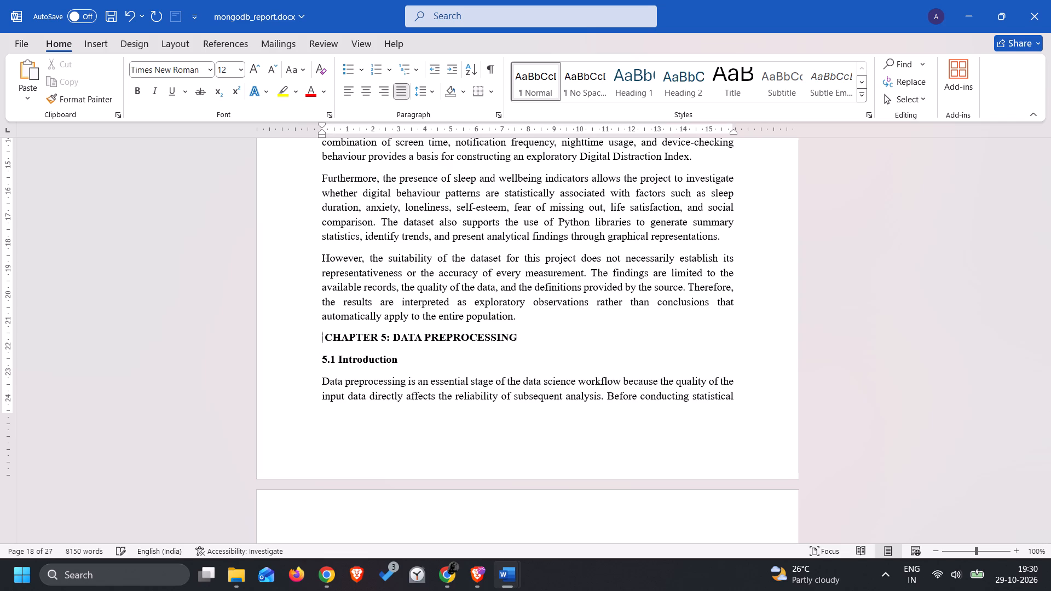
key(Return)
key(Right)
key(BackSpace)
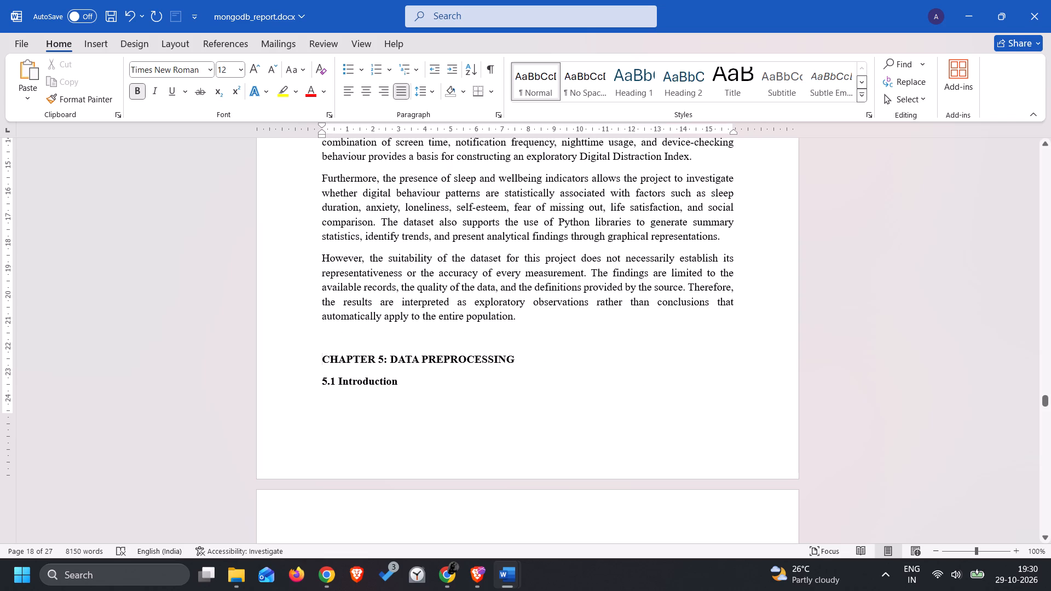
Add three more blank lines above the CHAPTER 5: DATA PREPROCESSING heading to move it onto a new page.
key(Return)
key(Return)
key(Return)
Apply the plain black-bordered grid style to the missing values table in section 5.2.
scroll(401, 347, down, 5)
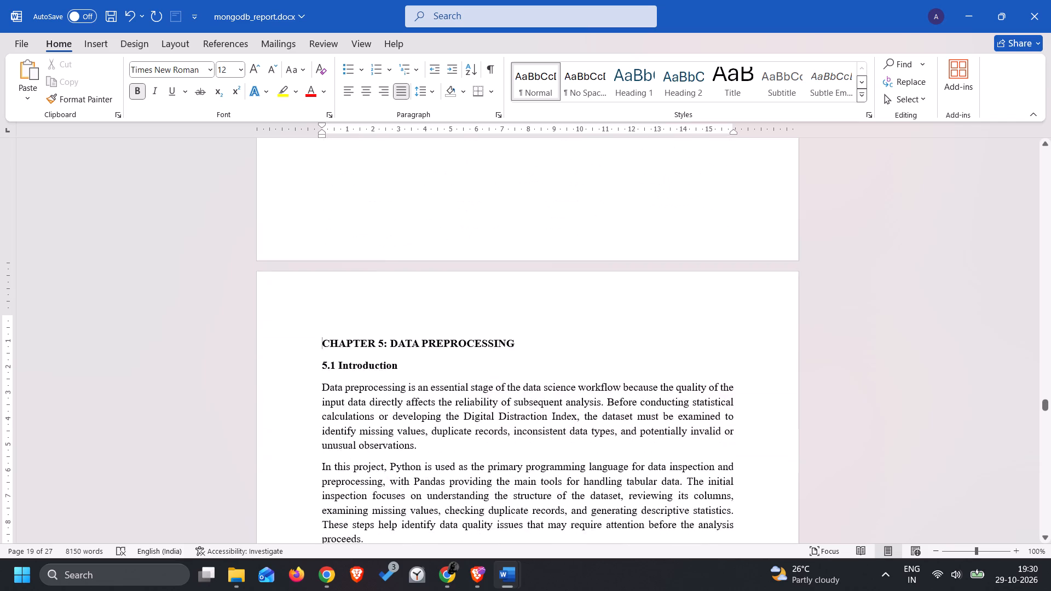
scroll(401, 347, down, 8)
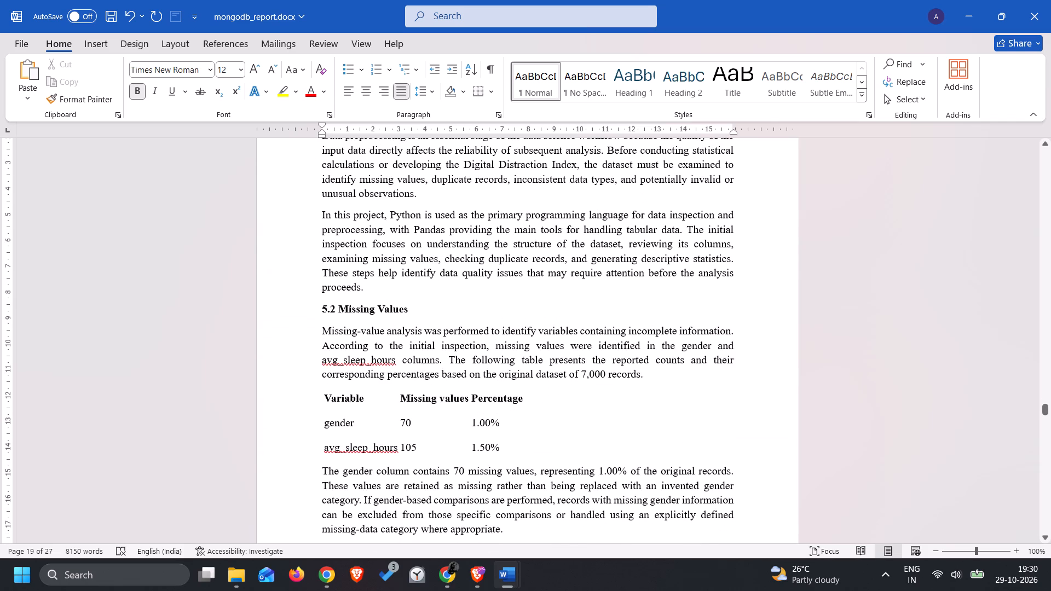
scroll(334, 314, down, 8)
scroll(334, 314, up, 2)
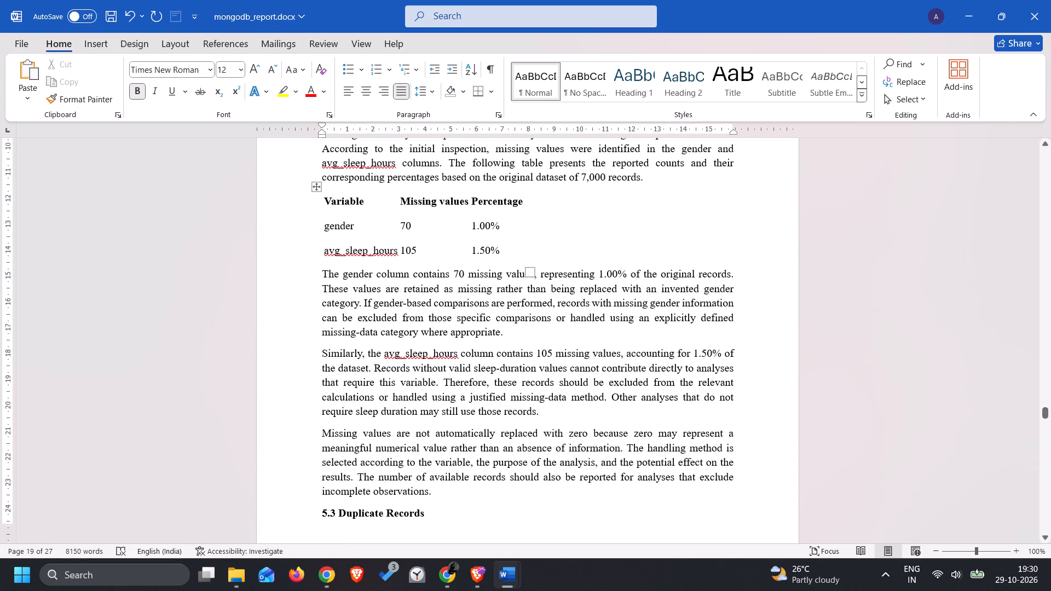
click(320, 187)
click(334, 215)
click(322, 186)
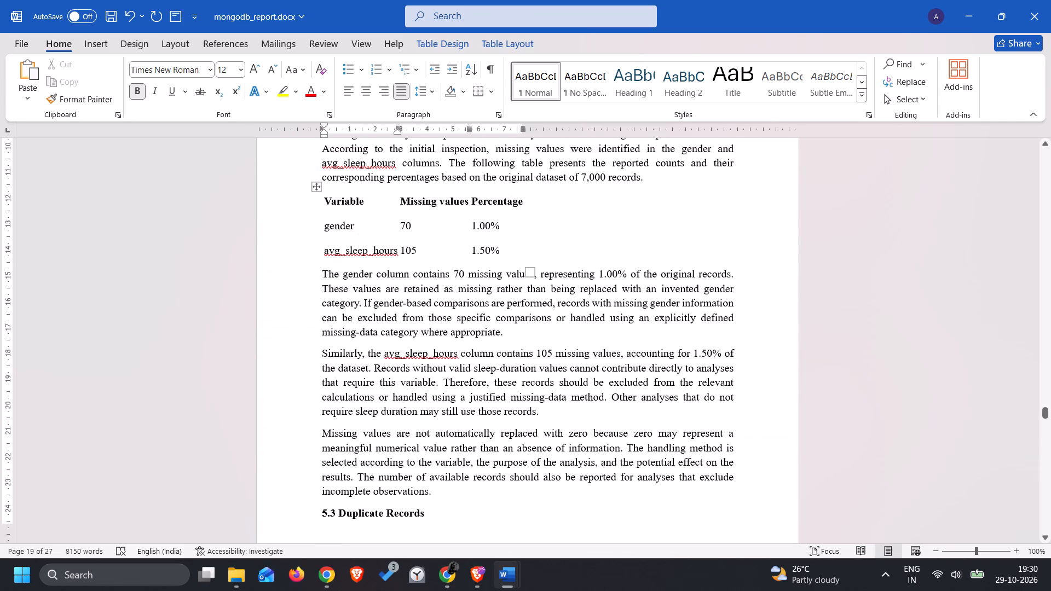
click(330, 207)
click(315, 189)
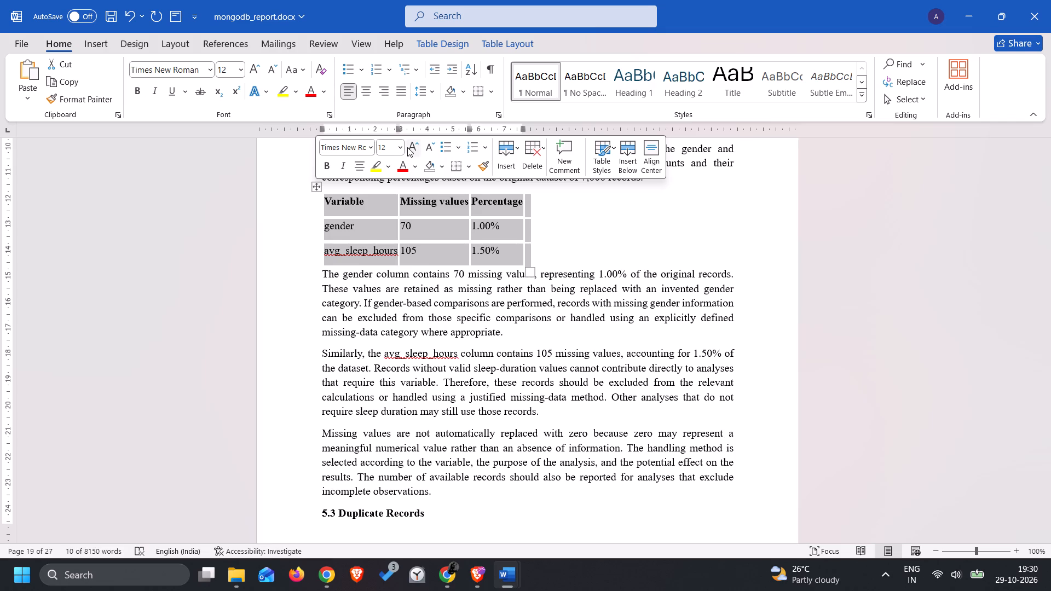
click(427, 47)
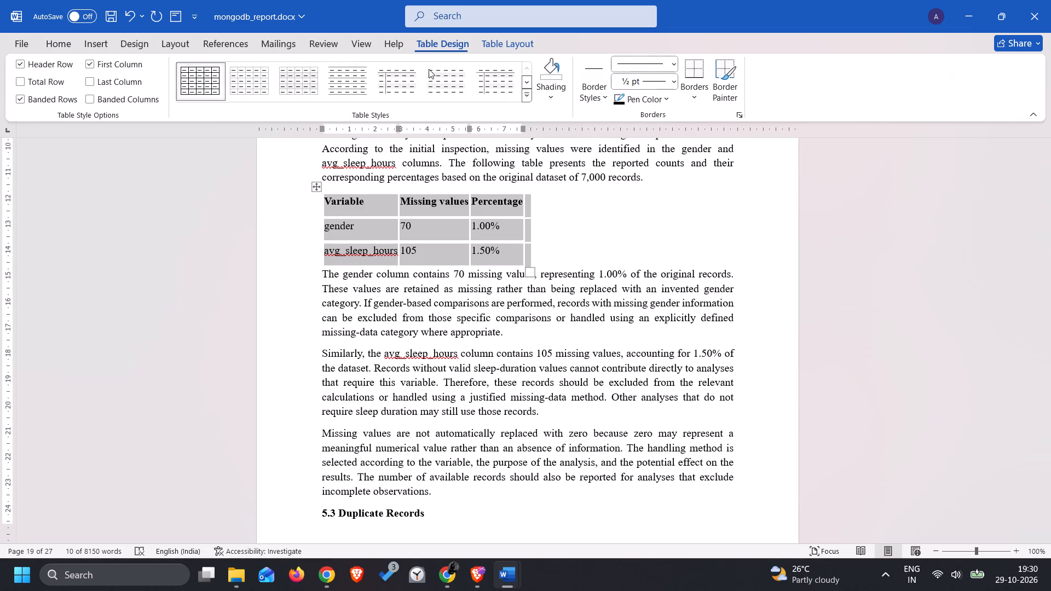
click(197, 90)
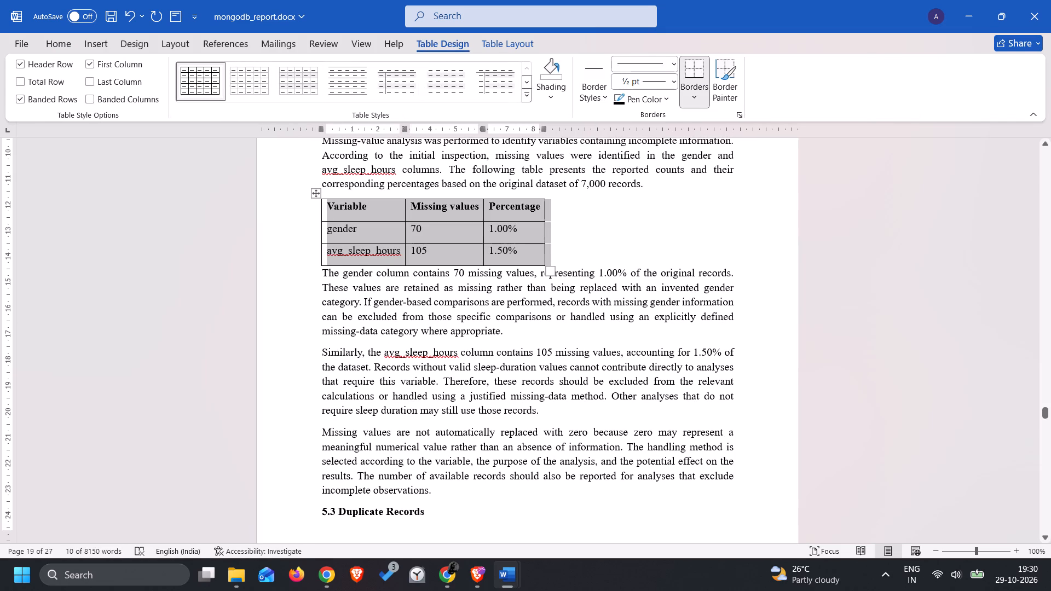
click(445, 333)
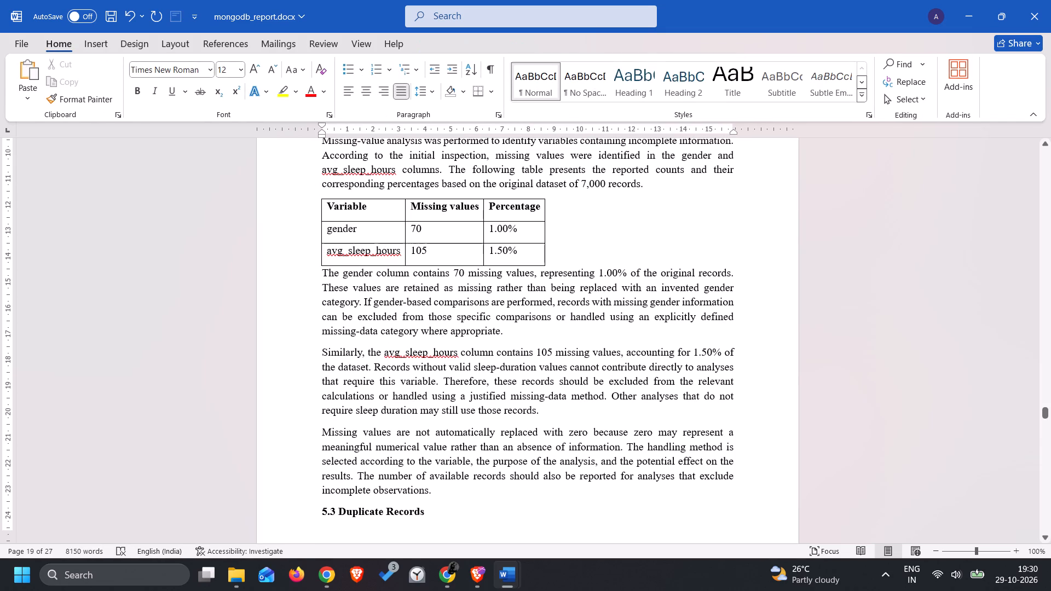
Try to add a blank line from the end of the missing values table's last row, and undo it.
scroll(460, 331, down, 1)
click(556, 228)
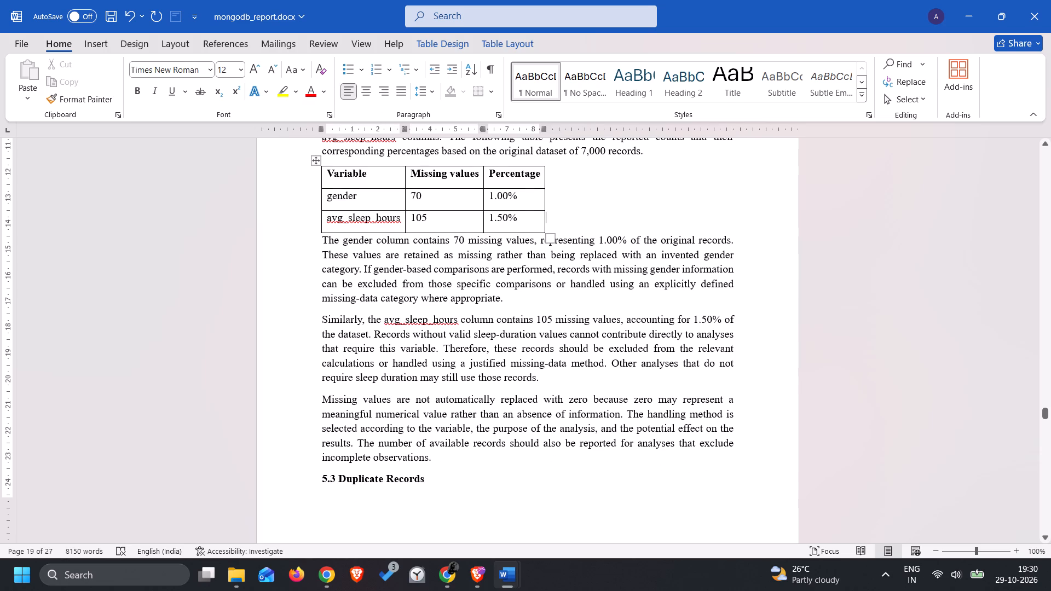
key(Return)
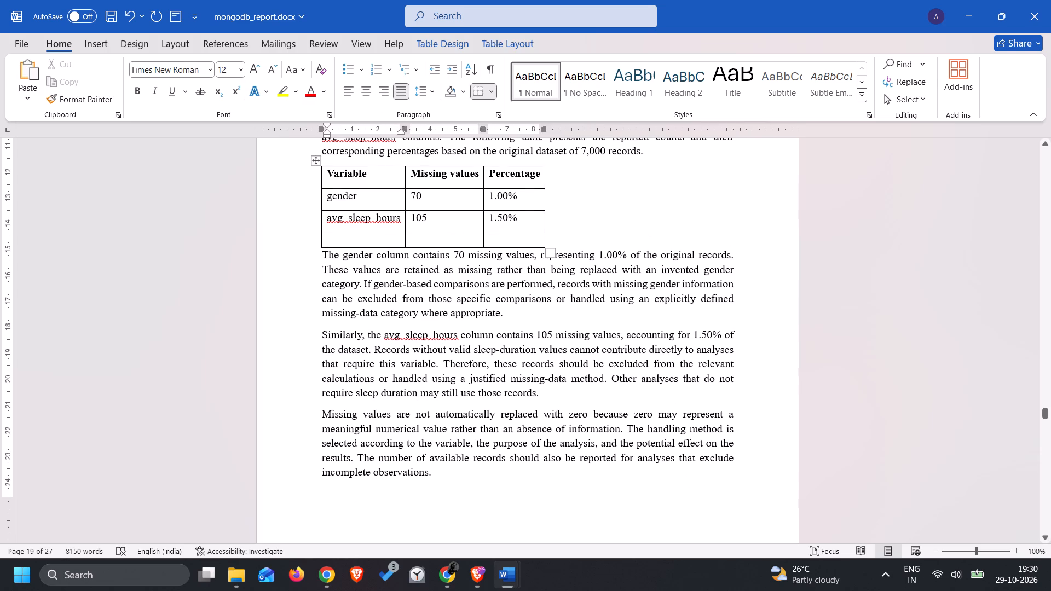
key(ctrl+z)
Insert a blank line between the missing values table and the paragraph starting "The gender column contains".
key(Down)
key(Escape)
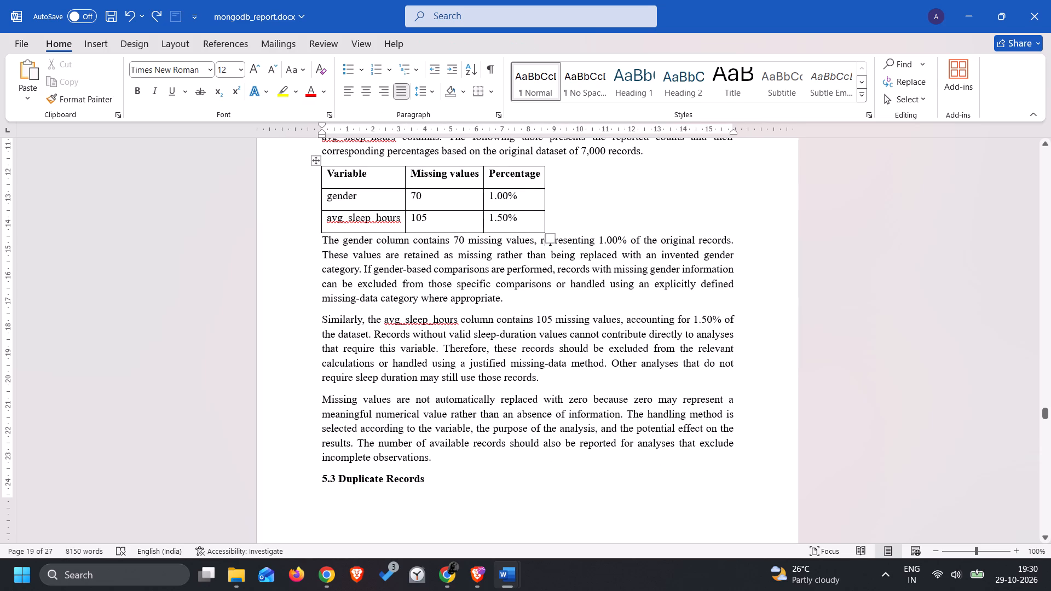
key(Up)
key(Down)
key(Left)
key(Left)
key(Left)
key(Left)
key(Left)
key(Left)
key(Left)
key(Left)
key(Left)
key(Left)
key(Left)
key(Left)
key(Left)
key(Left)
key(Left)
key(Left)
key(Left)
key(Left)
key(Left)
key(Left)
key(Left)
key(Left)
key(Left)
key(Left)
key(Return)
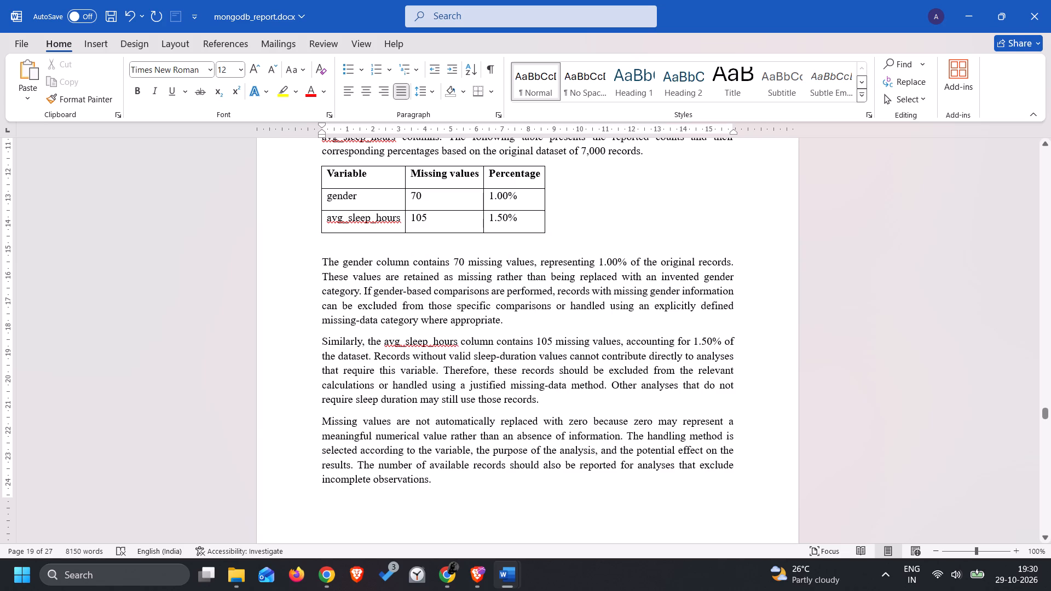
Delete the "CHAPTER 6: " prefix from the DIGITAL DISTRACTION INDEX (DDI) heading.
scroll(545, 241, down, 9)
scroll(434, 327, down, 2)
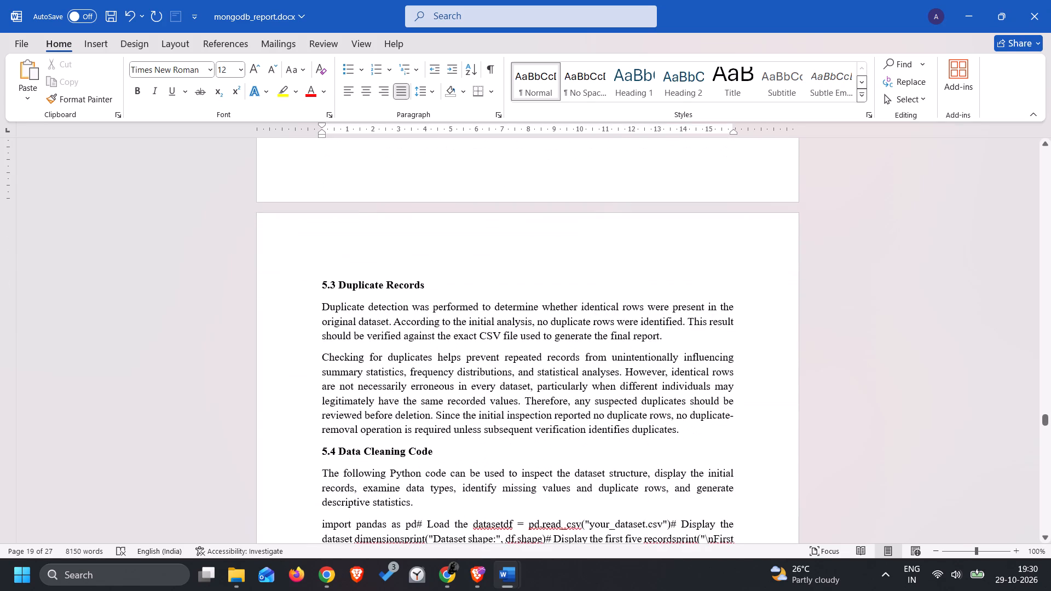
scroll(363, 265, down, 15)
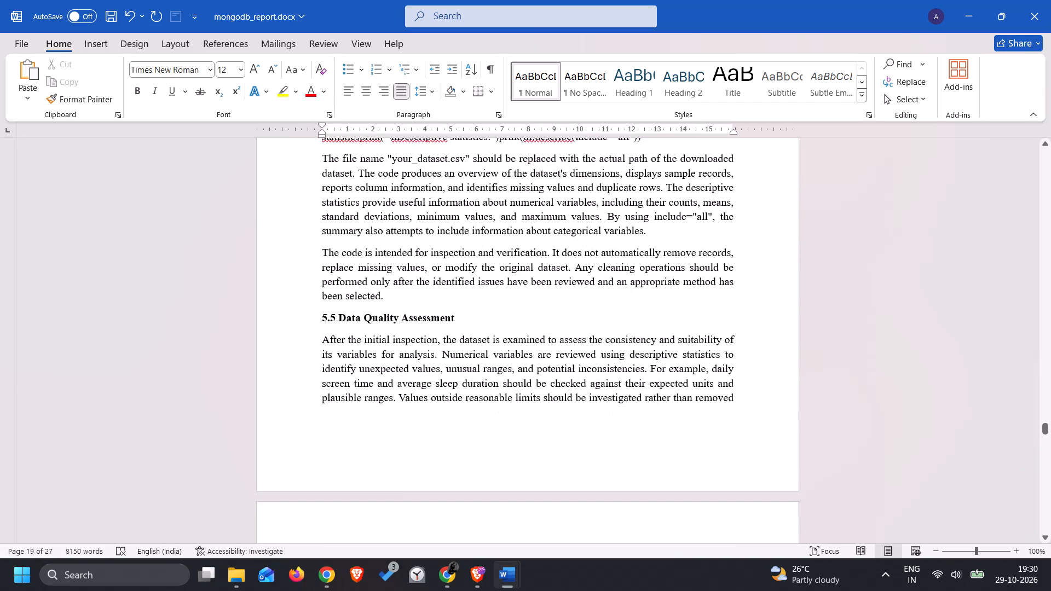
scroll(395, 298, down, 19)
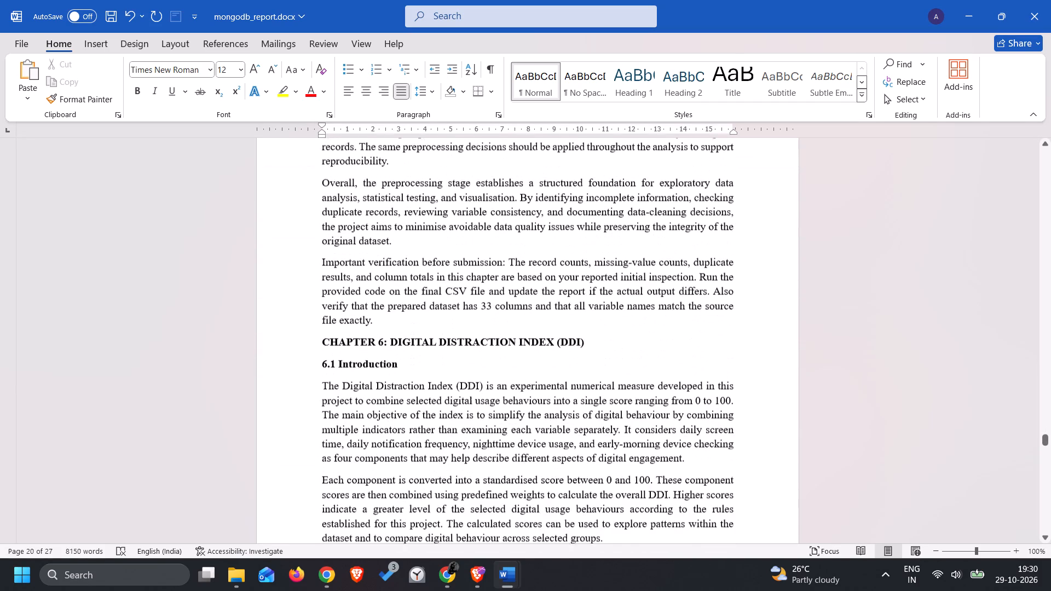
click(391, 316)
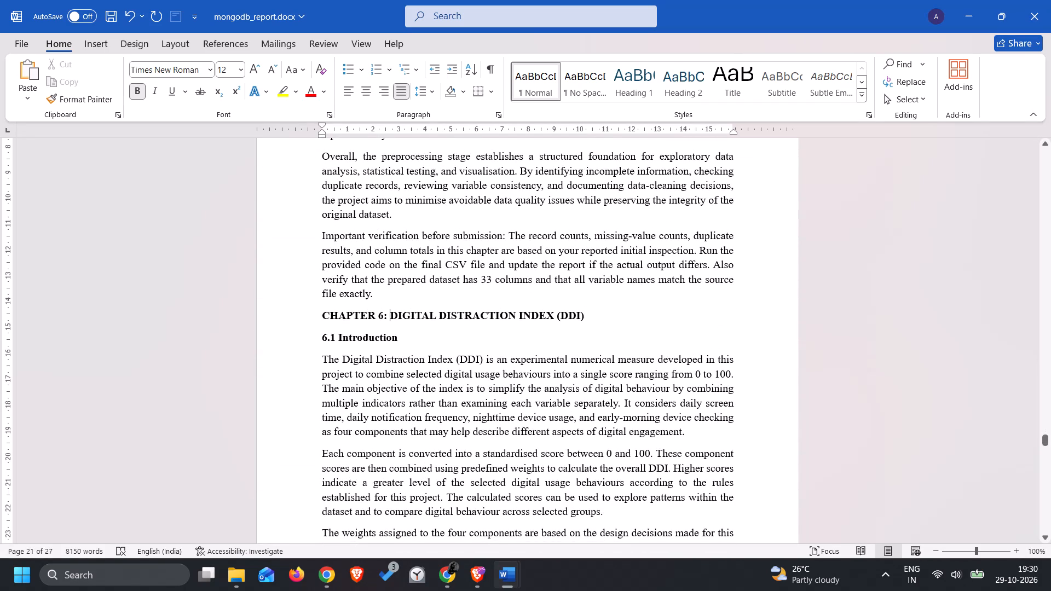
key(BackSpace)
key(BackSpace)
key(BackSpace)
key(BackSpace)
key(BackSpace)
key(BackSpace)
key(BackSpace)
key(BackSpace)
key(BackSpace)
key(BackSpace)
key(BackSpace)
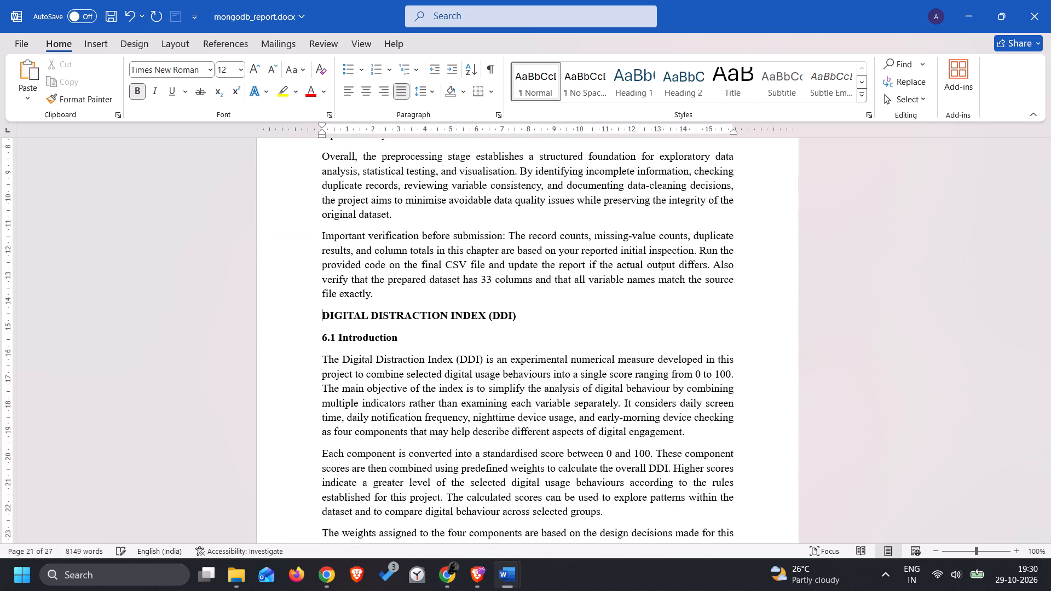
Apply the plain black-bordered grid style to Table 6.1: Components and Weights of the DDI.
scroll(389, 311, down, 11)
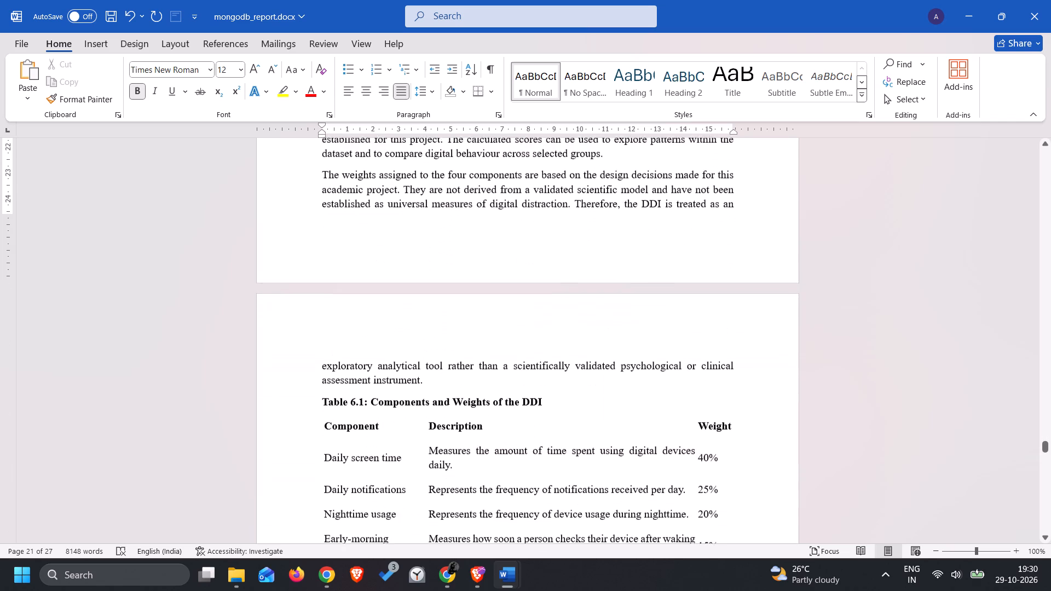
scroll(388, 320, down, 1)
scroll(429, 345, down, 1)
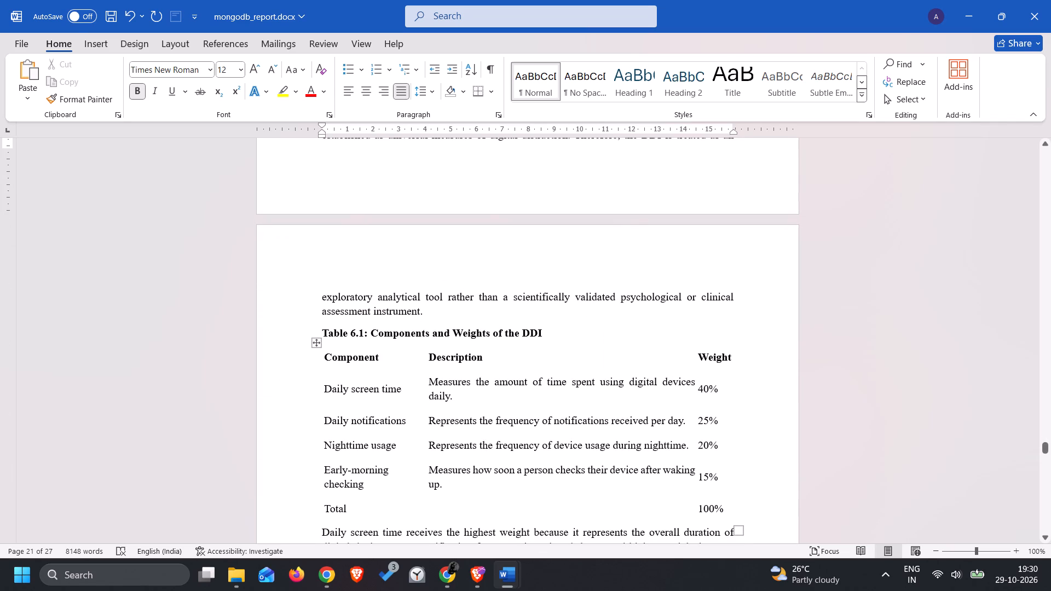
click(317, 344)
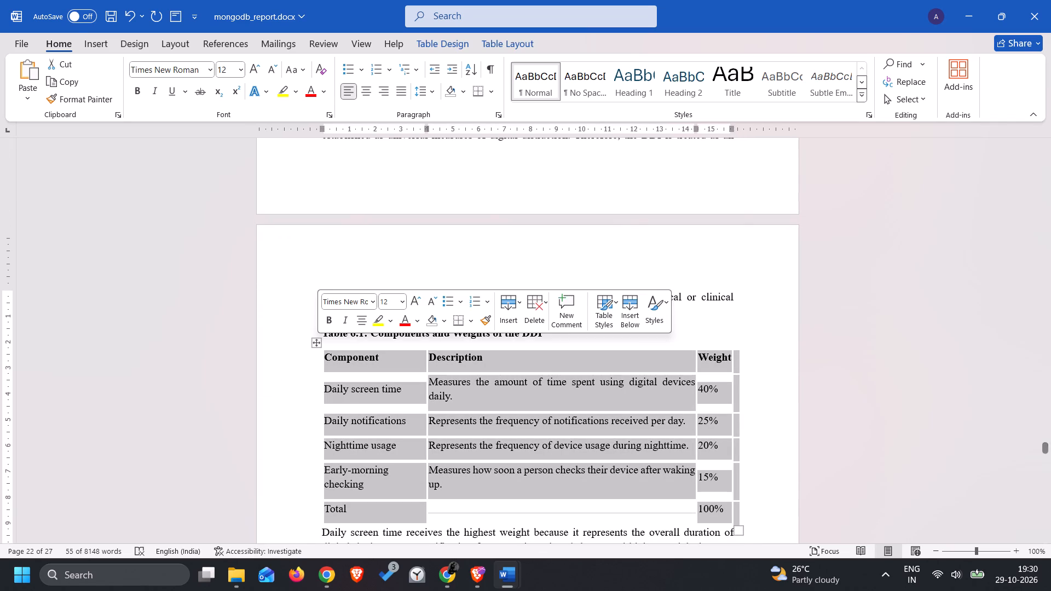
click(435, 42)
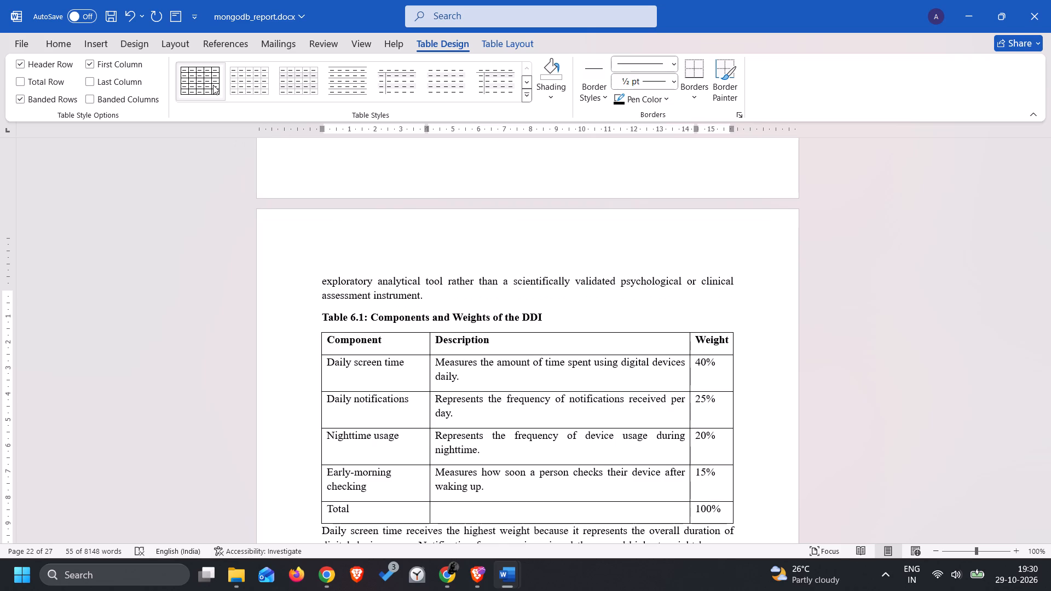
click(213, 85)
click(478, 270)
Insert a blank line between Table 6.1 and the paragraph starting "Daily screen time receives the highest weight".
scroll(478, 270, down, 6)
click(325, 335)
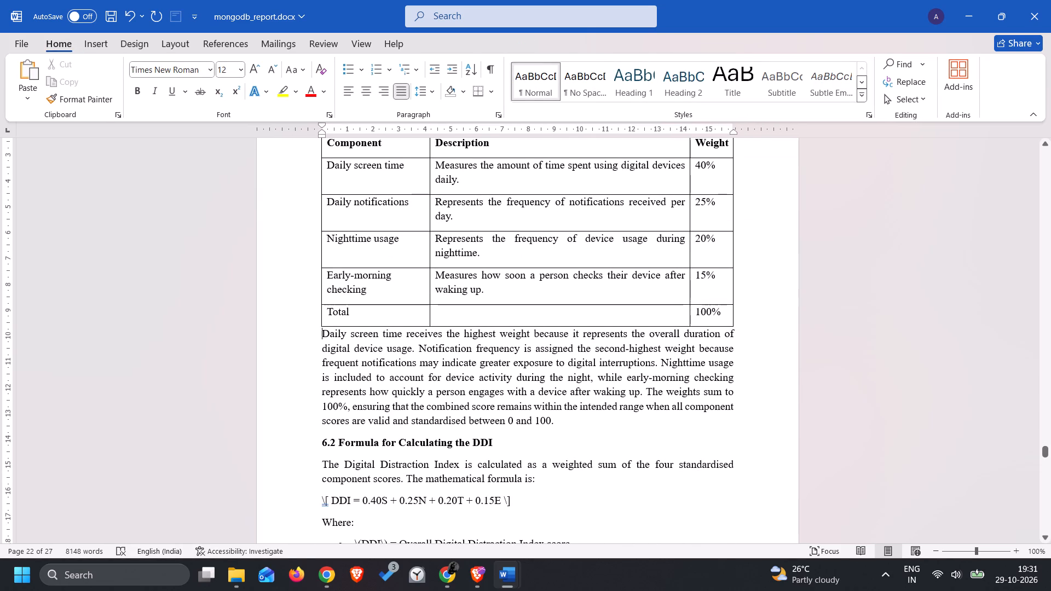
key(Return)
Switch to the ChatGPT Report Format Guidelines conversation in Brave and look back through it for the Chapter 6 formula section.
scroll(331, 334, down, 7)
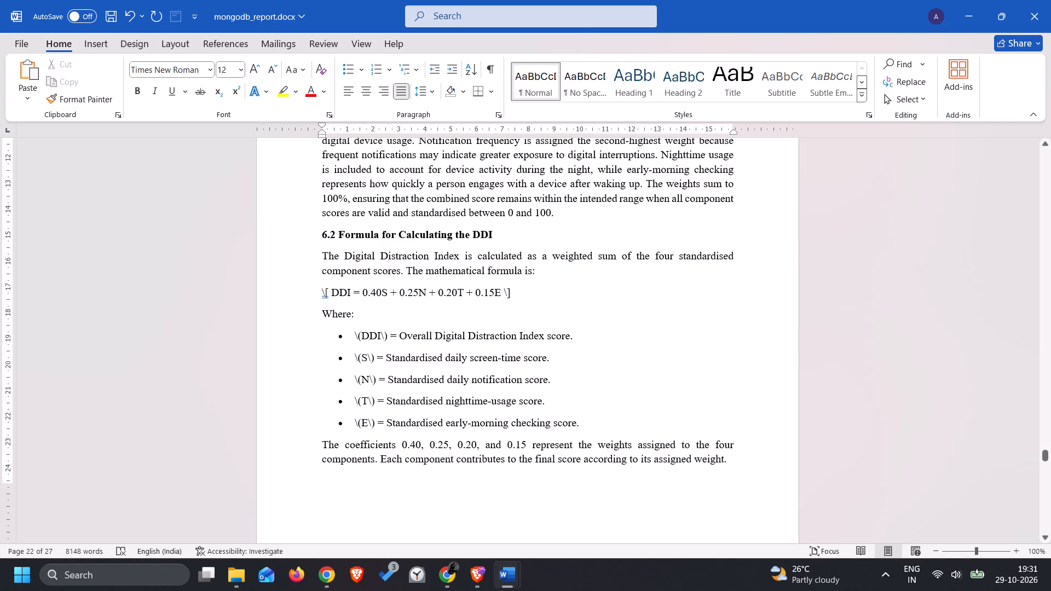
key(alt+Tab)
key(alt+Tab)
key(alt+Tab)
key(alt+Tab)
scroll(405, 231, up, 7)
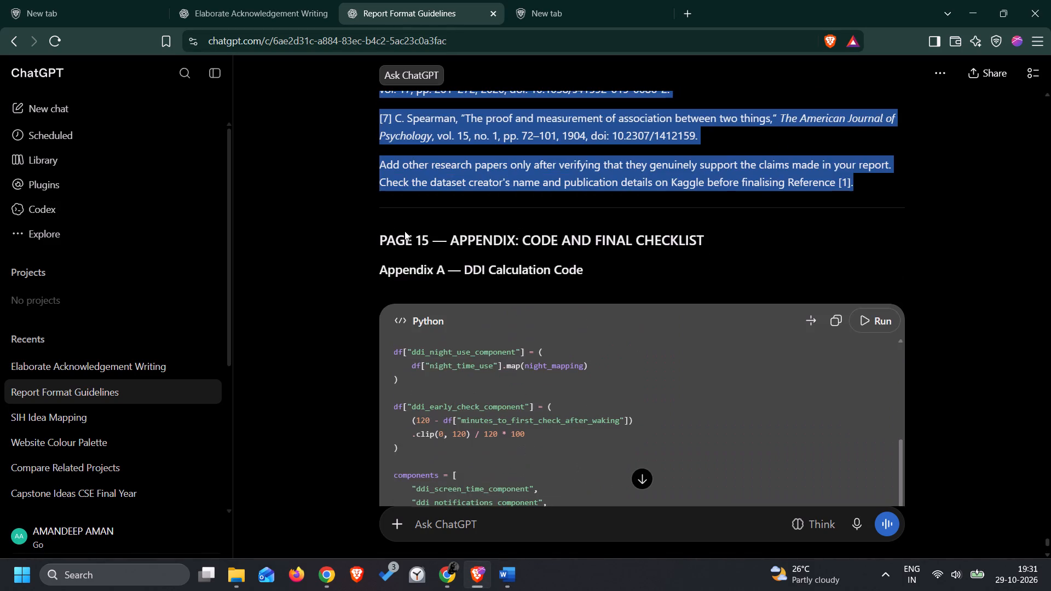
scroll(336, 217, up, 19)
click(342, 218)
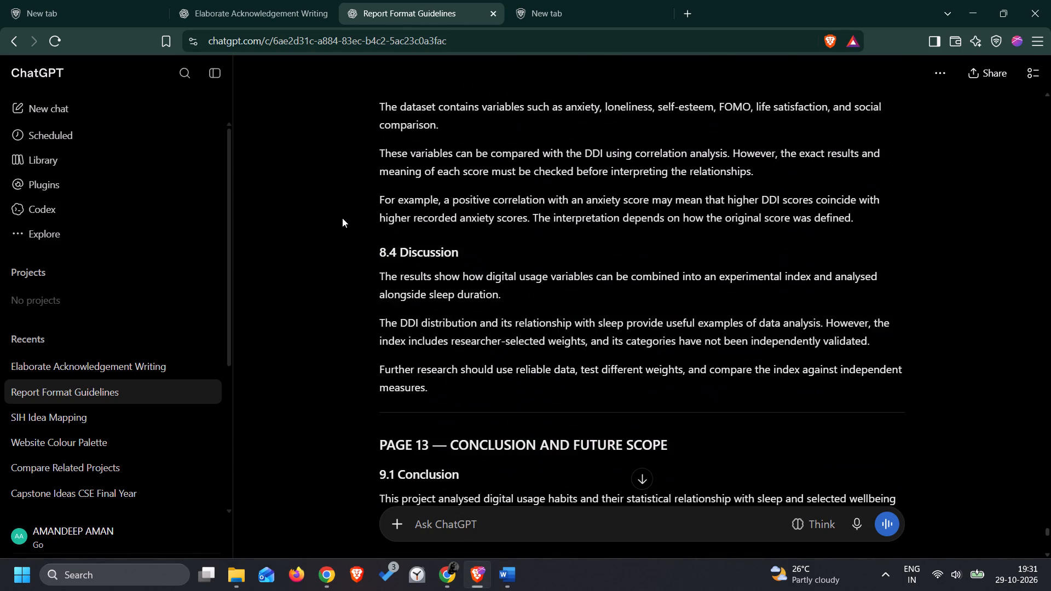
scroll(342, 218, up, 12)
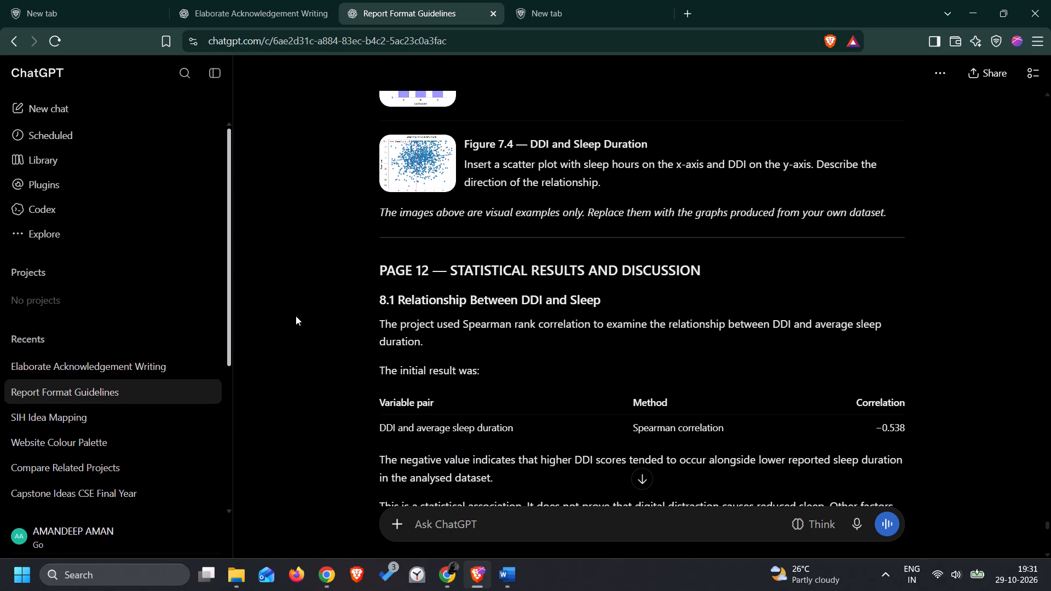
scroll(348, 295, up, 4)
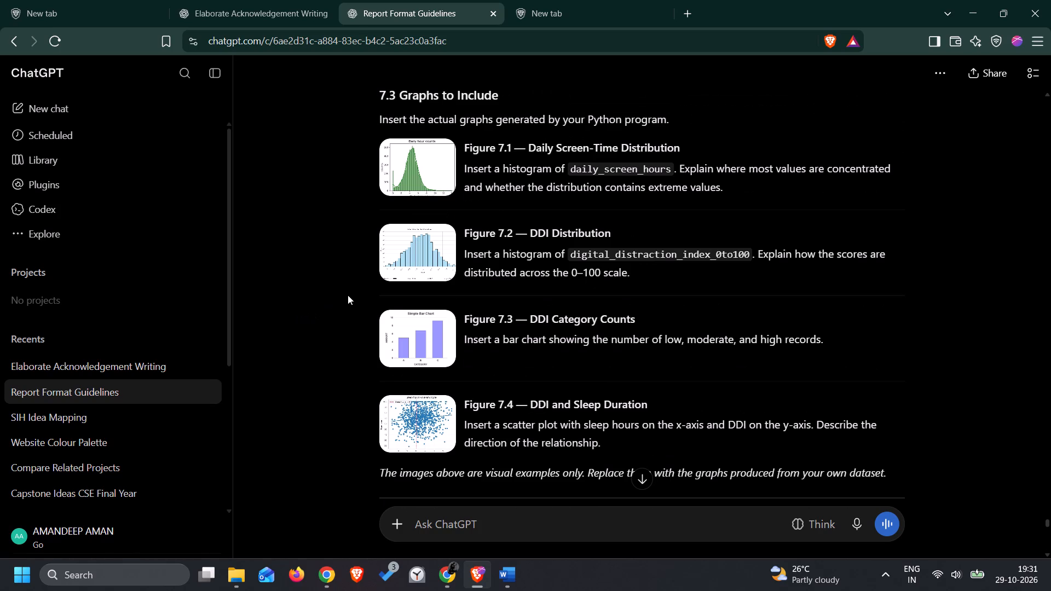
scroll(348, 295, up, 2)
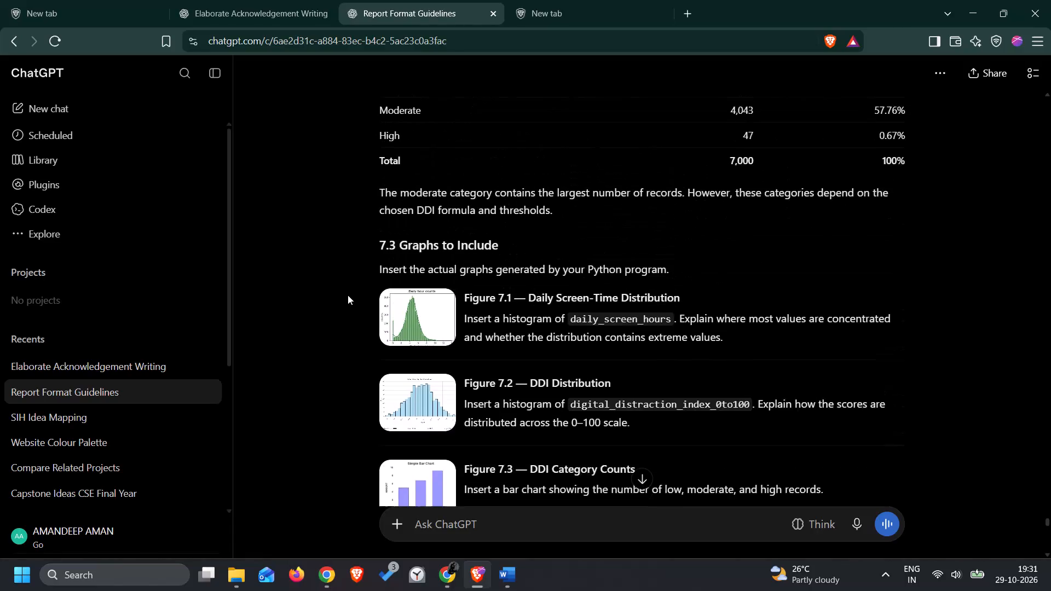
scroll(348, 295, up, 6)
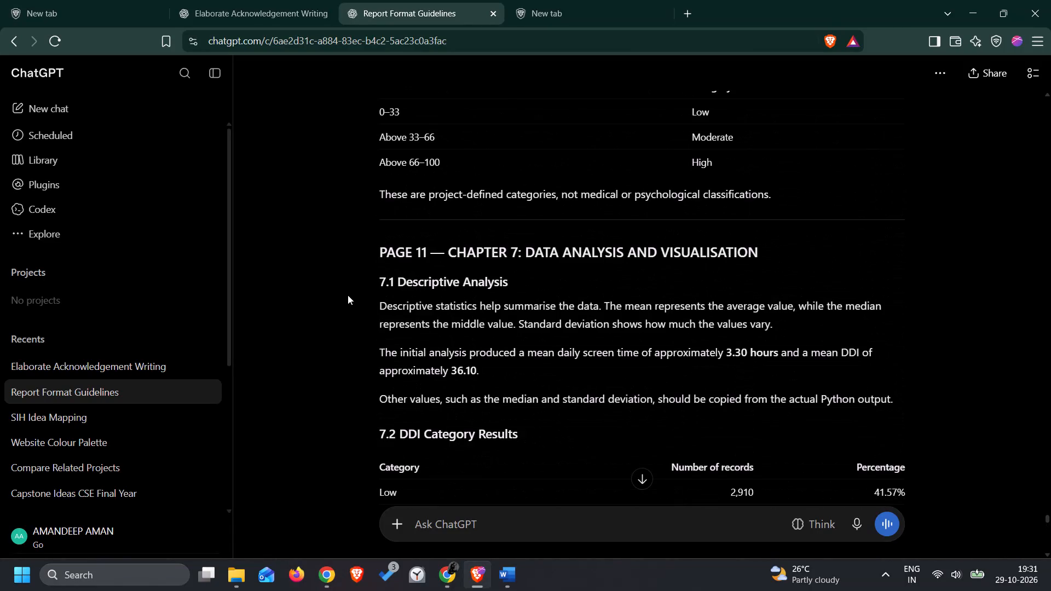
scroll(348, 295, up, 6)
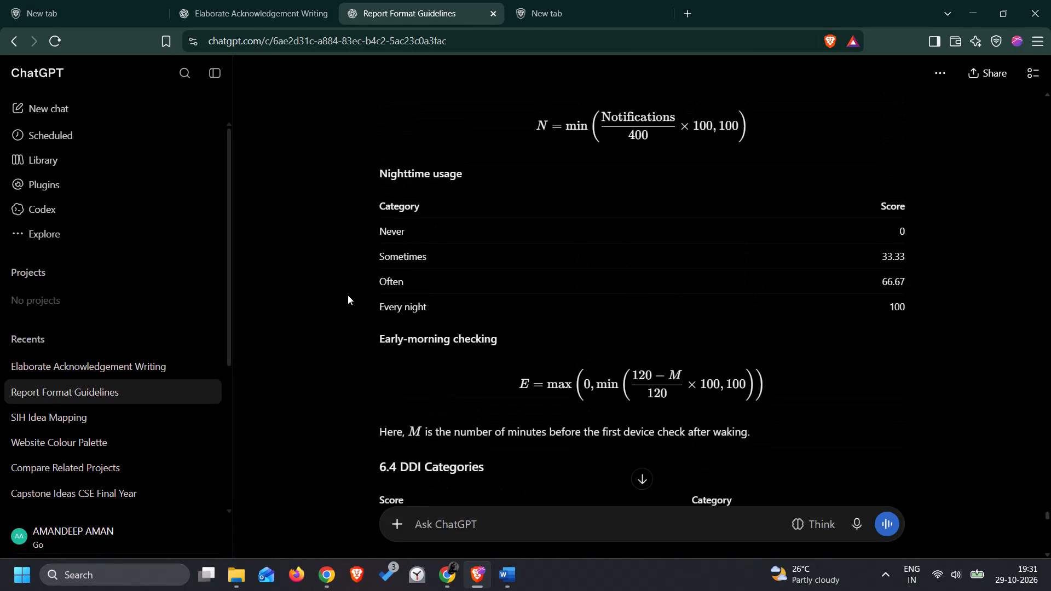
scroll(348, 295, up, 7)
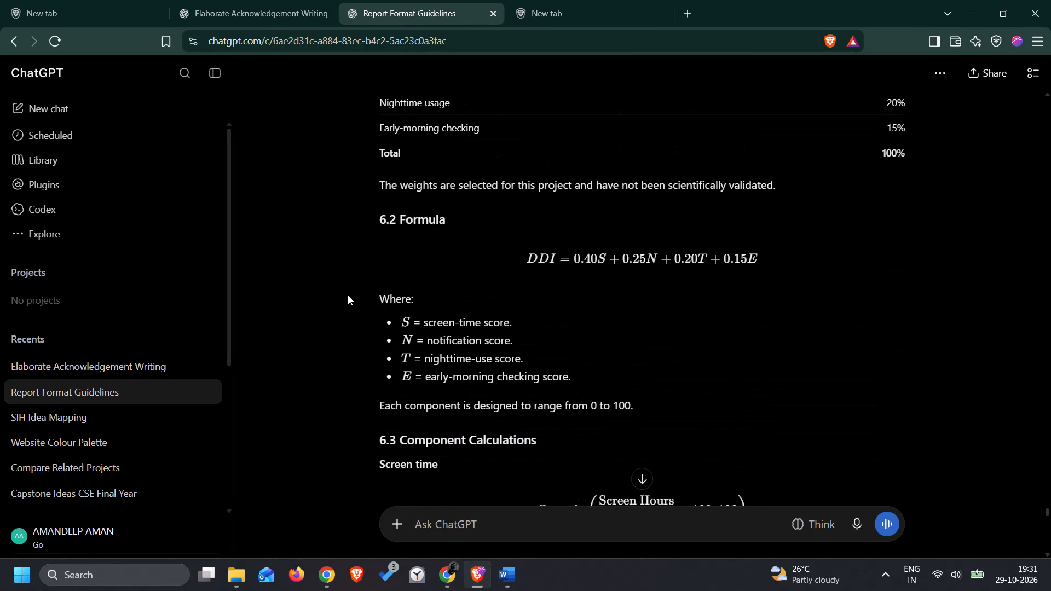
scroll(348, 295, up, 4)
Compare section 6.2 and its DDI formula in the Word report with the Chapter 6 version in the ChatGPT conversation.
key(alt+Tab)
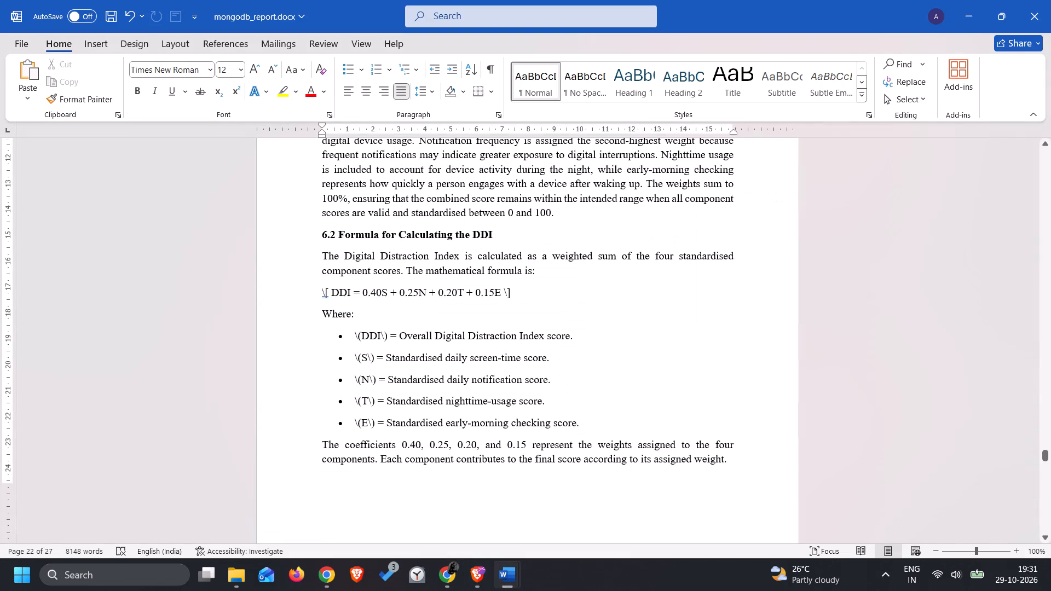
scroll(348, 295, up, 2)
key(alt+Tab)
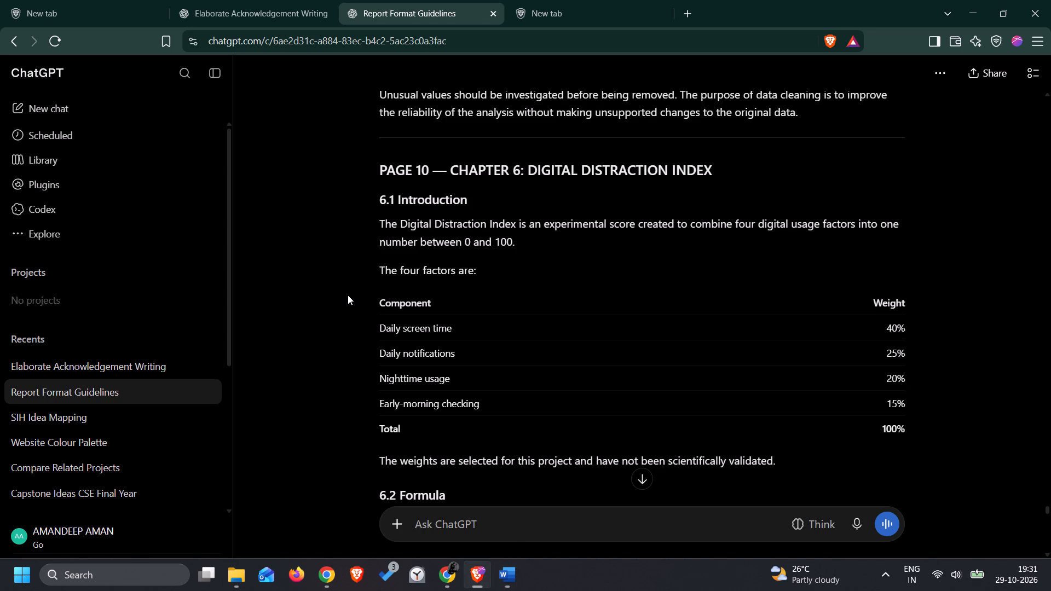
scroll(348, 295, up, 2)
key(alt+Tab)
scroll(348, 295, up, 2)
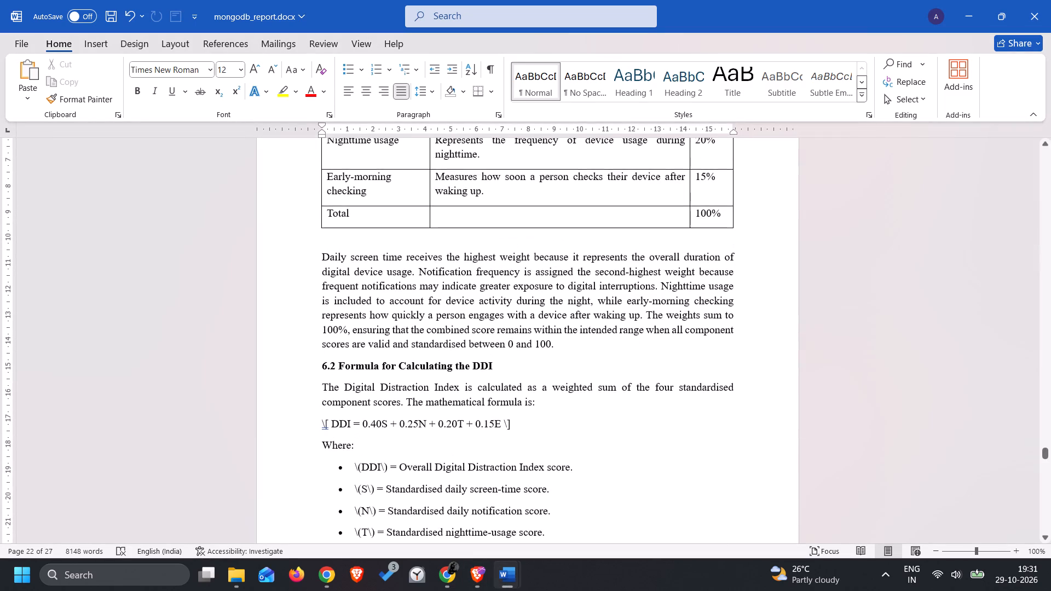
key(alt+Tab)
scroll(348, 295, up, 2)
scroll(348, 295, down, 5)
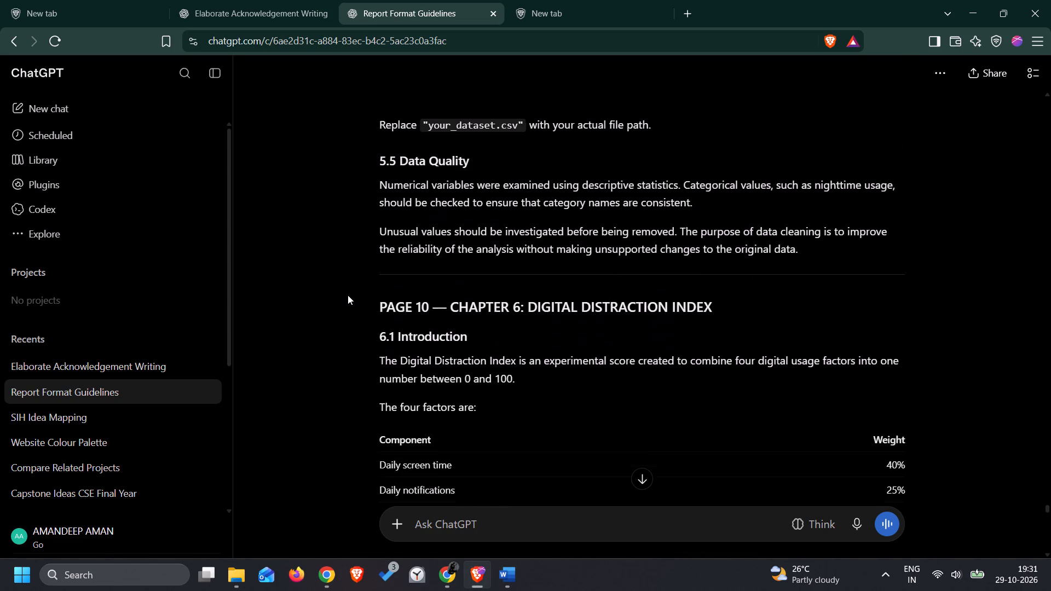
scroll(348, 295, down, 2)
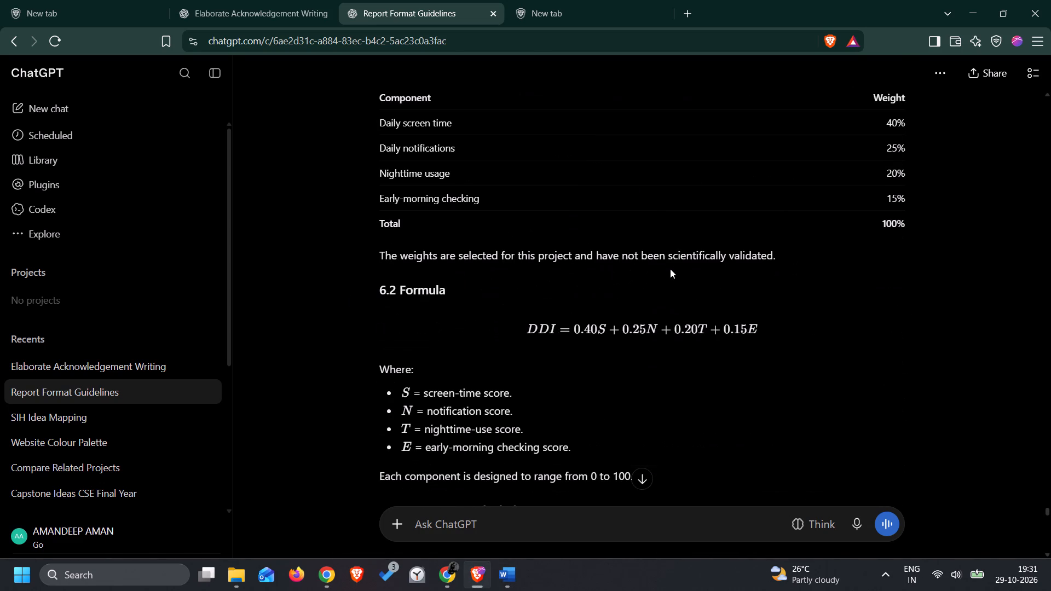
scroll(446, 296, down, 1)
key(alt+Tab)
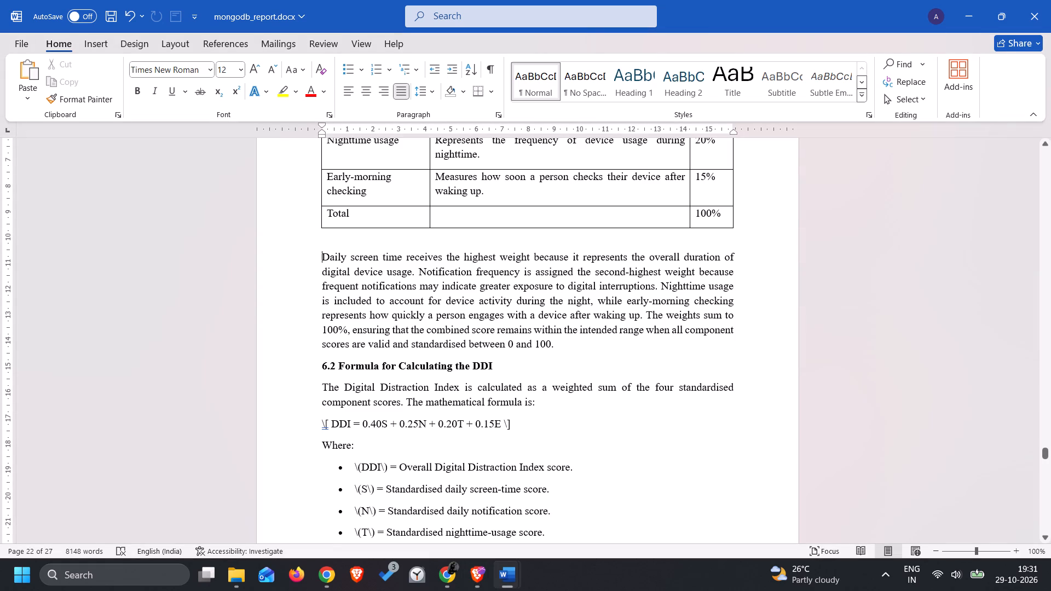
scroll(301, 331, down, 2)
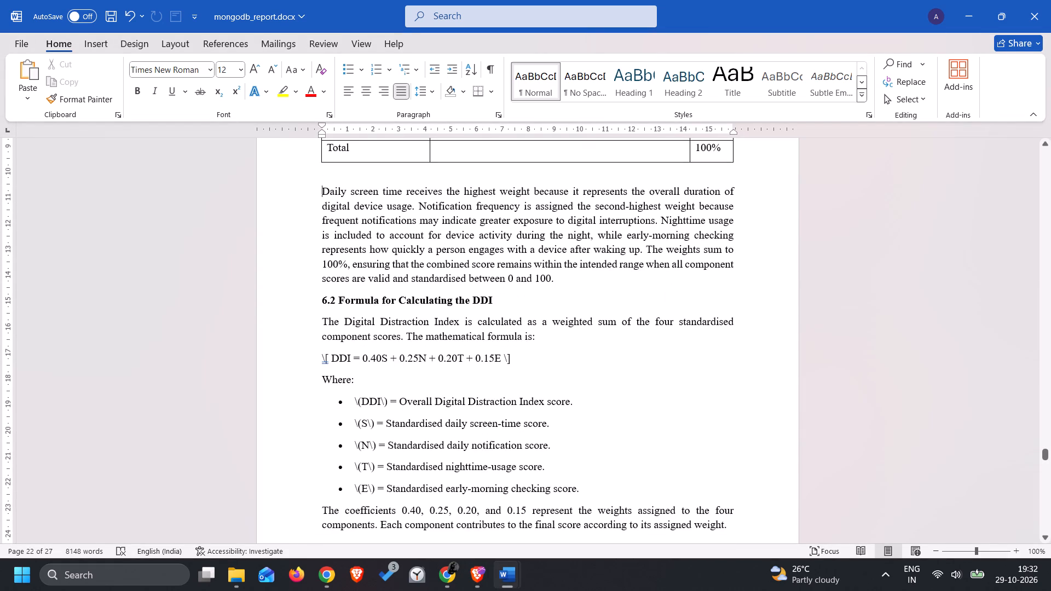
key(alt+Tab)
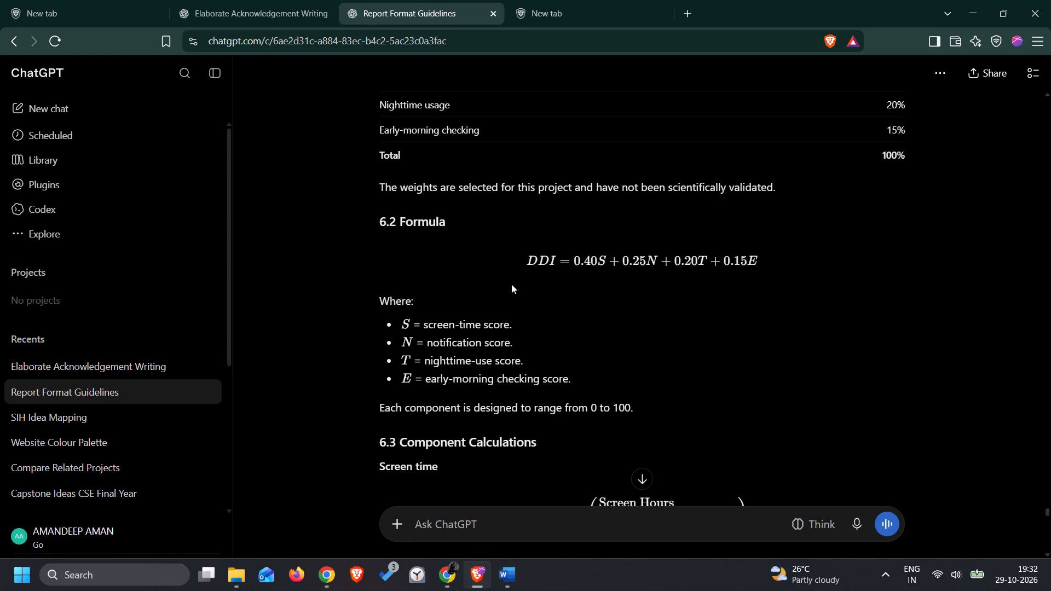
key(alt+Tab)
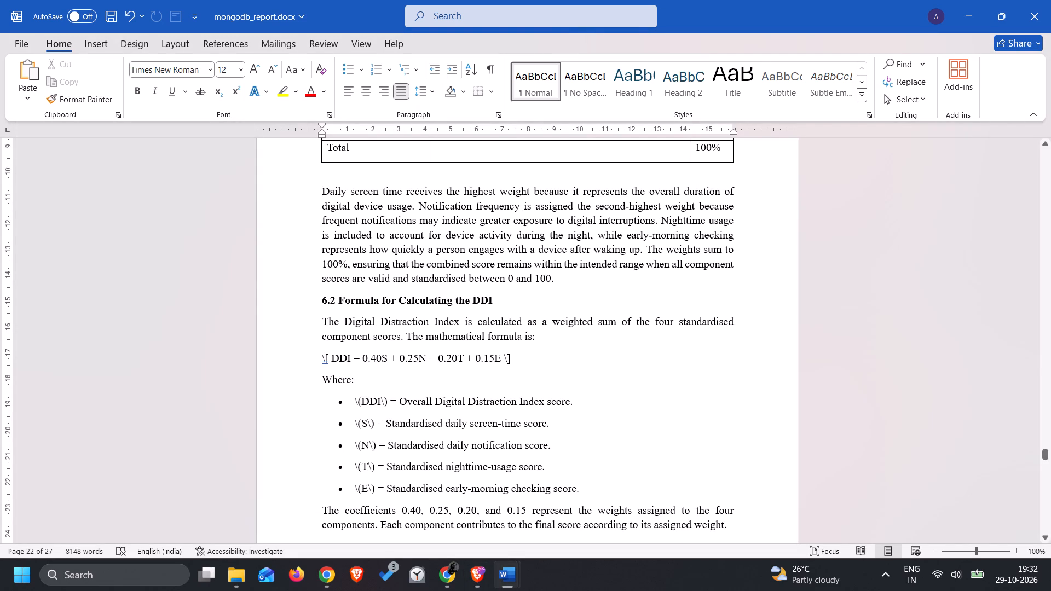
Switch to Brave and capture a screenshot of just the rendered formula DDI = 0.40S + 0.25N + 0.20T + 0.15E.
key(alt+Tab)
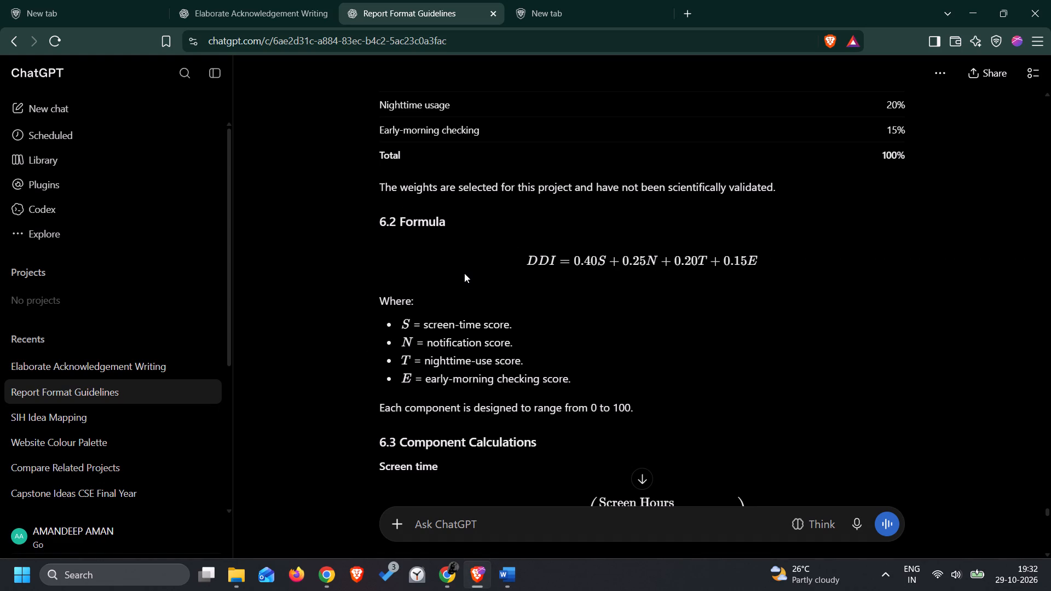
key(Print)
drag(489, 239, 777, 283)
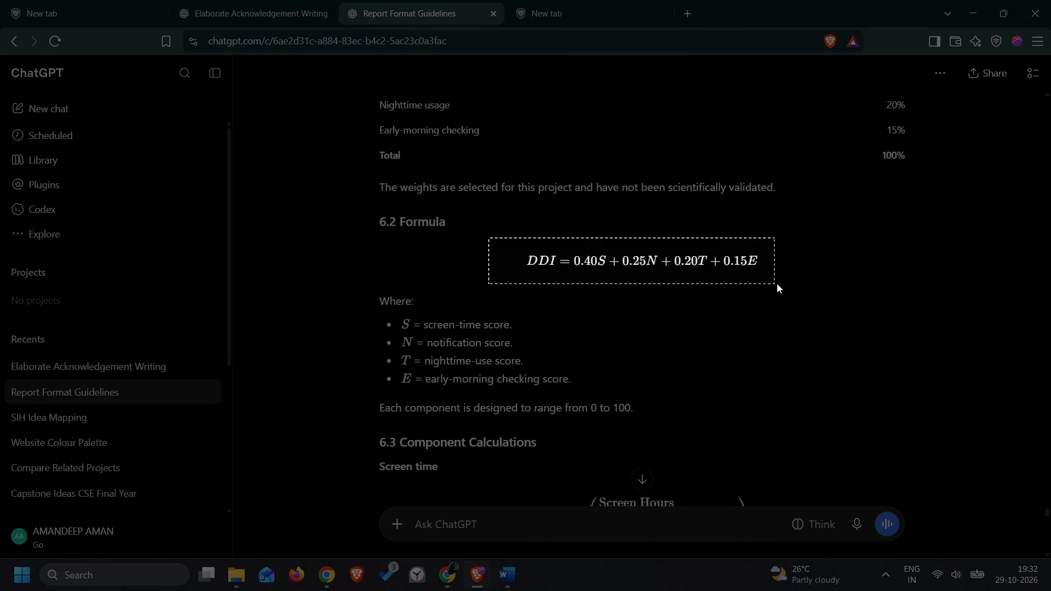
drag(777, 283, 794, 286)
drag(794, 286, 792, 286)
Switch to the Word report and add an indented empty line above the plain-text DDI formula in section 6.2.
key(alt+Tab)
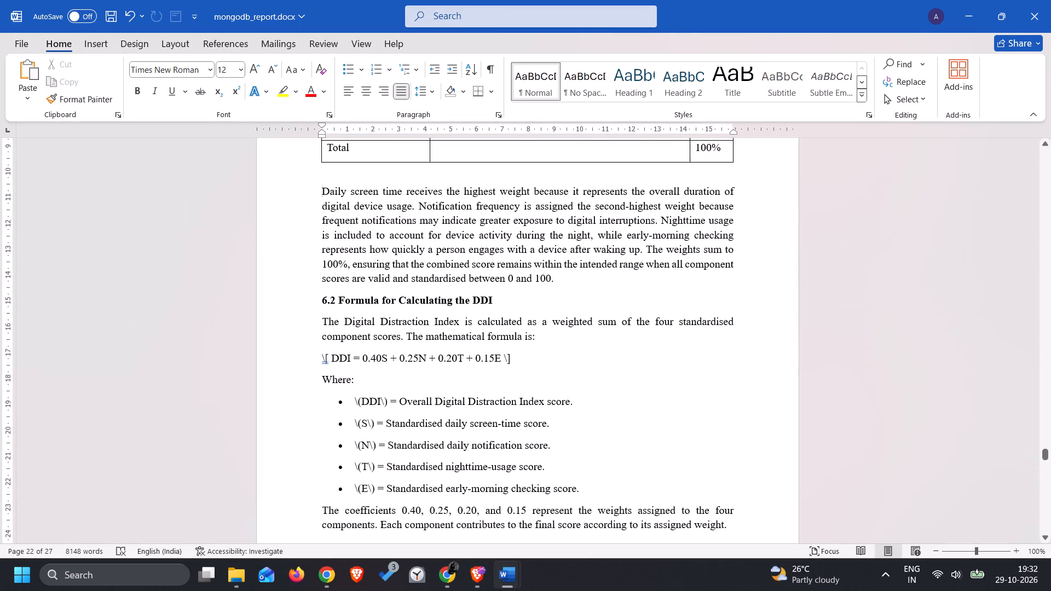
click(513, 358)
click(321, 354)
key(Return)
key(Up)
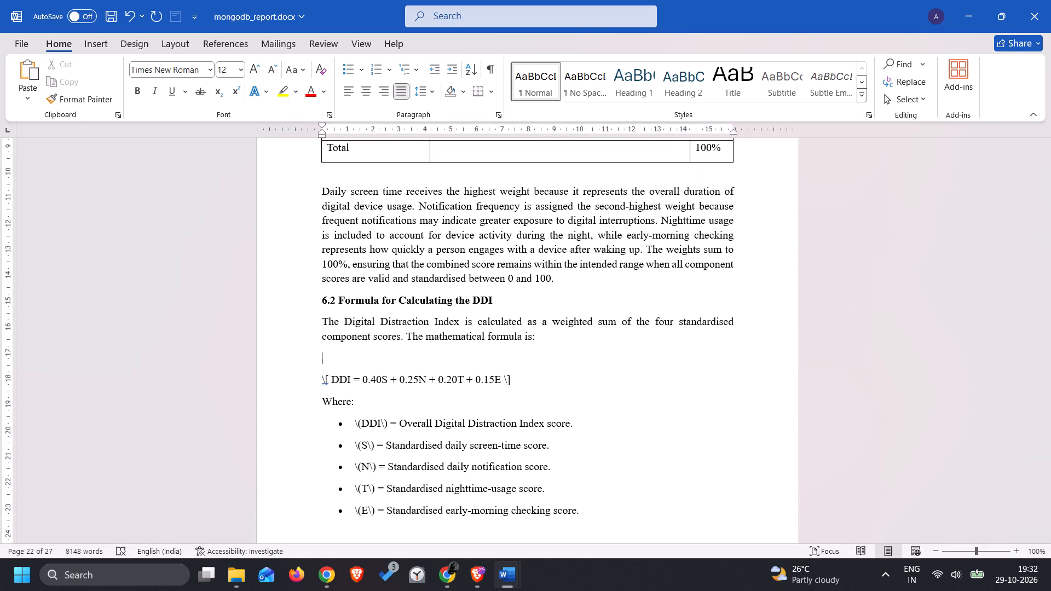
key(Tab)
Insert the captured DDI formula screenshot from the Screenshots folder in Pictures on the new line in section 6.2.
click(102, 51)
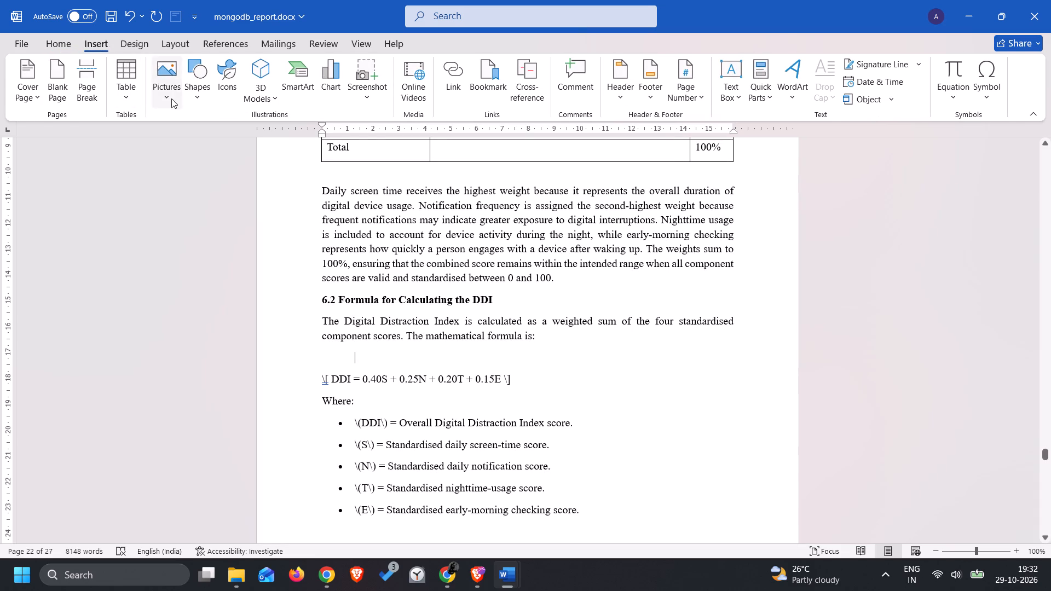
click(171, 99)
click(179, 141)
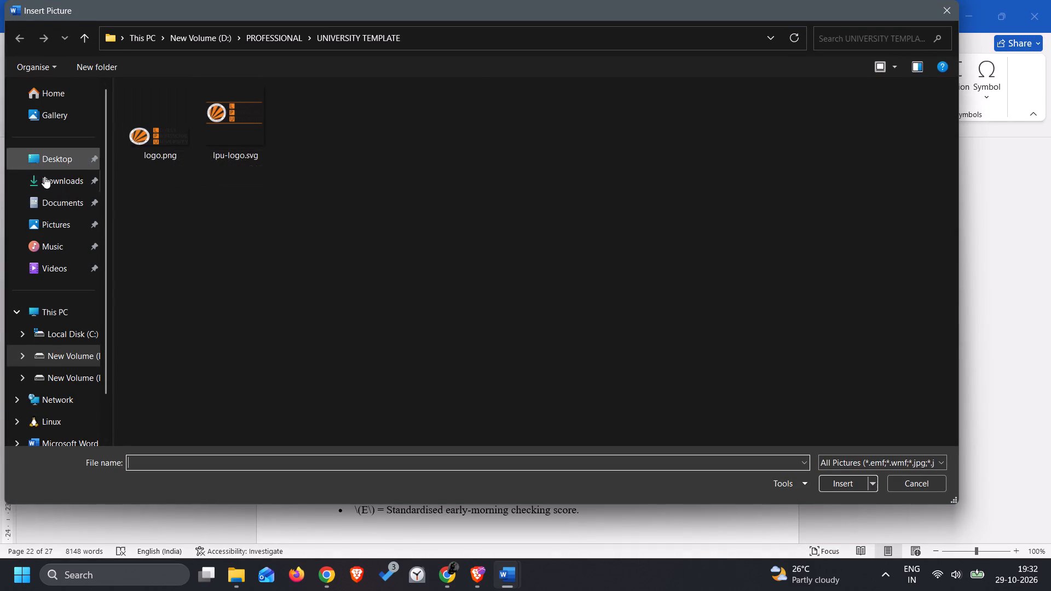
click(46, 190)
click(62, 215)
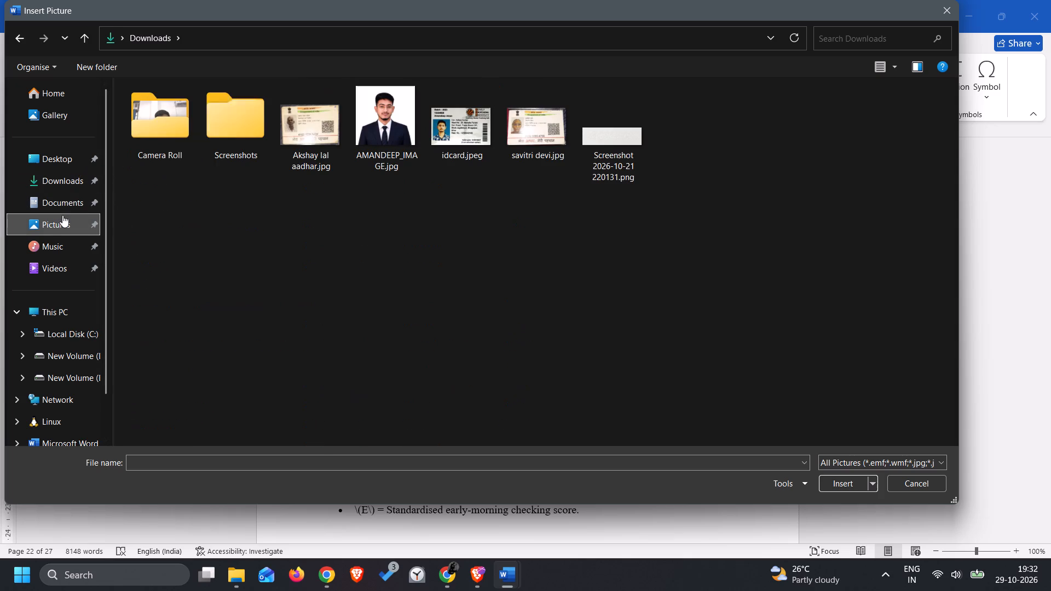
double_click(225, 140)
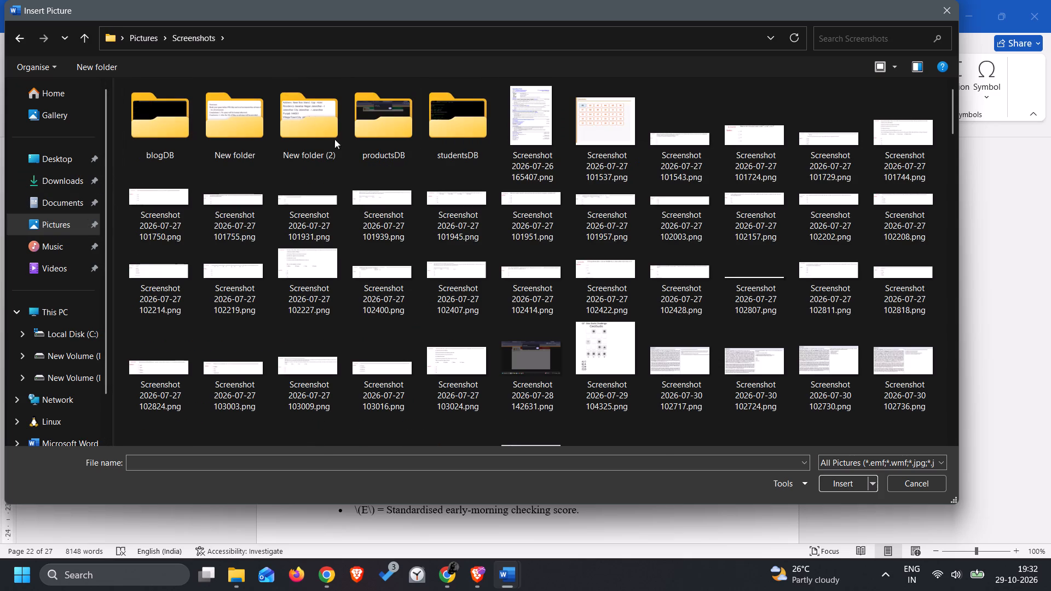
scroll(479, 137, down, 20)
scroll(479, 137, down, 13)
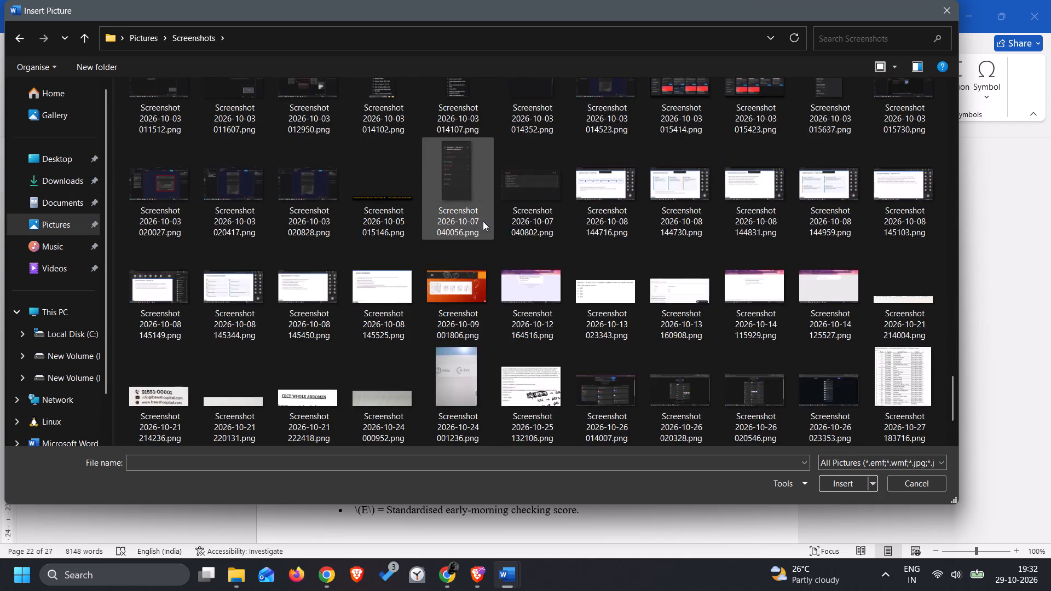
scroll(483, 221, down, 8)
double_click(547, 360)
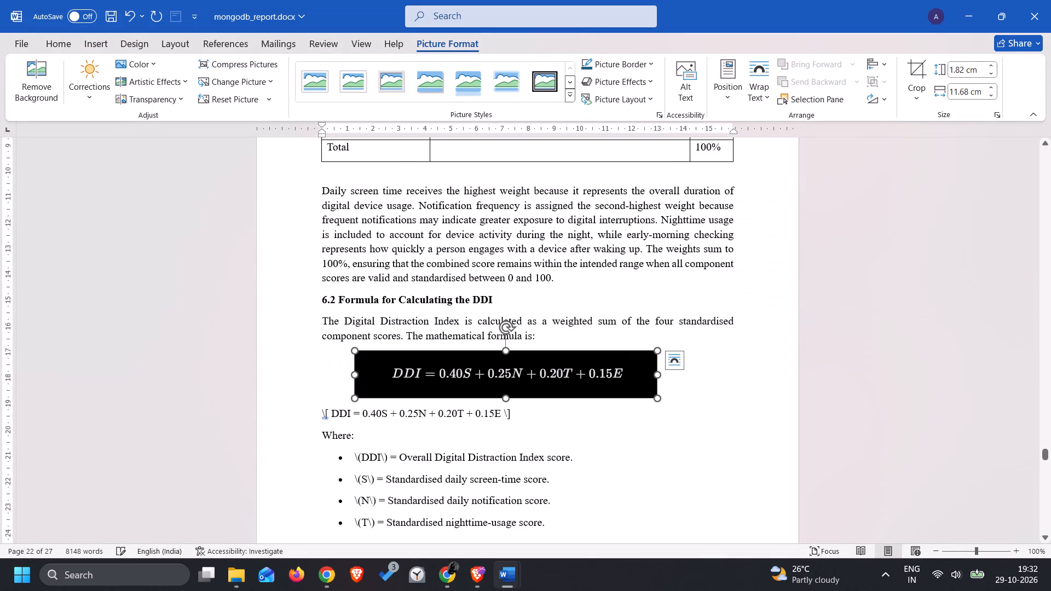
Delete the plain-text line "\[ DDI = 0.40S + 0.25N + 0.20T + 0.15E \]" below the formula picture.
click(532, 410)
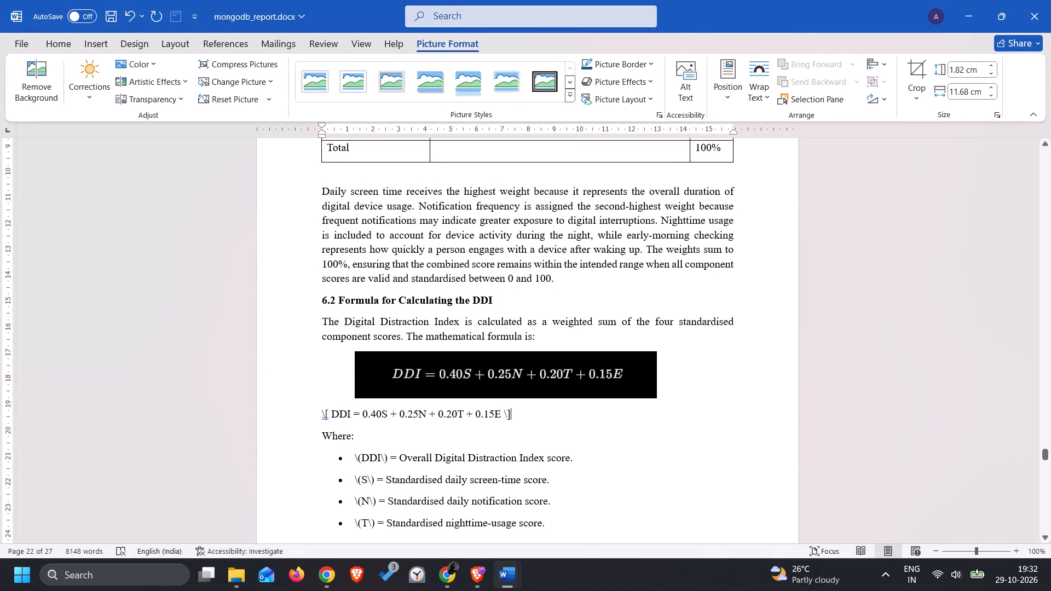
key(BackSpace)
key(BackSpace)
key(BackSpace)
key(BackSpace)
key(BackSpace)
key(BackSpace)
key(BackSpace)
key(BackSpace)
key(BackSpace)
key(BackSpace)
key(BackSpace)
key(BackSpace)
key(BackSpace)
key(BackSpace)
key(BackSpace)
key(BackSpace)
key(BackSpace)
key(BackSpace)
key(BackSpace)
key(BackSpace)
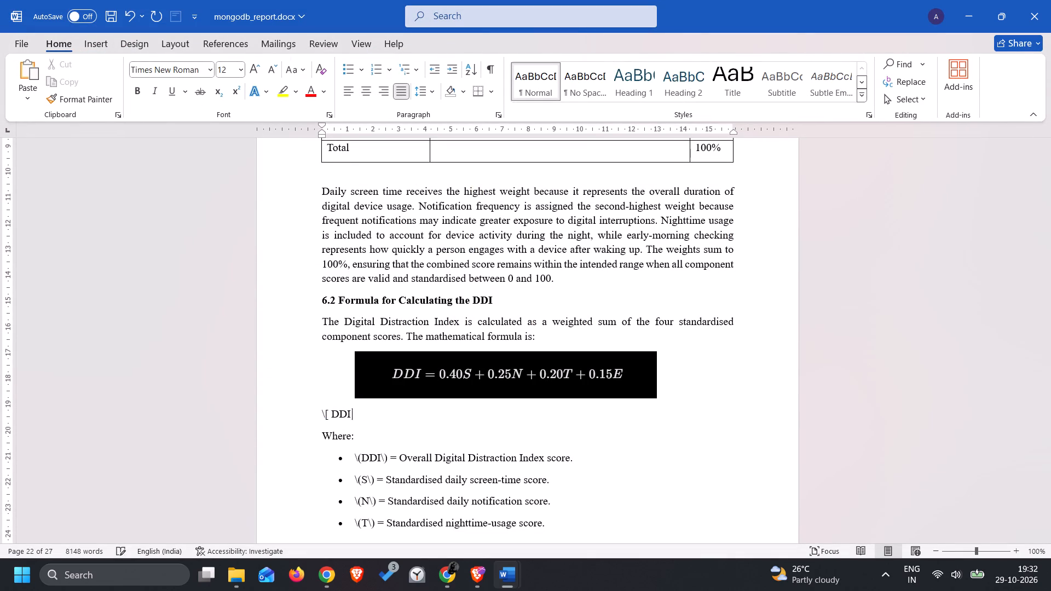
key(BackSpace)
key(BackSpace)
key(BackSpace)
key(BackSpace)
key(BackSpace)
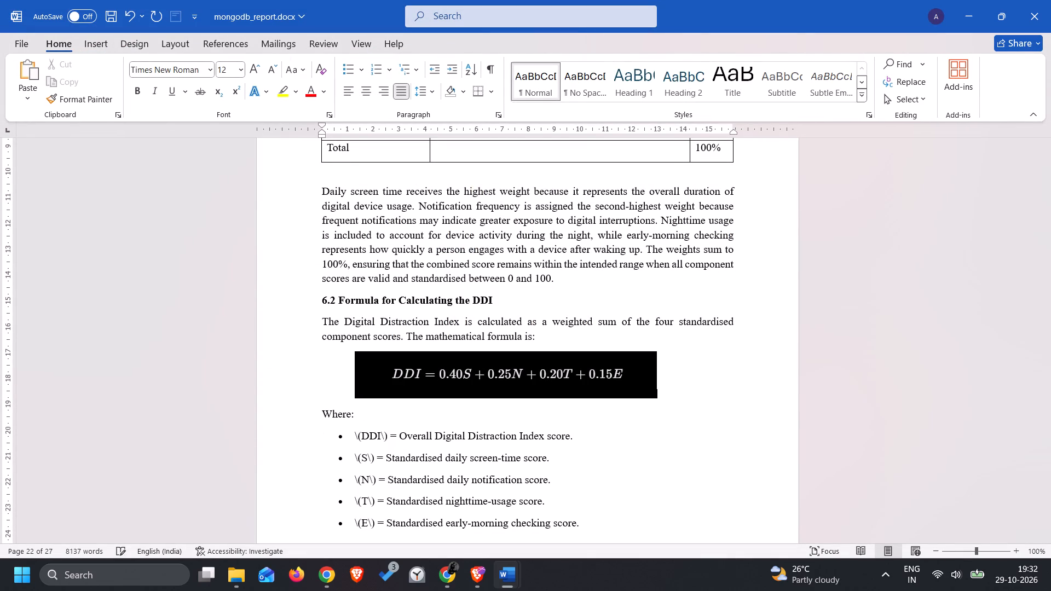
Insert a blank line between the formula picture and "Where:".
click(323, 417)
key(Return)
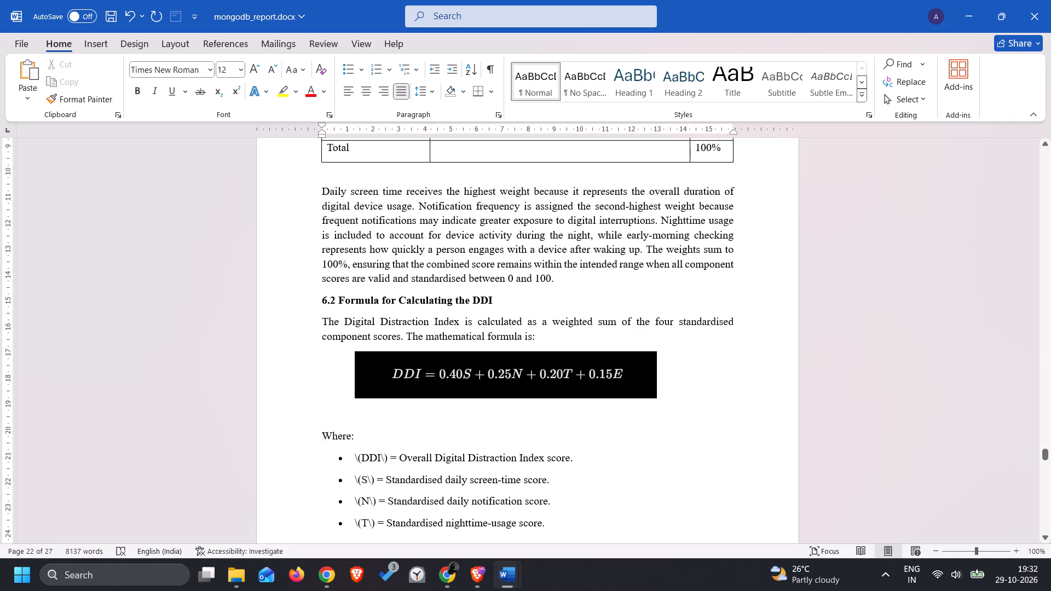
Centre the DDI formula picture in section 6.2 horizontally.
click(438, 379)
key(ctrl+e)
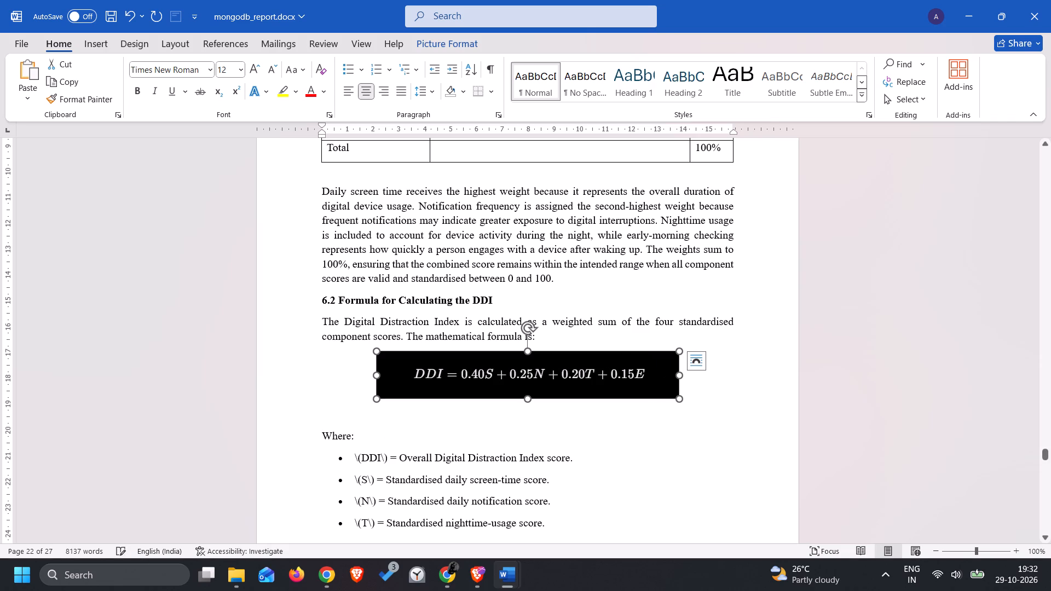
click(567, 333)
Compare the "Where:" variable list in the Word report with the one in section 6.2 of the ChatGPT conversation in Brave.
scroll(567, 333, down, 8)
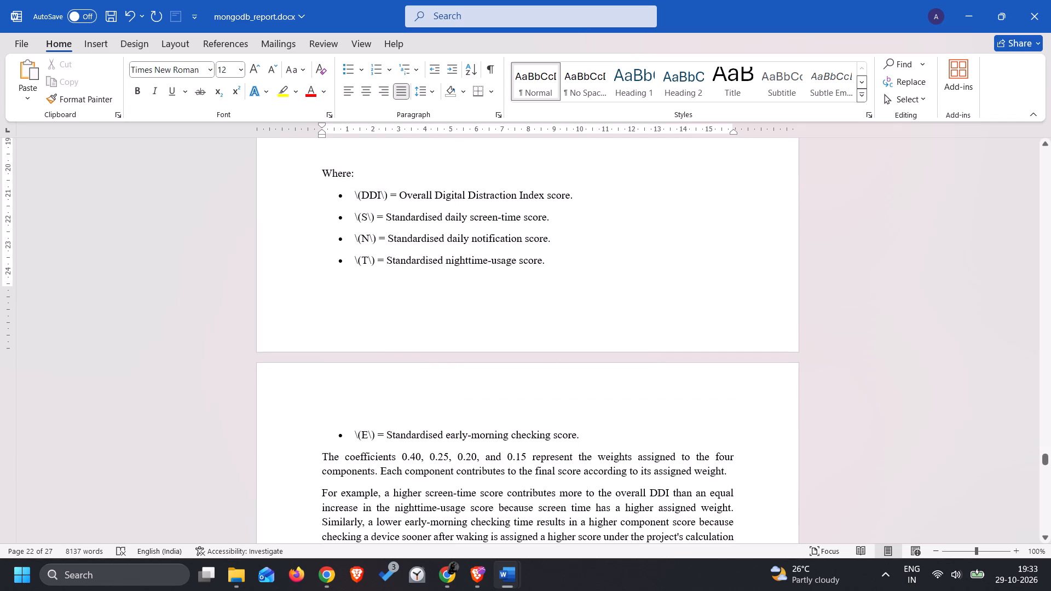
key(alt+Tab)
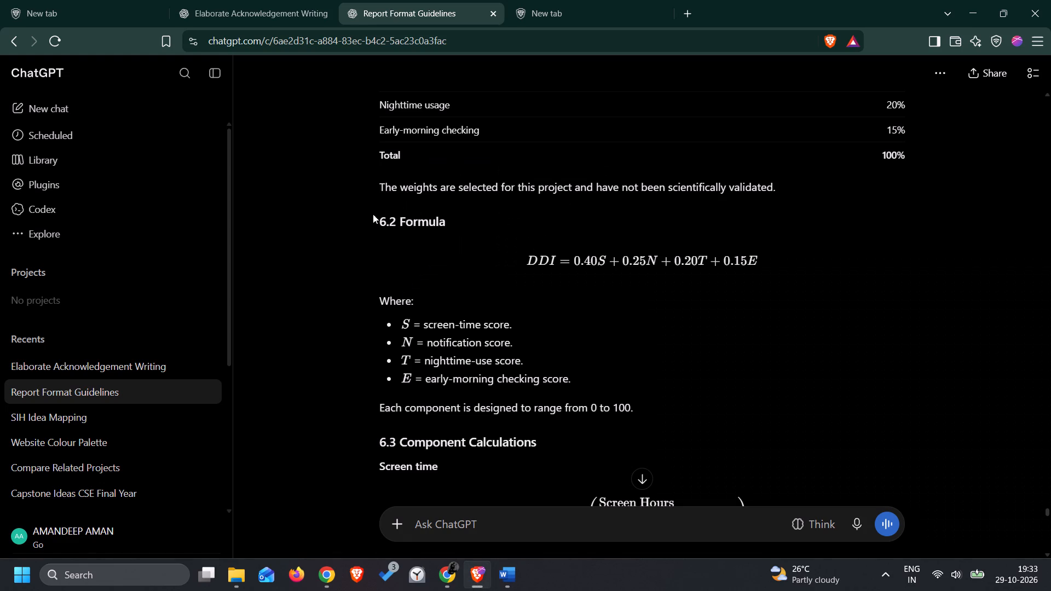
scroll(372, 215, down, 2)
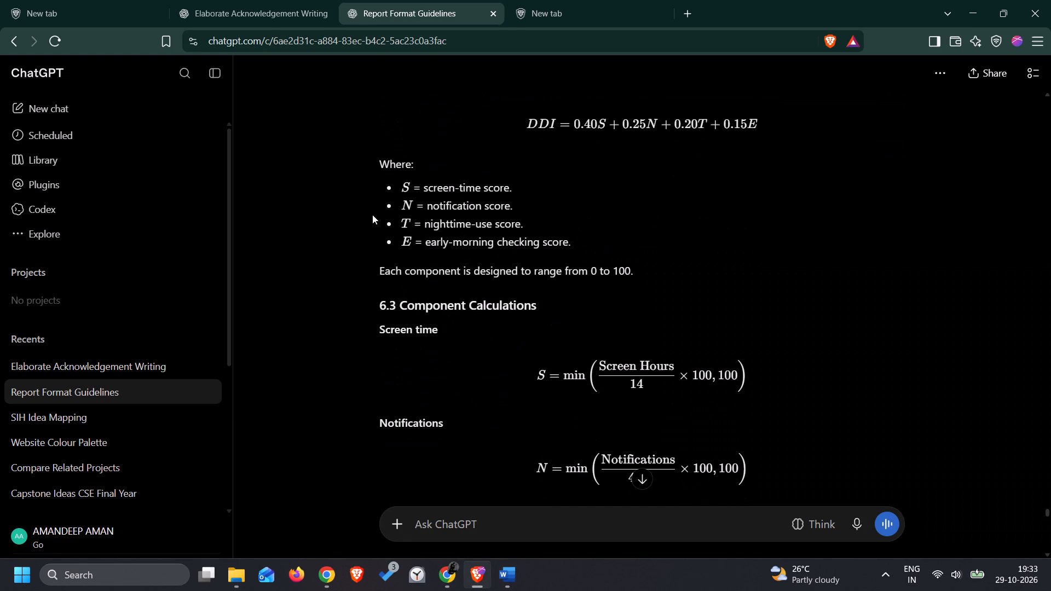
scroll(372, 215, up, 1)
key(alt+Tab)
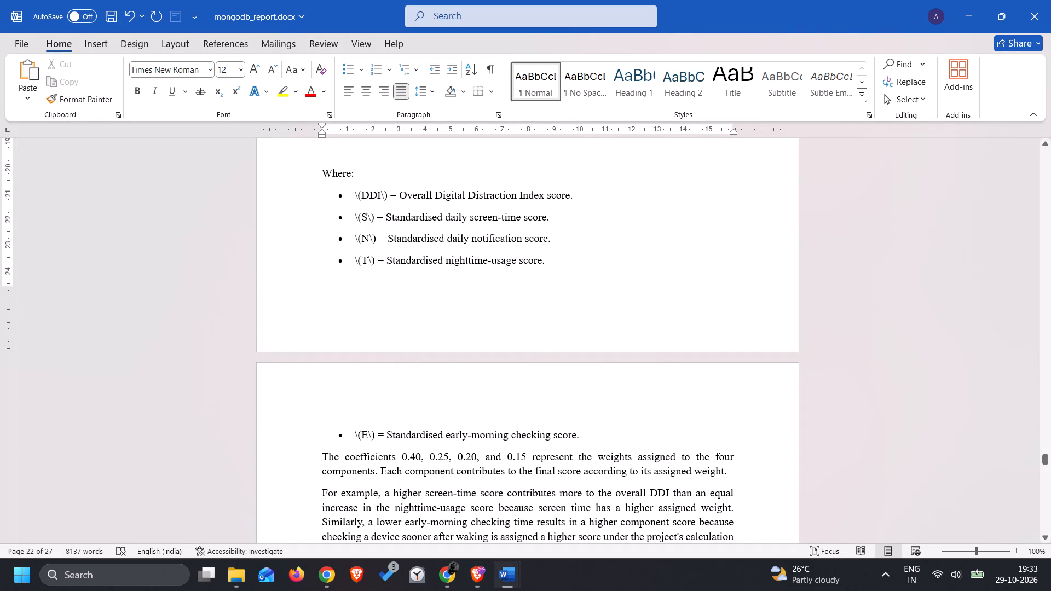
key(alt+Tab)
key(alt+Tab)
key(alt+Tab)
Look back through the earlier chapters, from 5 to 2, in the ChatGPT conversation.
scroll(380, 238, up, 4)
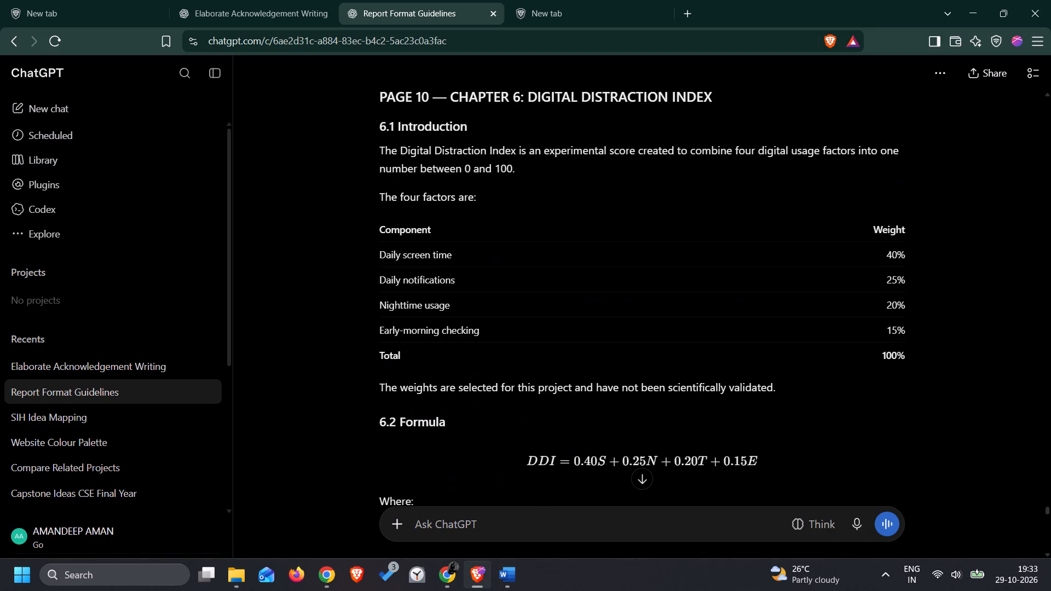
scroll(381, 237, up, 17)
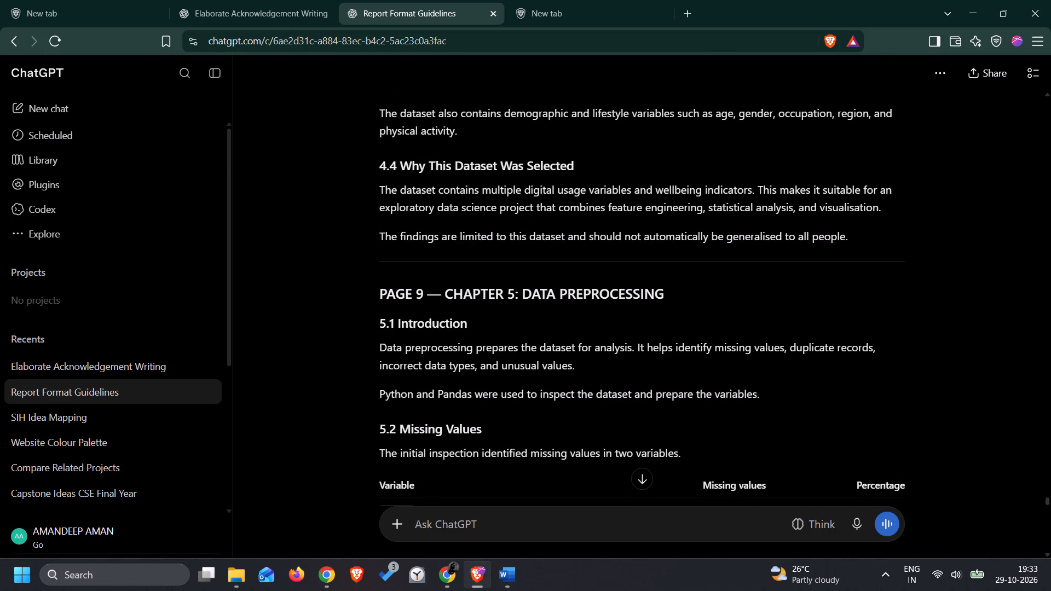
scroll(381, 237, down, 2)
scroll(381, 237, up, 12)
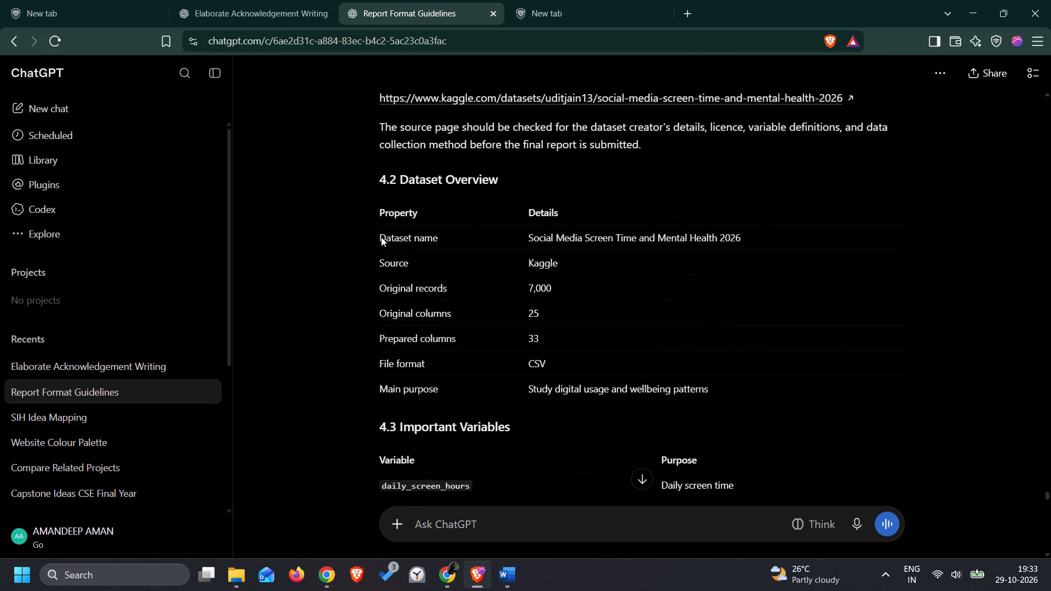
scroll(381, 237, up, 9)
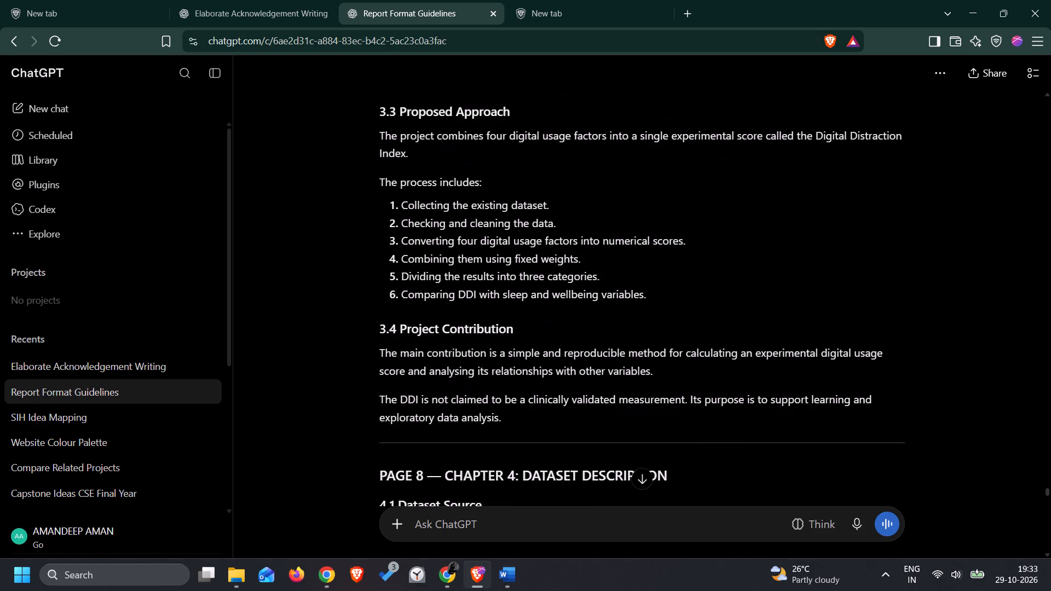
scroll(381, 237, up, 11)
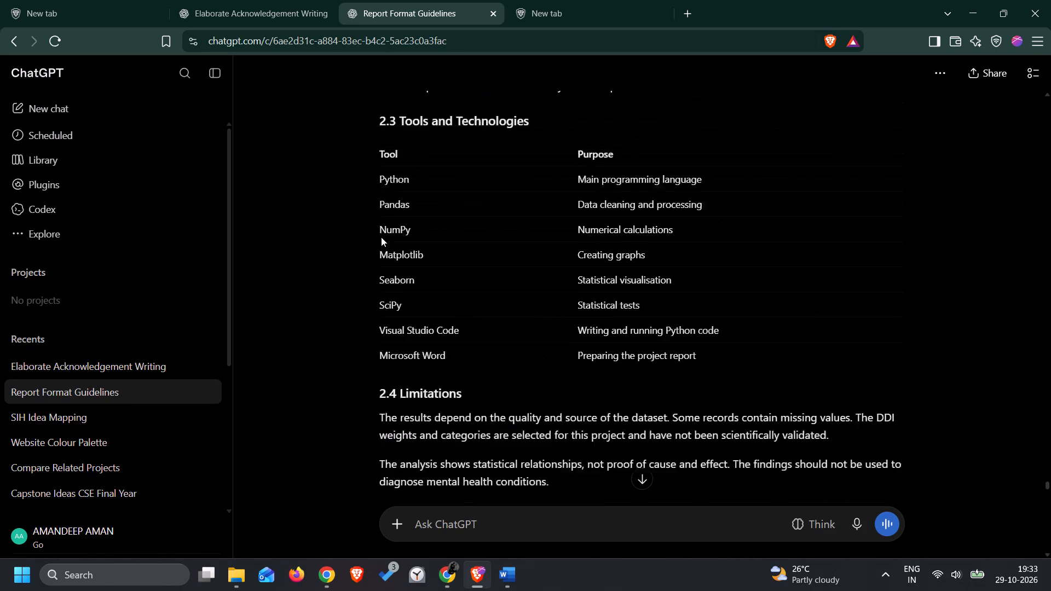
scroll(381, 237, down, 8)
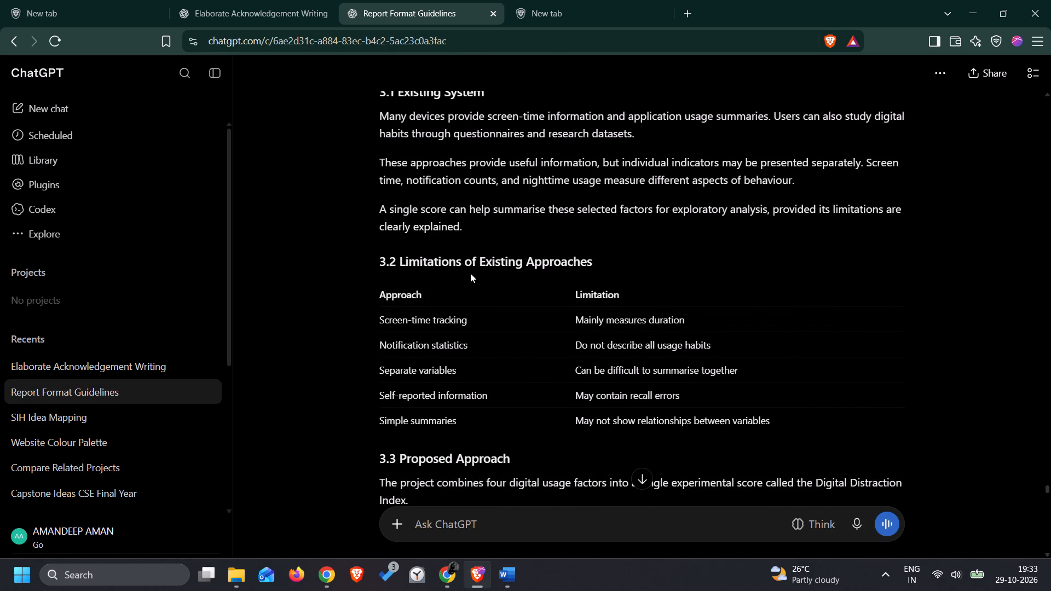
scroll(441, 275, down, 2)
scroll(441, 275, up, 6)
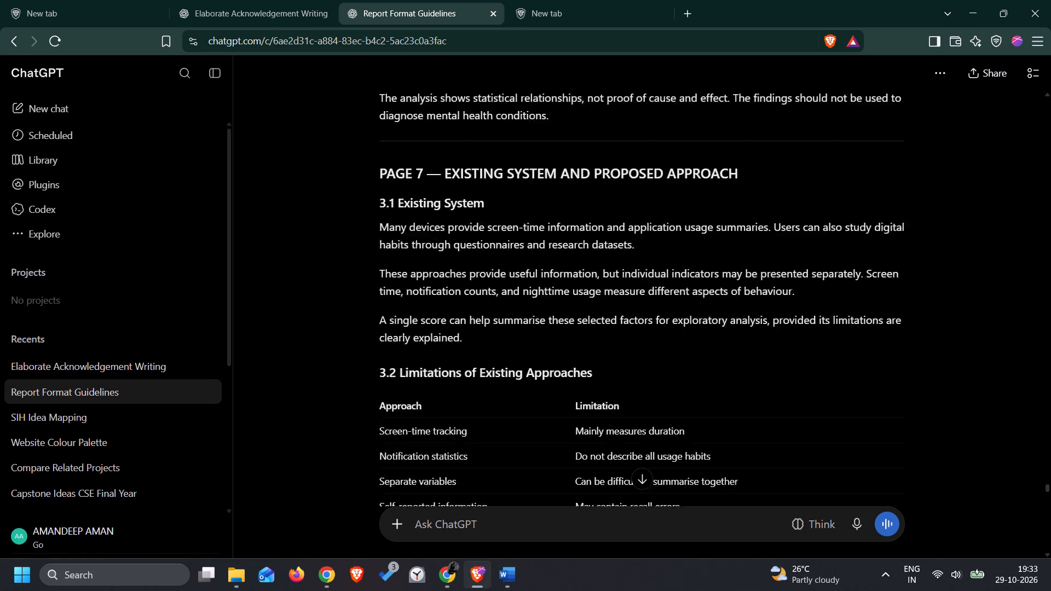
scroll(441, 275, up, 6)
scroll(441, 275, down, 16)
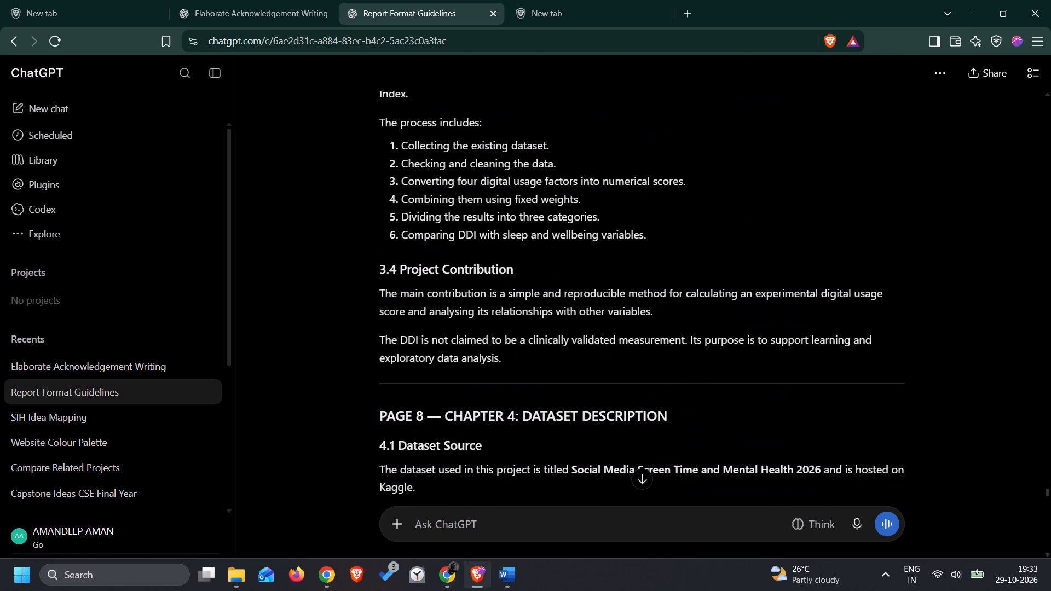
scroll(441, 275, down, 5)
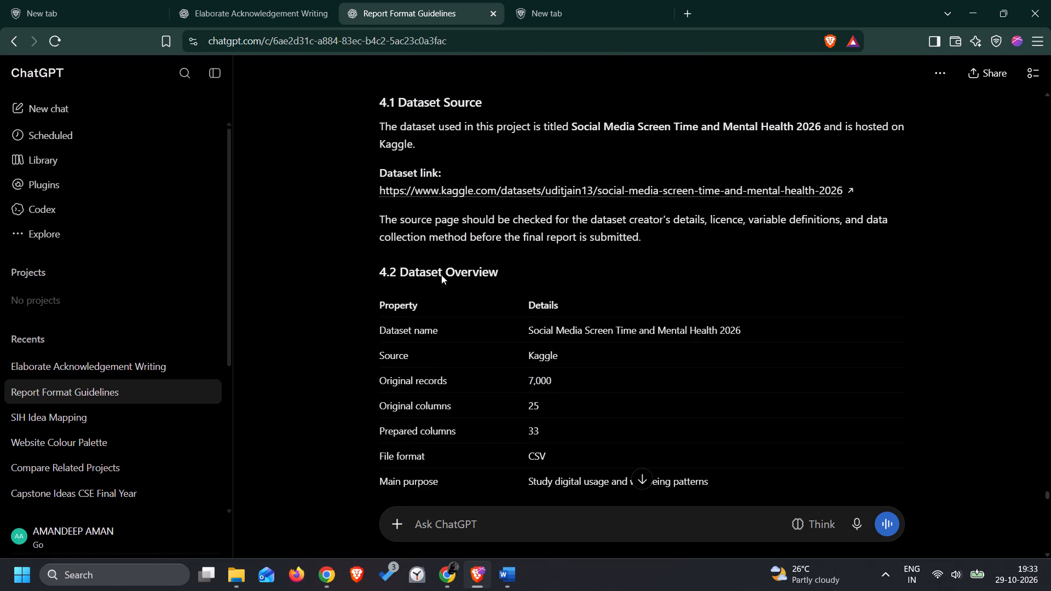
scroll(441, 275, down, 6)
Check the report's "Where:" list in Word again, and find the Chapter 6 formula section in the ChatGPT conversation in Brave.
key(alt+Tab)
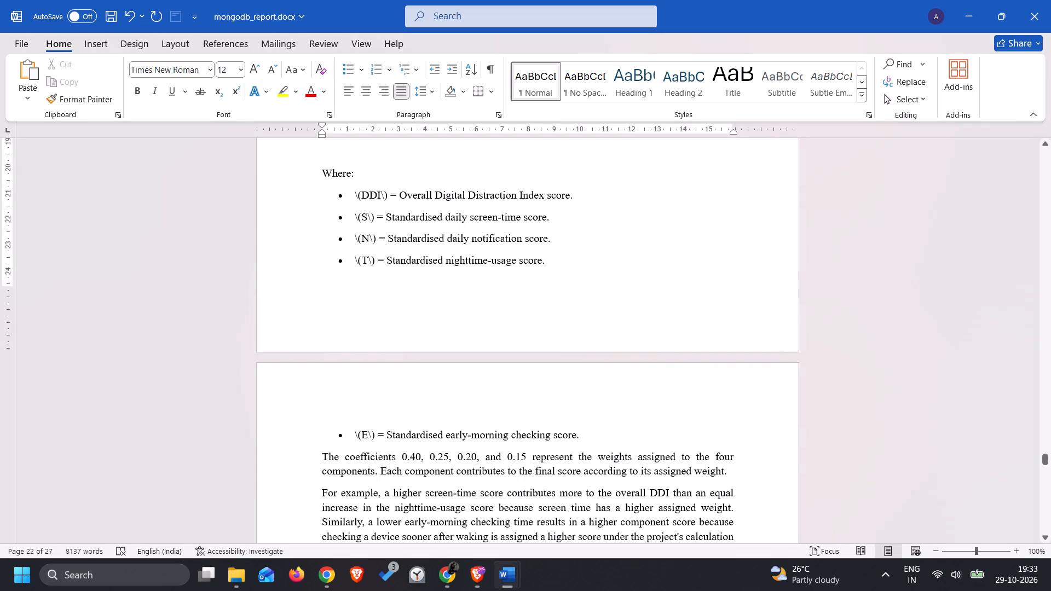
scroll(441, 275, up, 2)
key(Tab)
key(alt+Tab)
scroll(441, 275, down, 17)
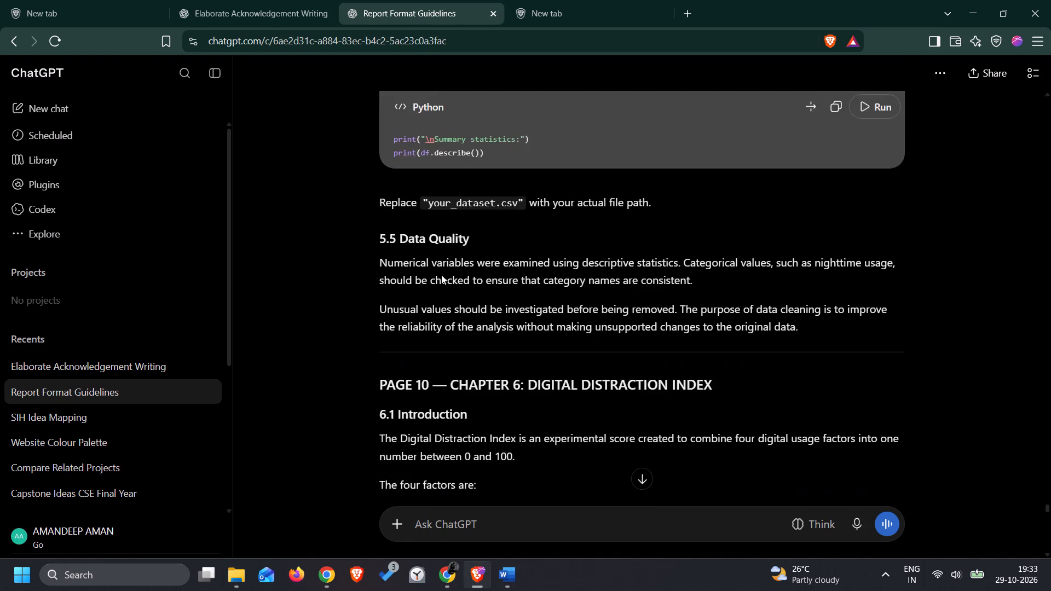
scroll(441, 275, down, 5)
scroll(392, 277, down, 4)
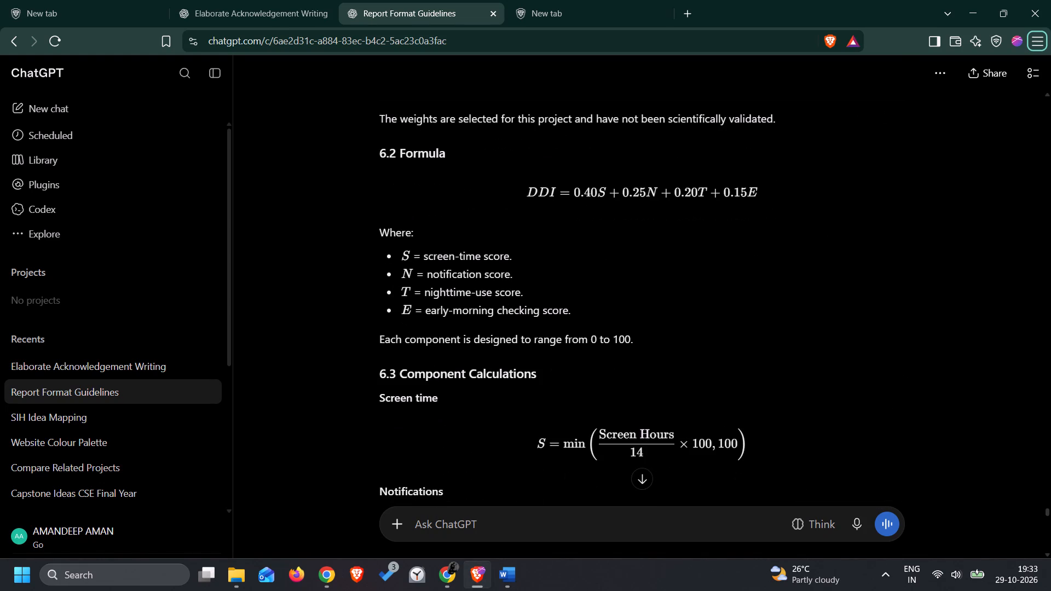
In the Word report's section 6.2 "Where:" list, remove the backslashes around DDI and S, leaving (DDI) and (S).
key(alt+Tab)
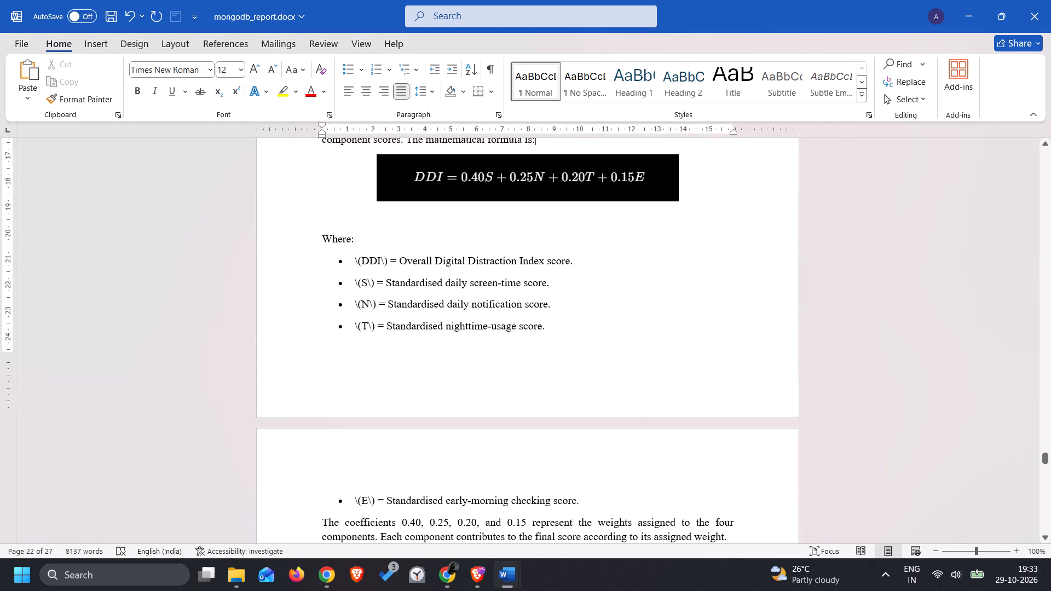
click(385, 262)
key(BackSpace)
key(Left)
key(Left)
key(Left)
key(Left)
key(BackSpace)
key(Down)
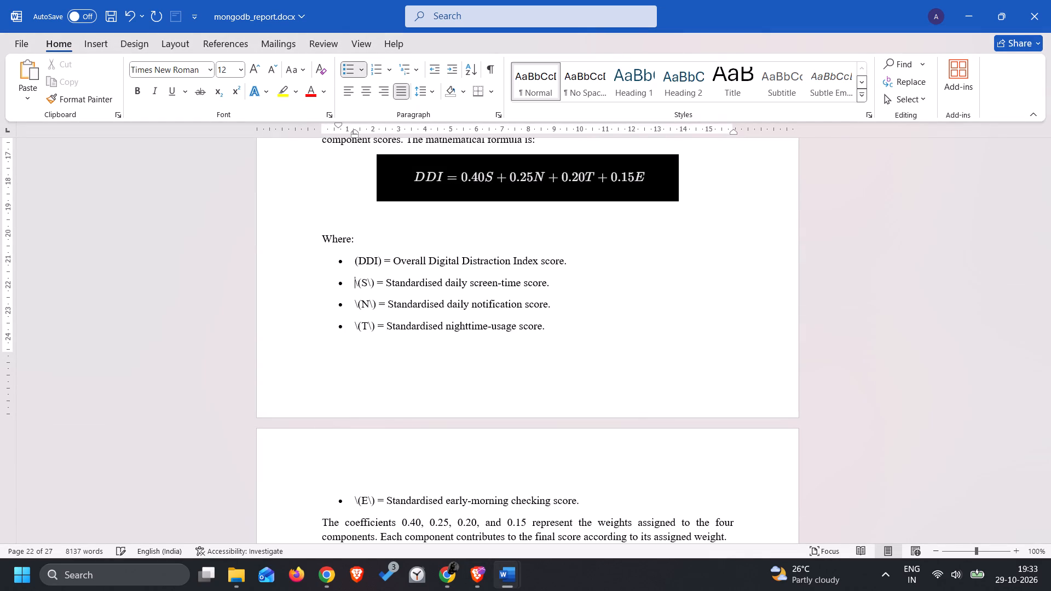
key(Right)
key(BackSpace)
key(Right)
key(Right)
key(Right)
key(BackSpace)
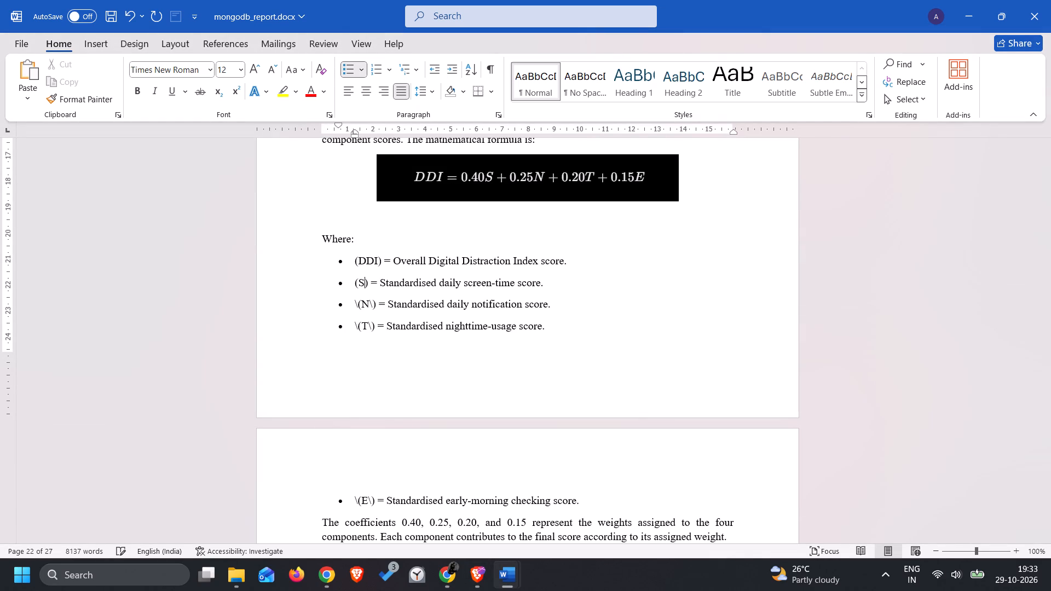
Strip the backslashes around N and T in the same variable list, leaving (N) and (T).
key(Down)
key(Left)
key(BackSpace)
key(Right)
key(Right)
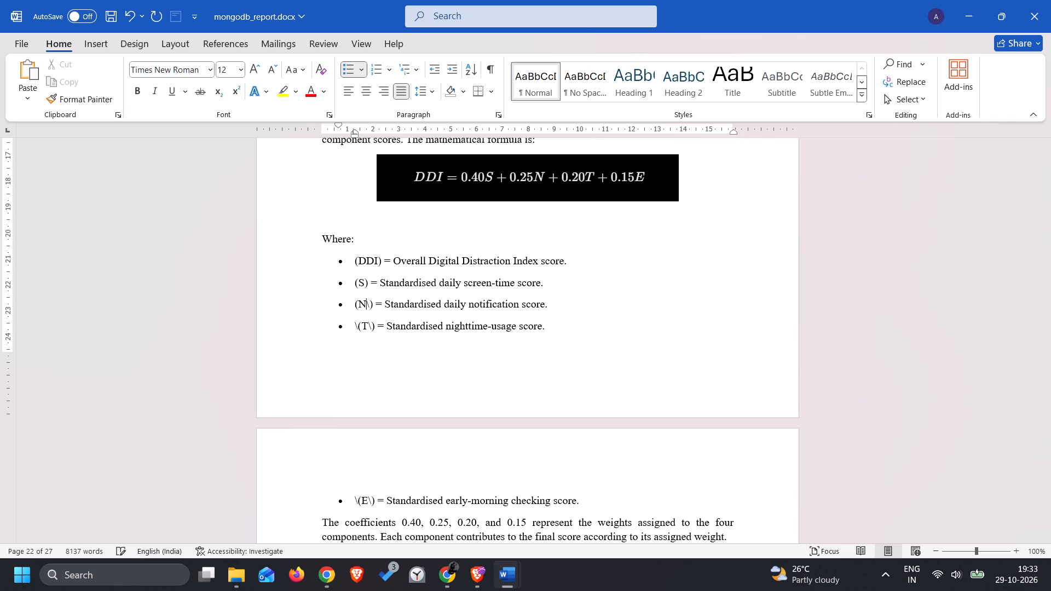
key(Right)
key(BackSpace)
key(Down)
key(Right)
key(BackSpace)
key(Left)
key(Left)
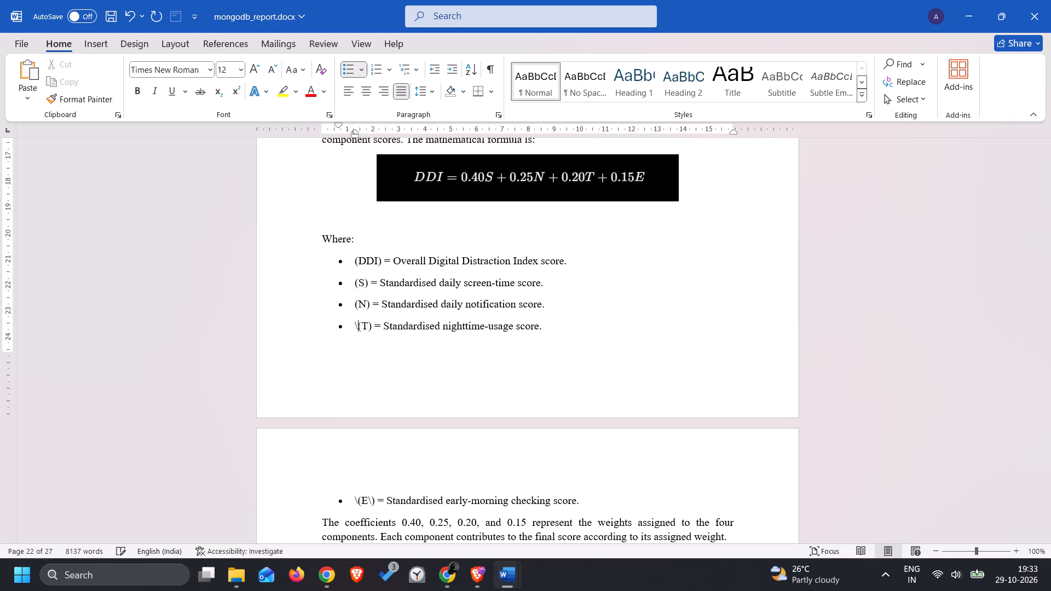
key(BackSpace)
Remove the backslashes around E in the last bullet of the variable list, leaving (E).
key(alt+Tab)
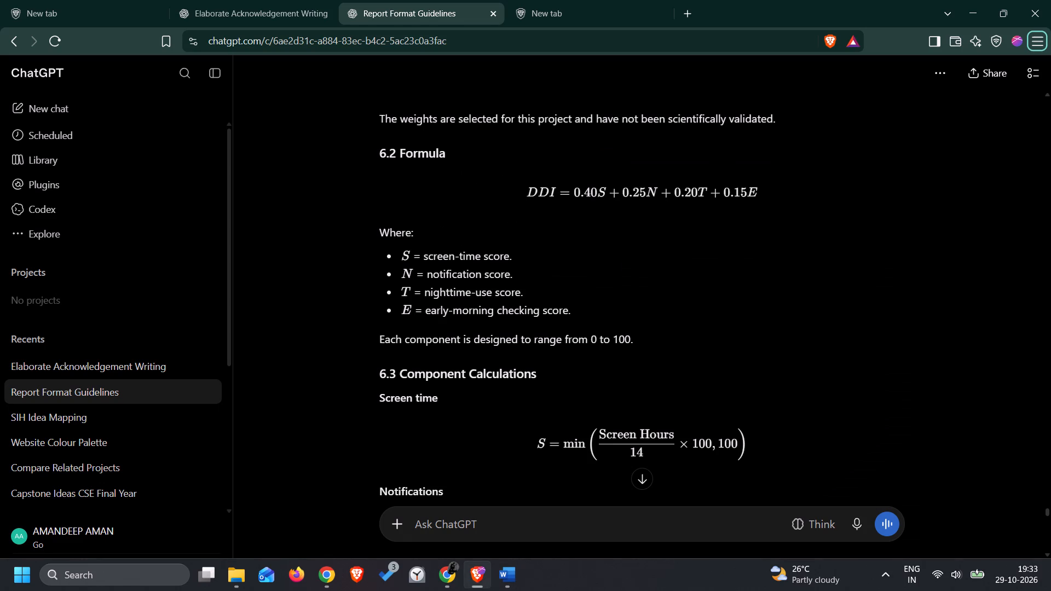
key(alt+Tab)
scroll(422, 304, down, 2)
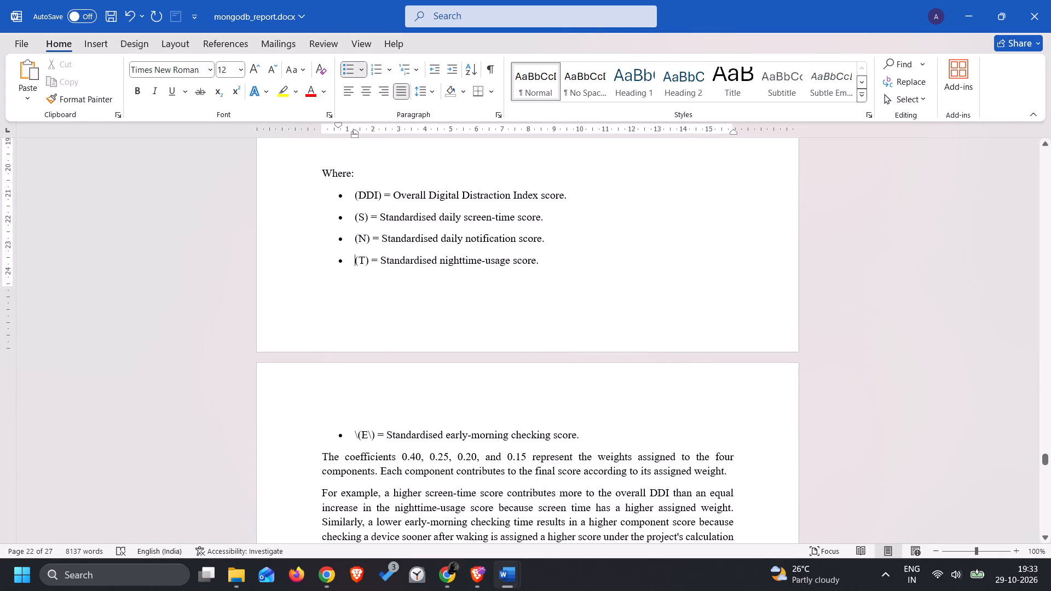
click(372, 438)
key(BackSpace)
key(Left)
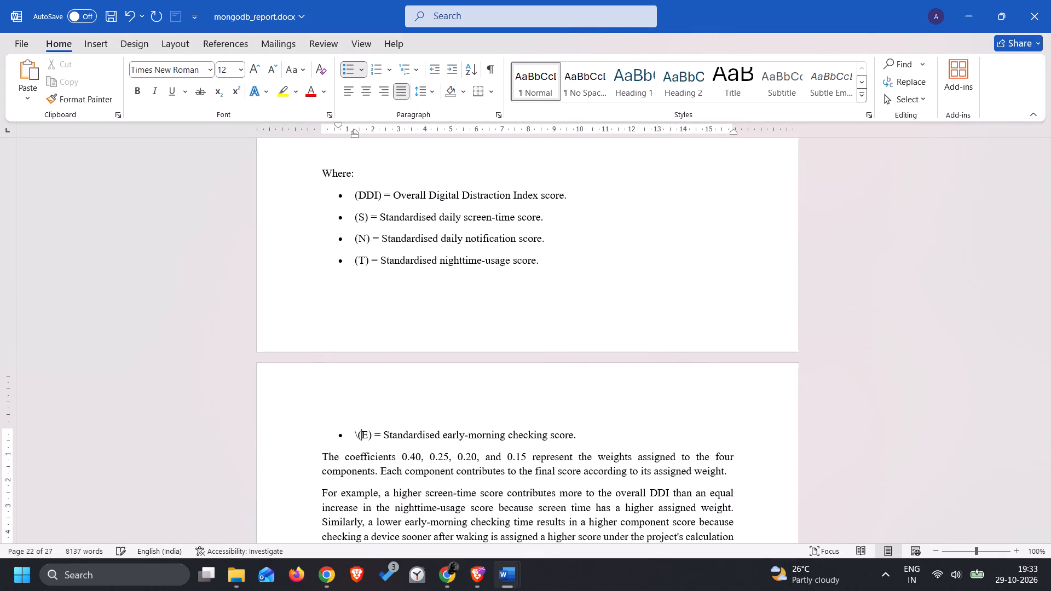
key(Left)
key(BackSpace)
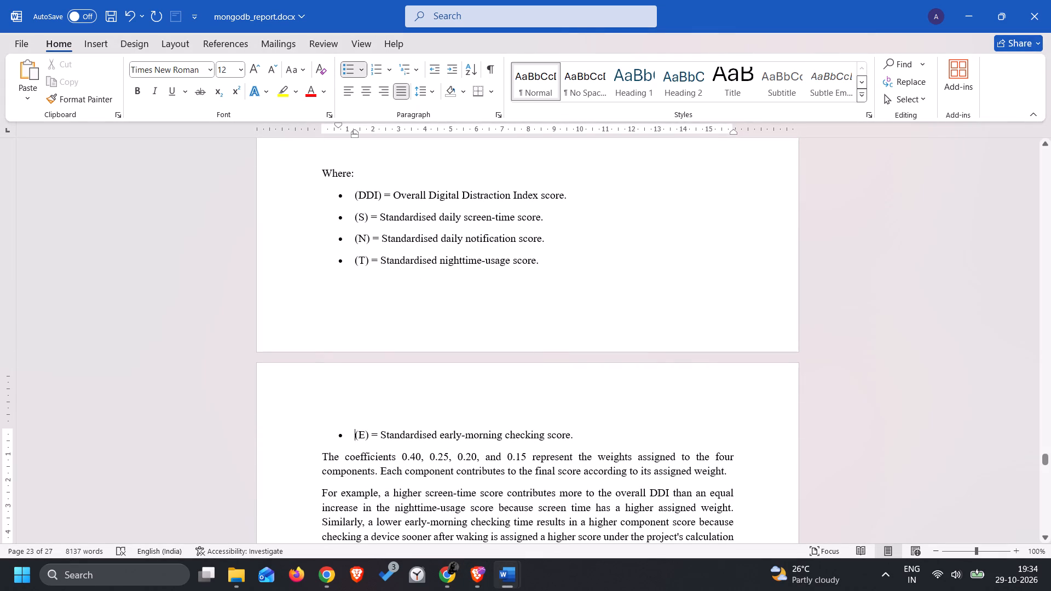
Read on in the report to the raw screen-time formula in section 6.3.1, checking against the ChatGPT conversation in Brave.
scroll(375, 442, down, 6)
scroll(356, 402, down, 2)
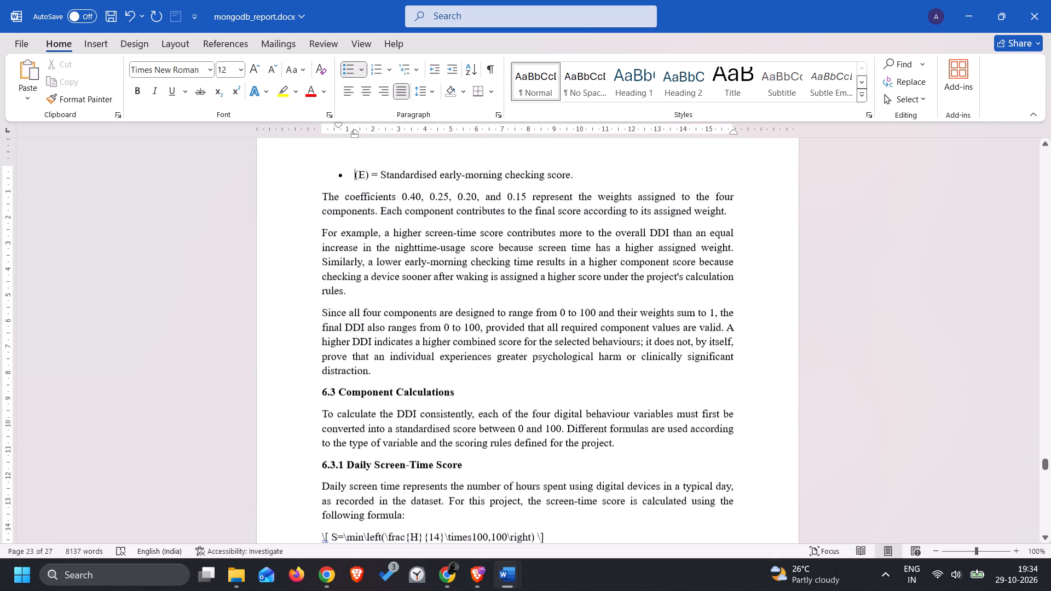
key(alt+Tab)
scroll(395, 398, down, 2)
key(alt+Tab)
scroll(395, 398, down, 2)
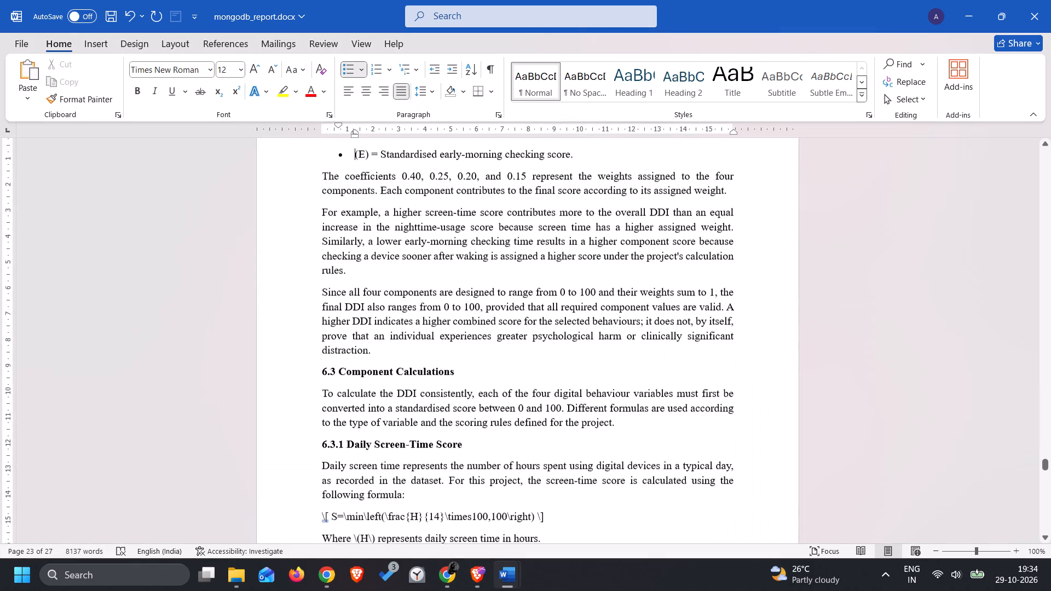
scroll(395, 398, down, 1)
key(alt+Tab)
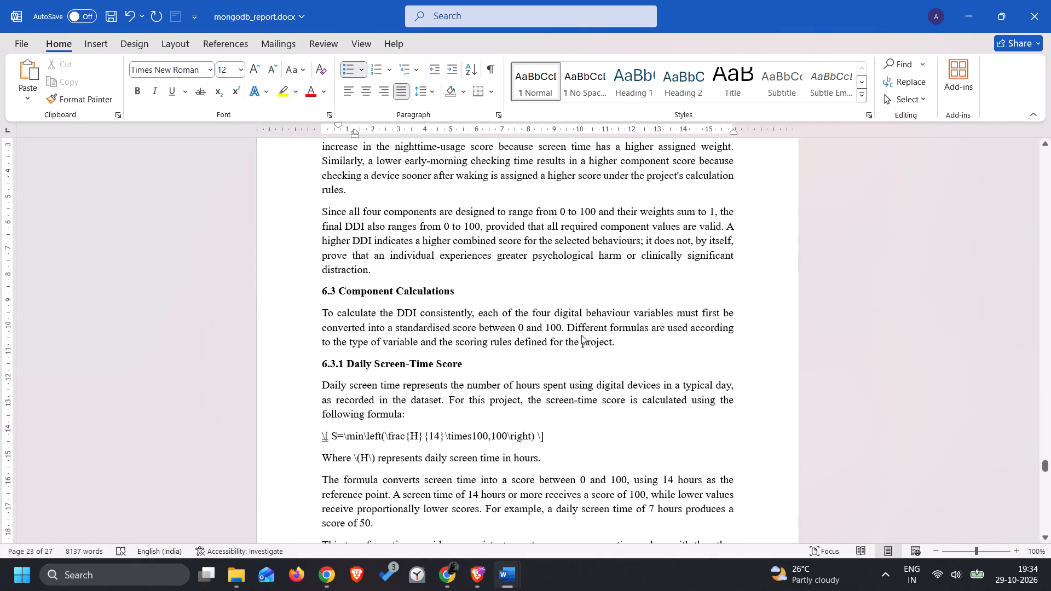
key(alt+Tab)
scroll(458, 308, down, 5)
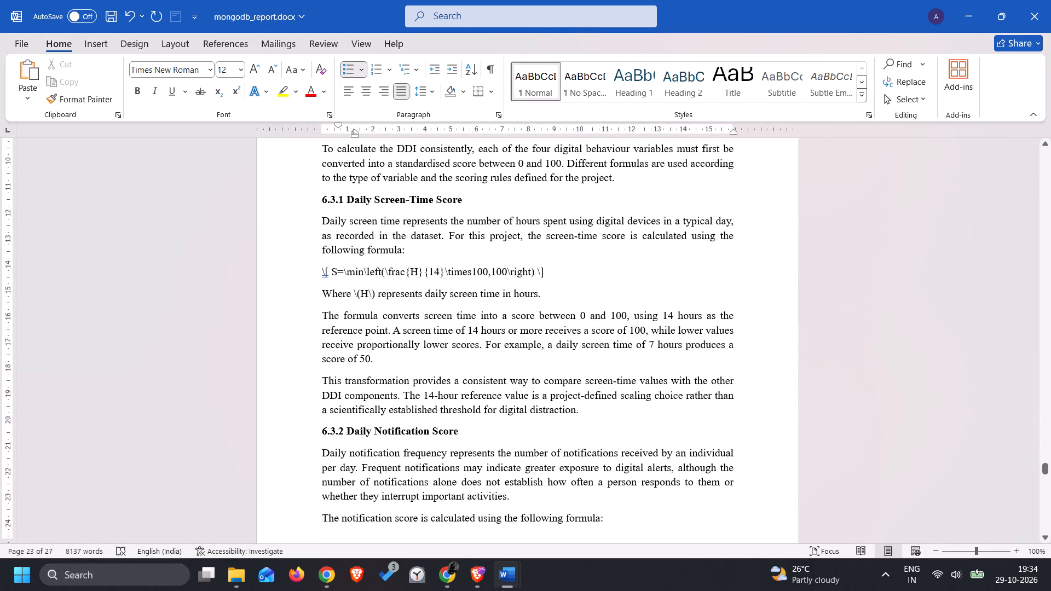
Compare the component formulas in the Report Format Guidelines conversation in Brave with the report's notification formula in section 6.3.2 in Word.
key(alt+Tab)
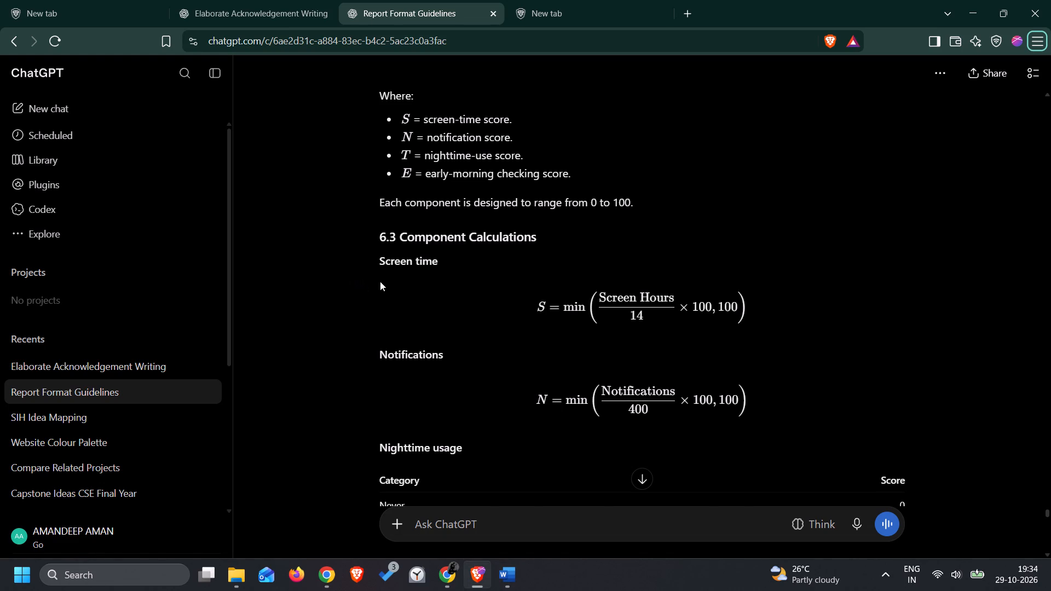
scroll(380, 281, down, 11)
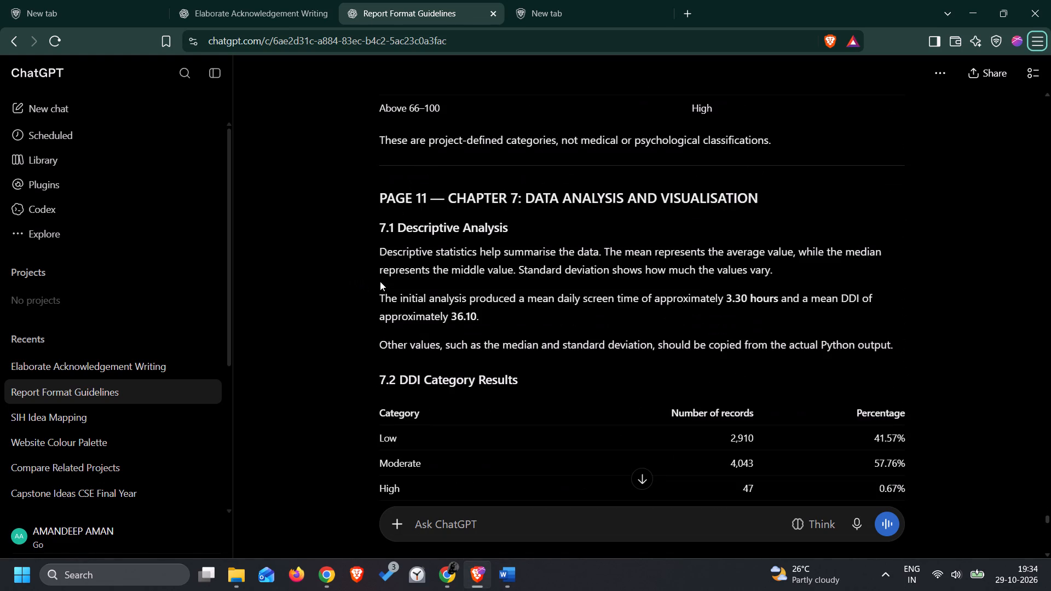
scroll(380, 281, up, 11)
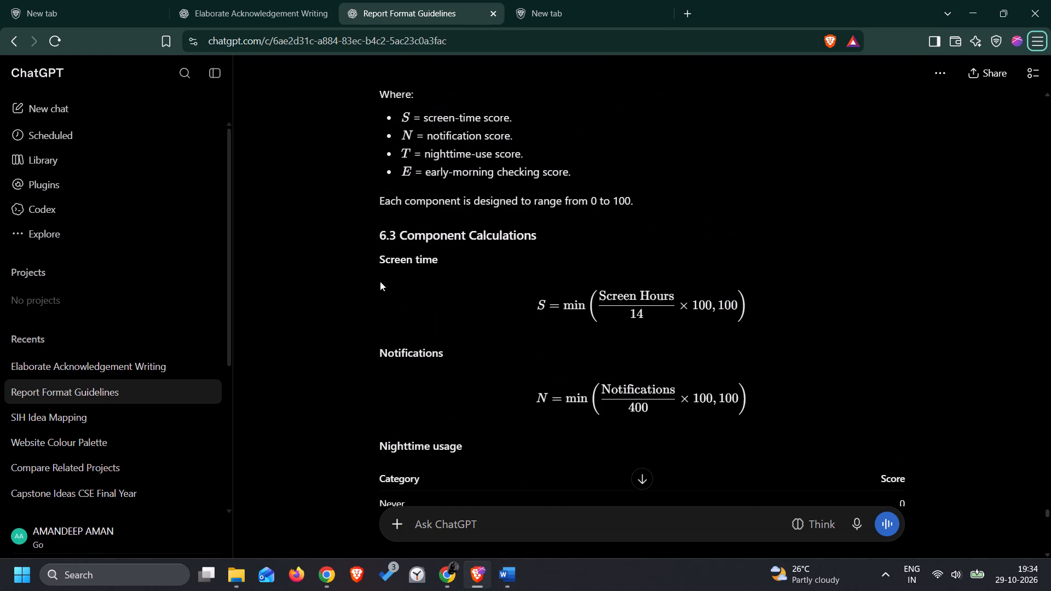
key(alt+Tab)
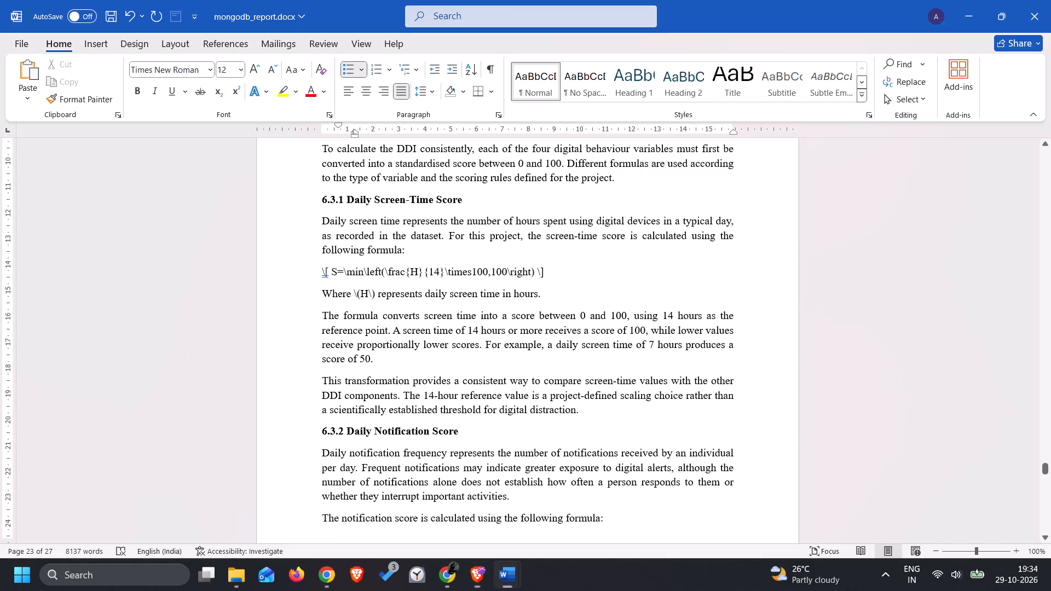
scroll(364, 291, down, 5)
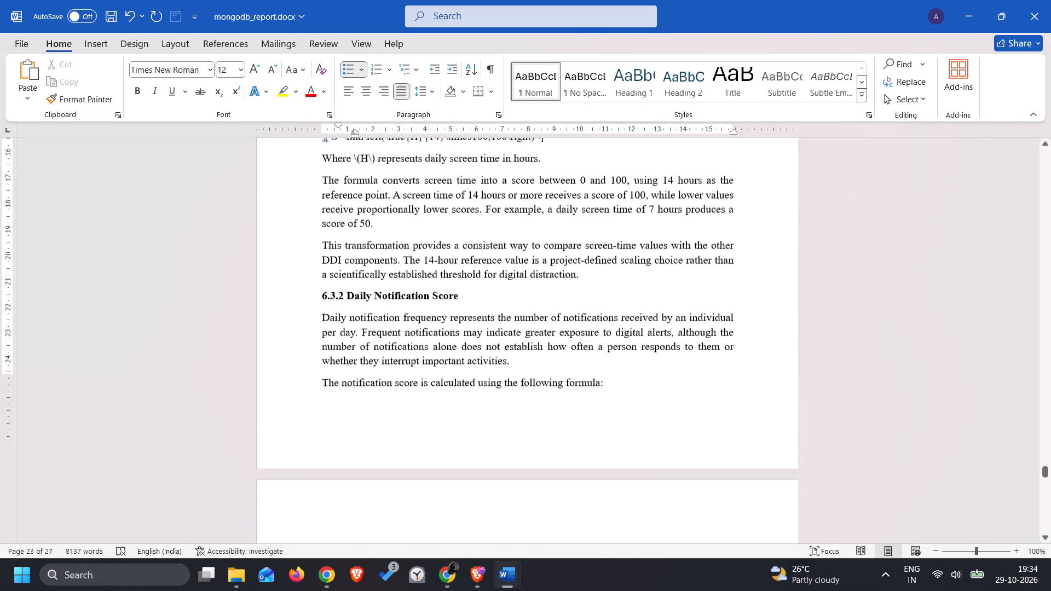
scroll(361, 300, down, 11)
scroll(361, 300, up, 9)
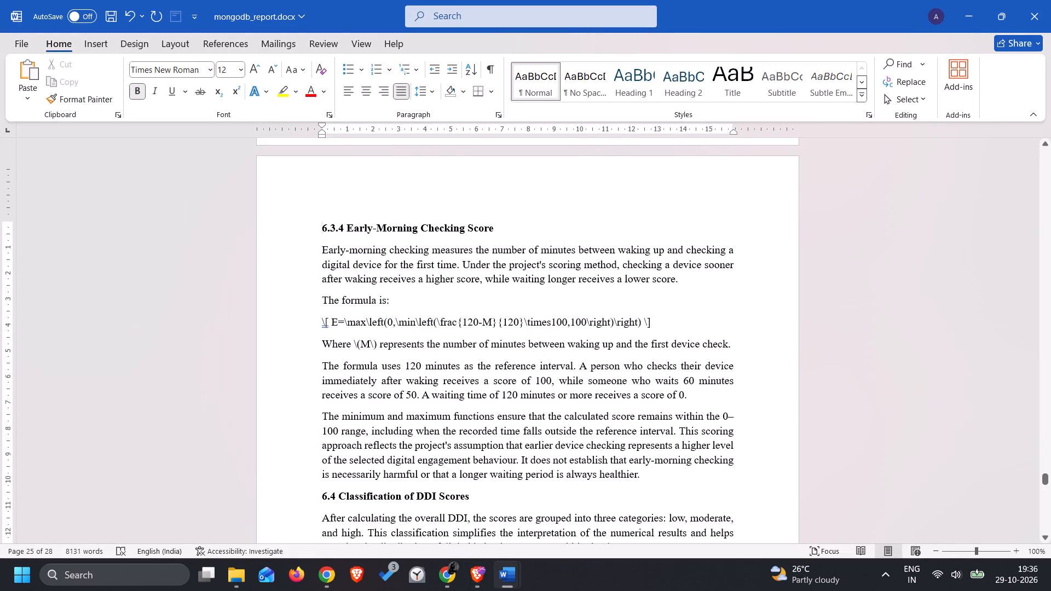
key(alt+Tab)
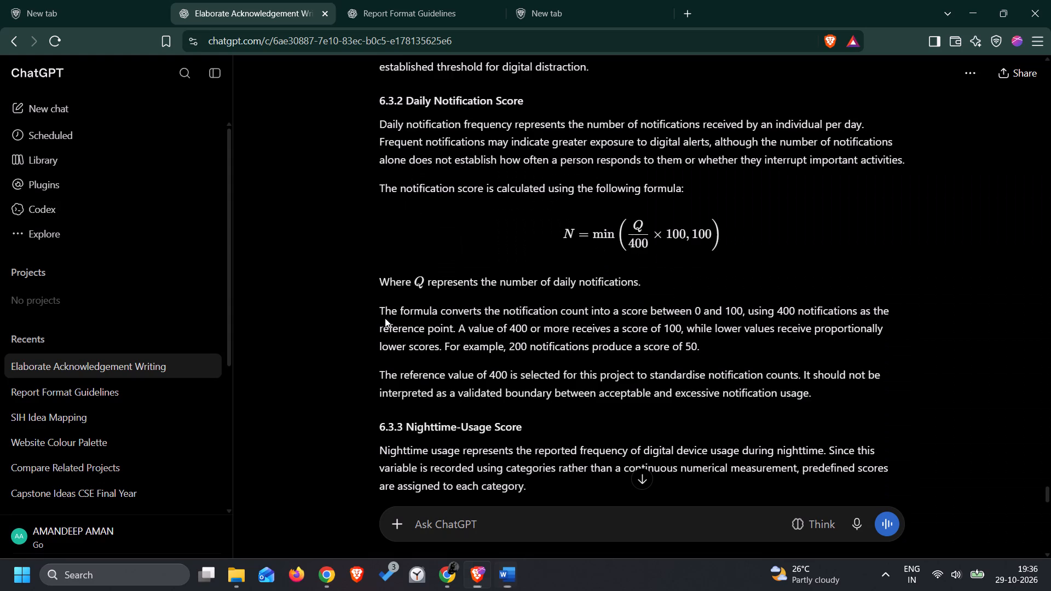
scroll(385, 318, down, 9)
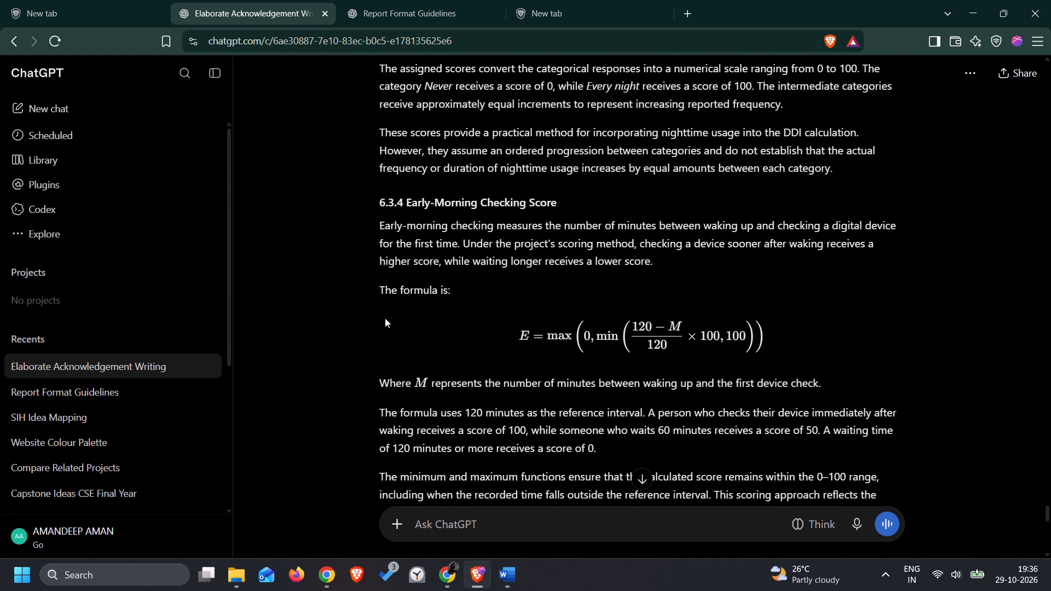
key(alt+Tab)
key(alt+Tab)
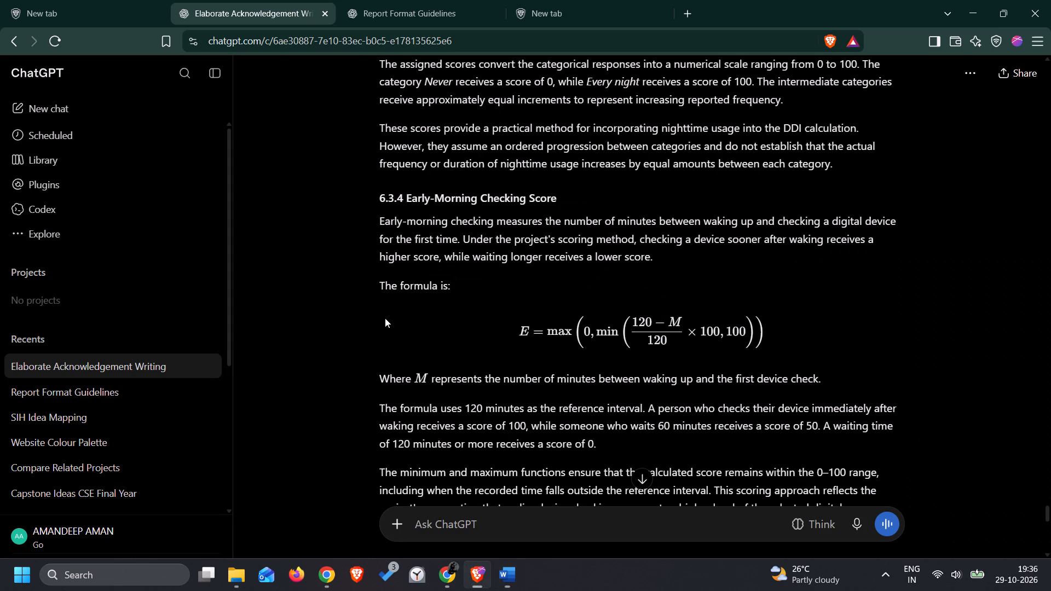
key(Print)
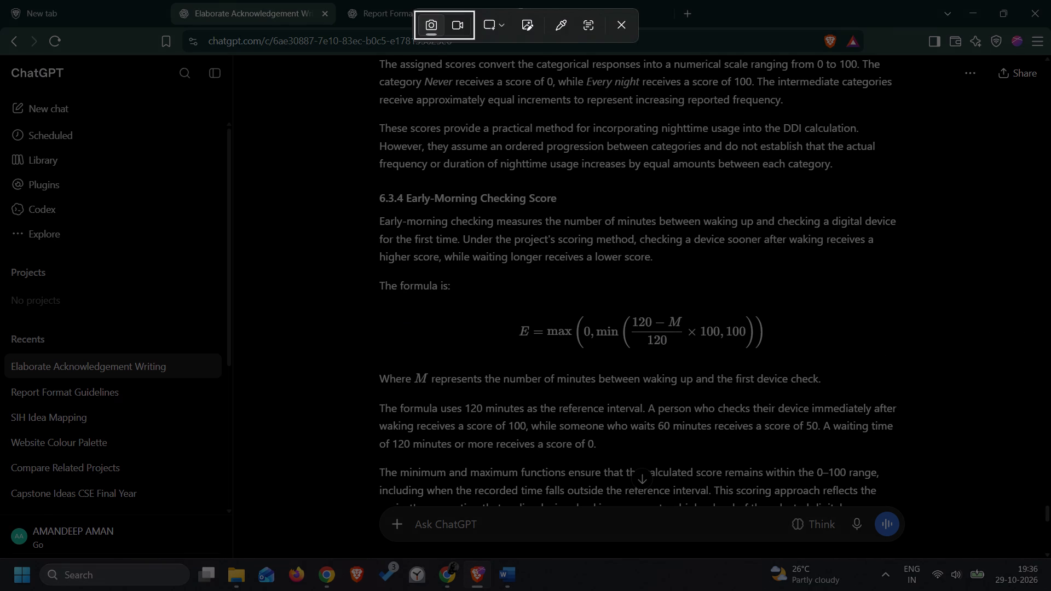
drag(507, 302, 780, 366)
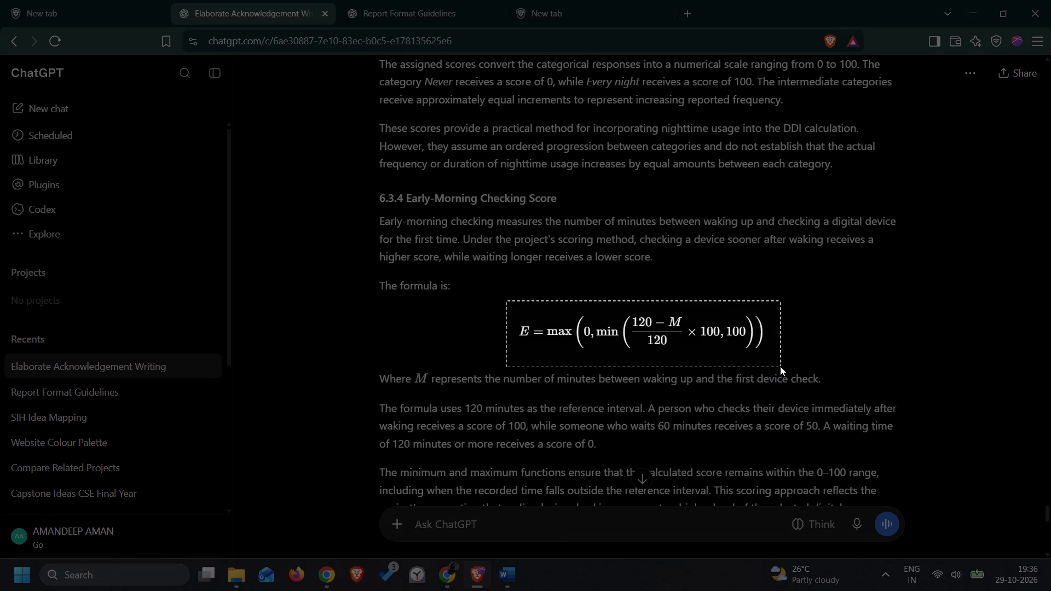
drag(780, 366, 782, 366)
Back in the Word report, paste the E formula picture on a new line below "The formula is:" in section 6.3.4 and centre it.
key(alt+Tab)
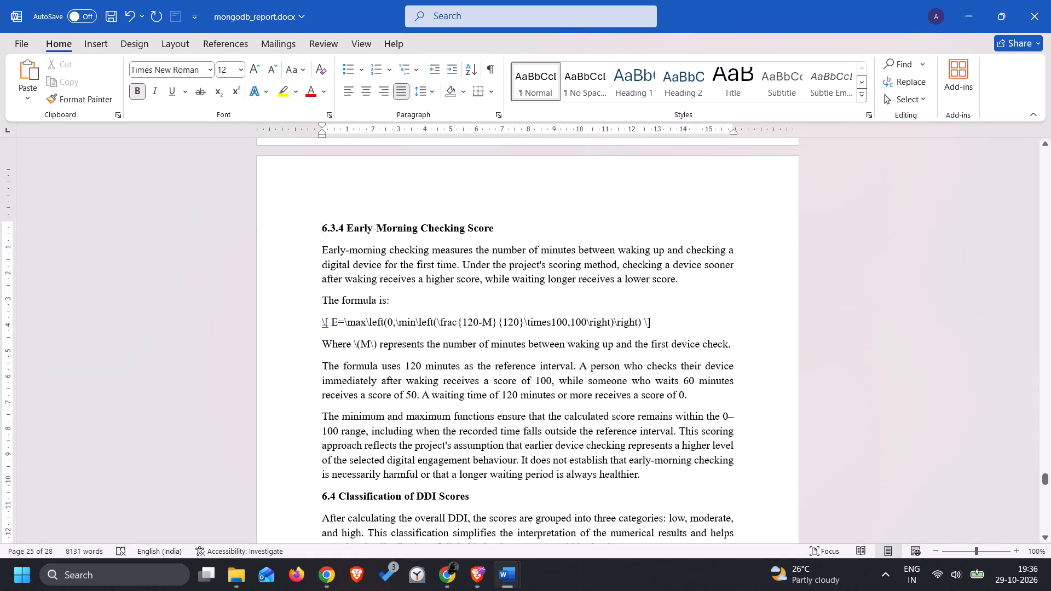
click(400, 302)
key(Return)
key(ctrl+v)
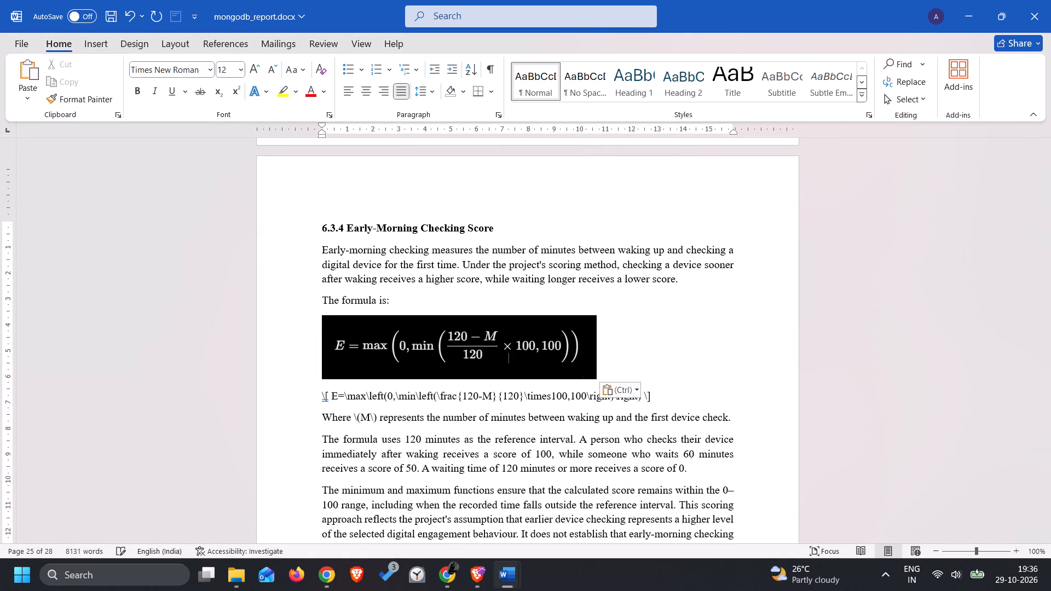
key(ctrl+e)
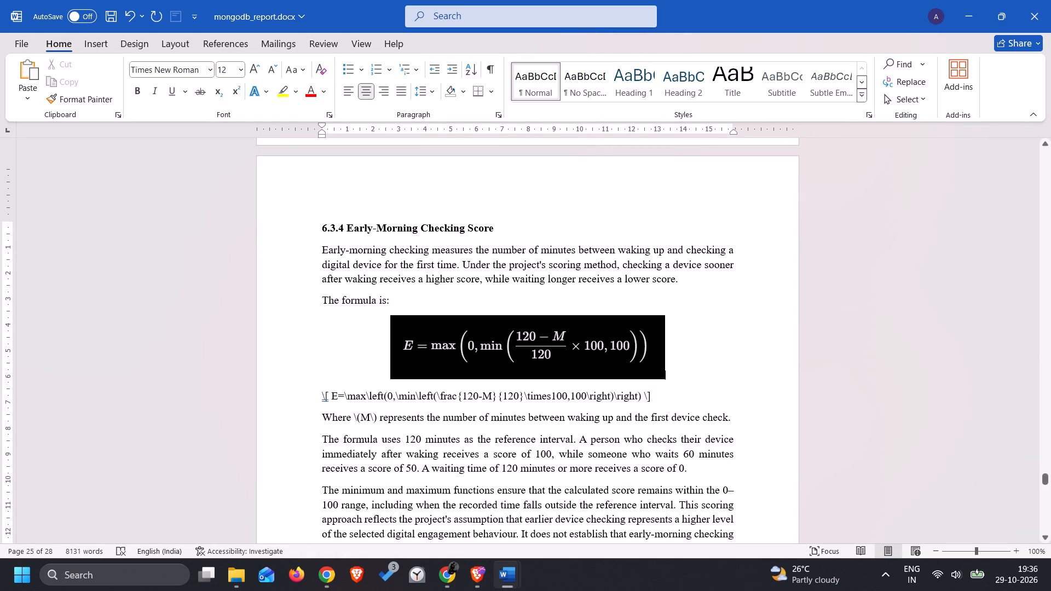
Delete the raw E formula markup line beneath the formula picture, including its empty paragraph.
click(666, 397)
key(BackSpace)
key(BackSpace)
key(BackSpace)
key(BackSpace)
key(BackSpace)
key(BackSpace)
key(BackSpace)
key(BackSpace)
key(BackSpace)
key(BackSpace)
key(BackSpace)
key(BackSpace)
key(BackSpace)
key(BackSpace)
key(BackSpace)
key(BackSpace)
key(BackSpace)
key(BackSpace)
key(BackSpace)
key(BackSpace)
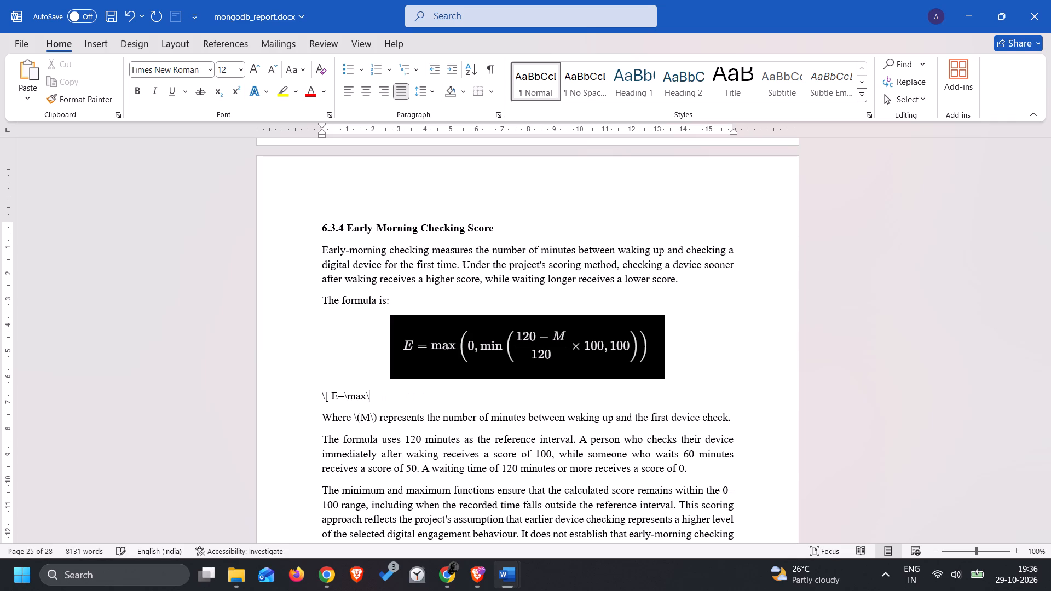
key(BackSpace)
key(BackSpace)
key(BackSpace)
key(BackSpace)
key(BackSpace)
key(BackSpace)
key(BackSpace)
key(BackSpace)
key(BackSpace)
key(BackSpace)
key(BackSpace)
Remove the backslashes around M in the sentence below the E formula picture so it reads "Where (M) represents".
scroll(667, 449, down, 1)
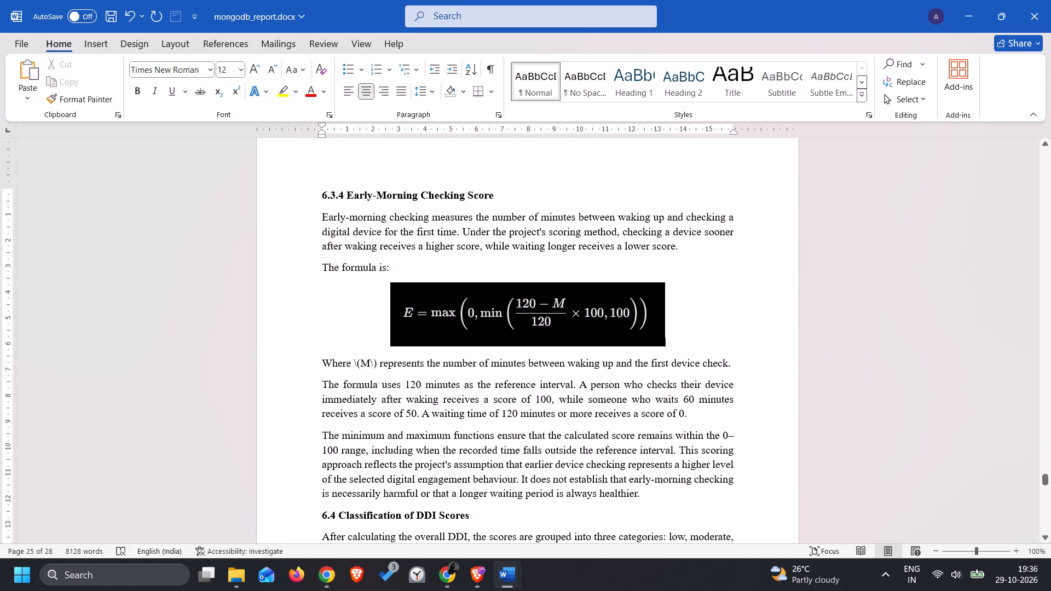
click(374, 364)
key(BackSpace)
key(Left)
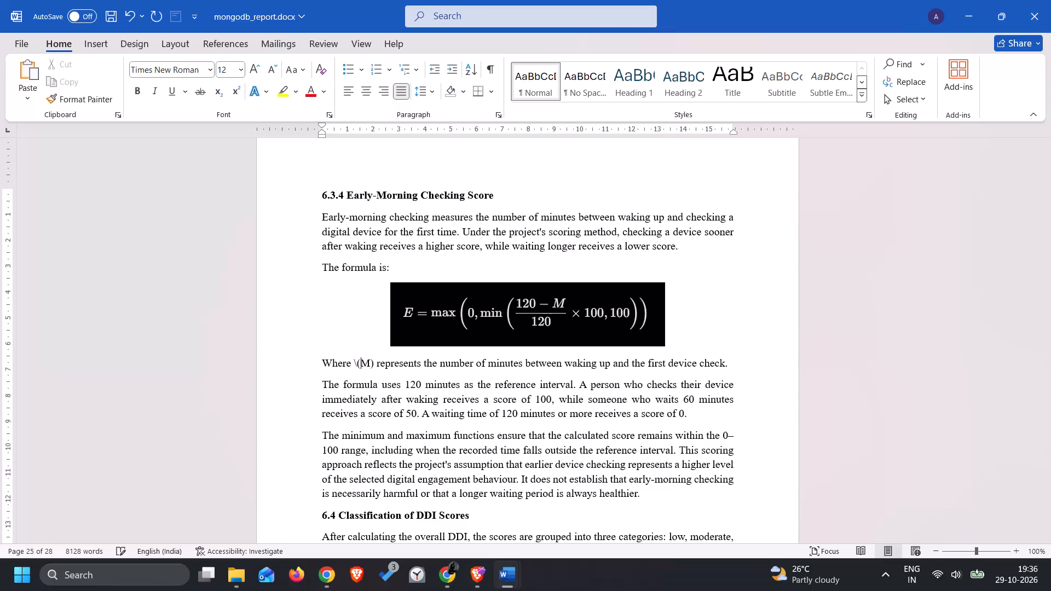
key(Left)
key(BackSpace)
Apply the bordered grid table style to Table 6.3: DDI Classification.
scroll(376, 365, down, 1)
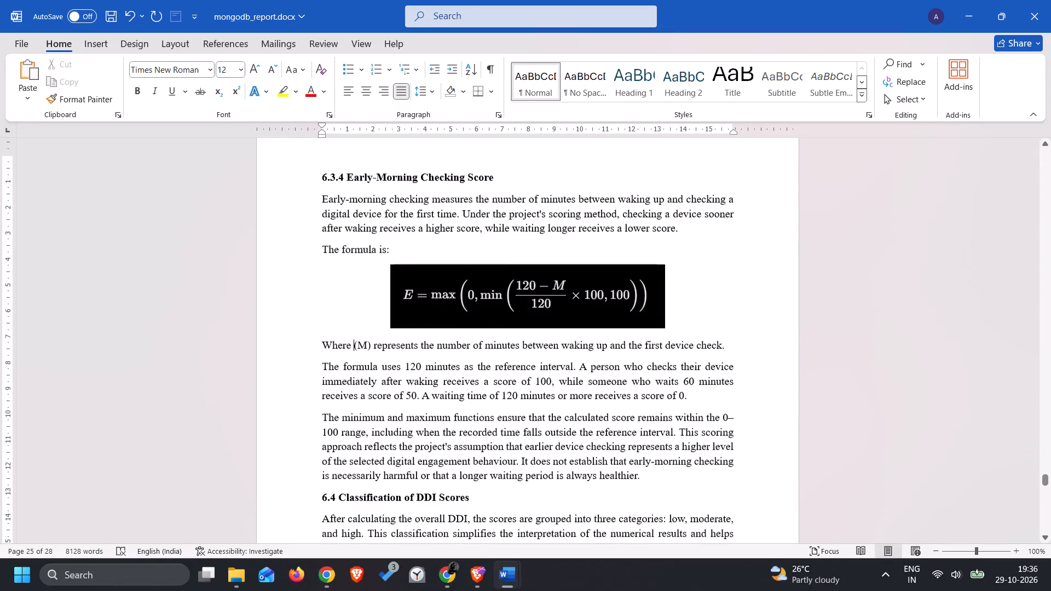
scroll(381, 397, down, 5)
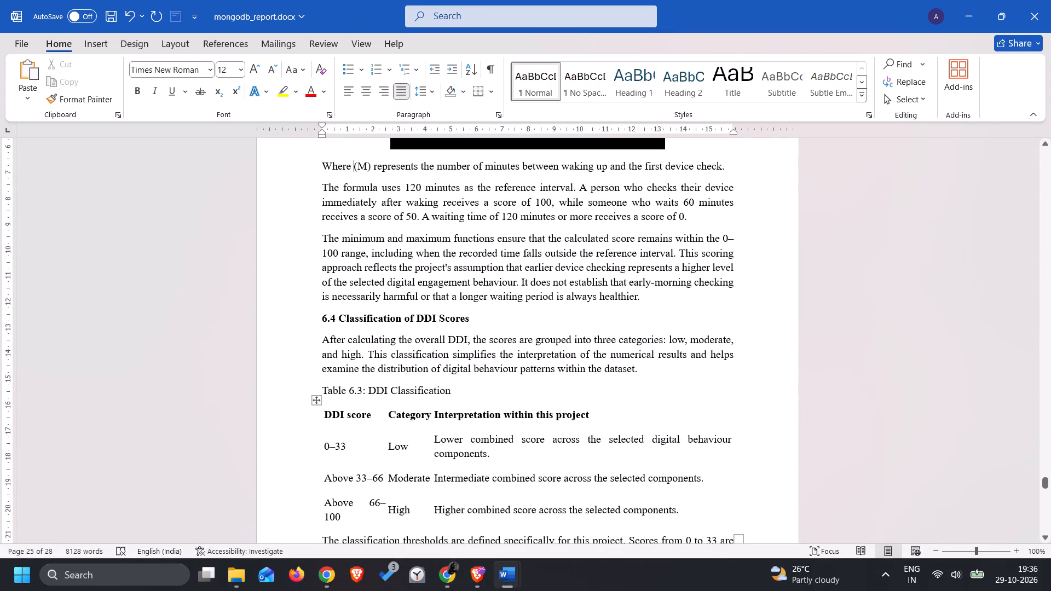
scroll(469, 372, down, 2)
click(320, 338)
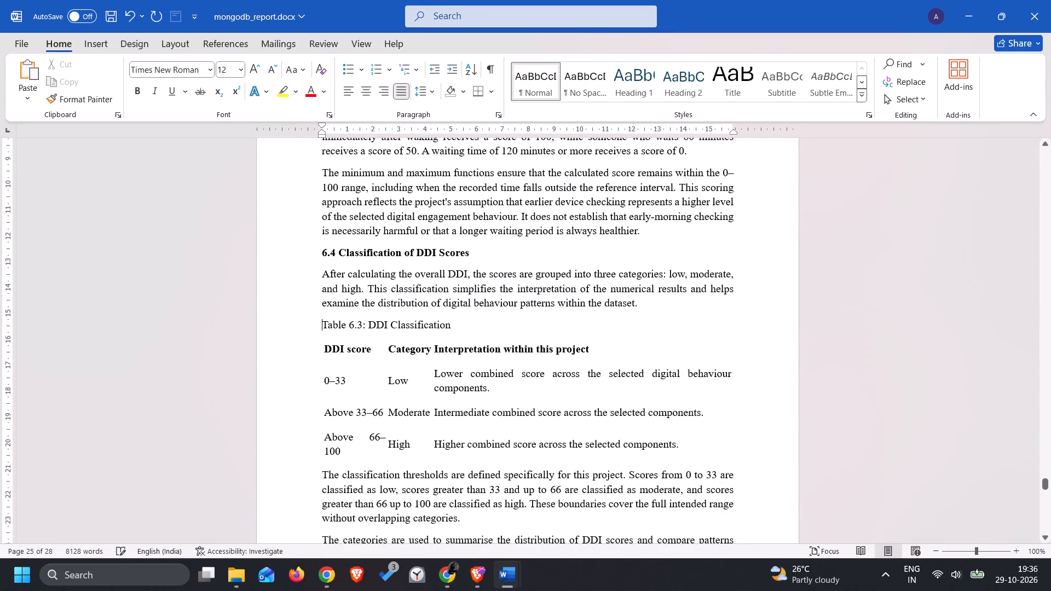
click(378, 377)
click(317, 337)
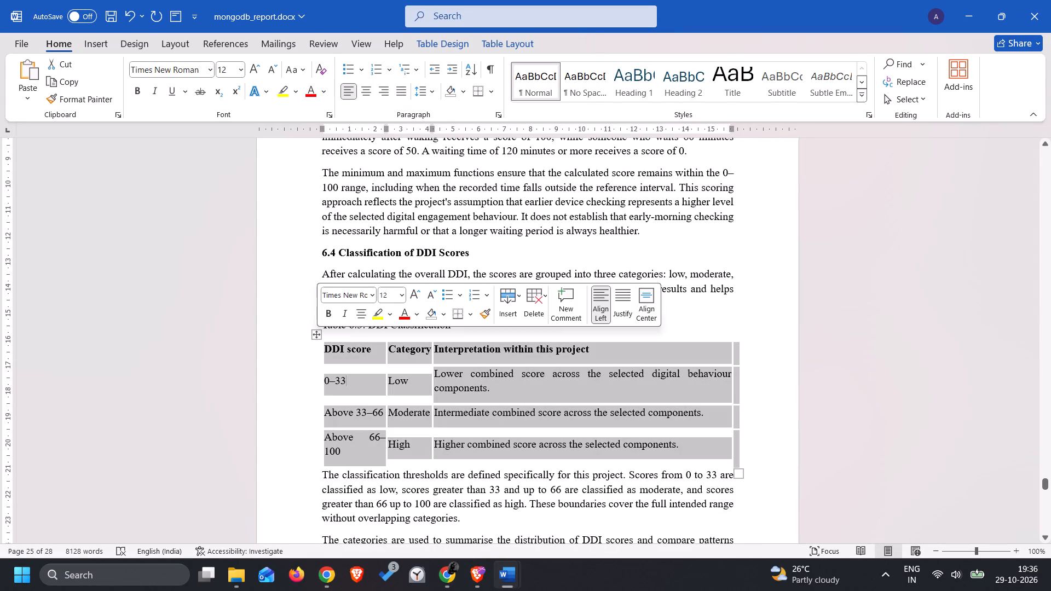
click(455, 46)
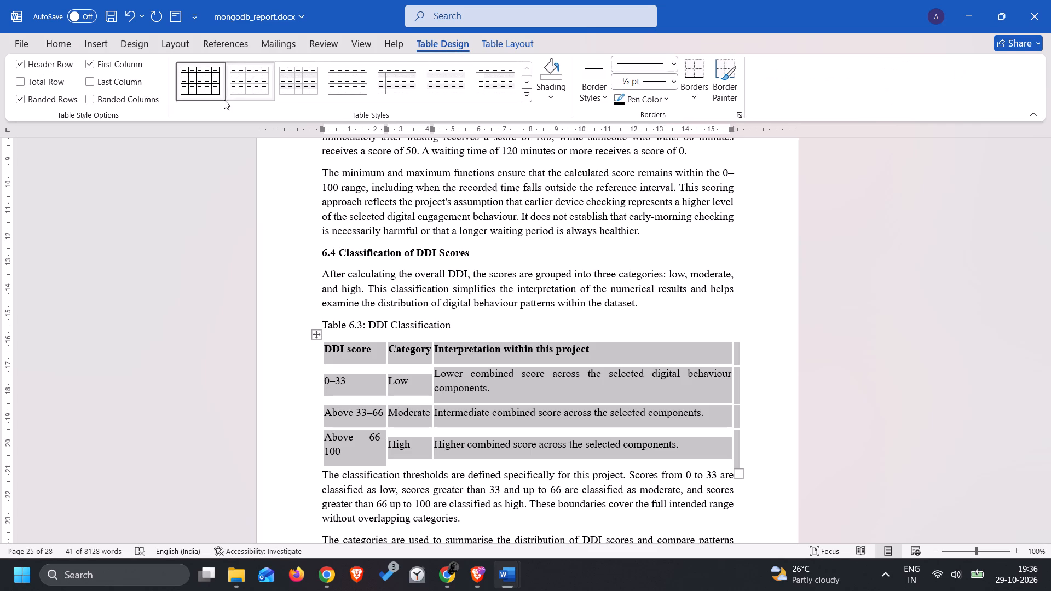
click(212, 91)
Insert a blank line between Table 6.3 and the paragraph beginning "The classification thresholds".
scroll(334, 273, down, 2)
click(326, 356)
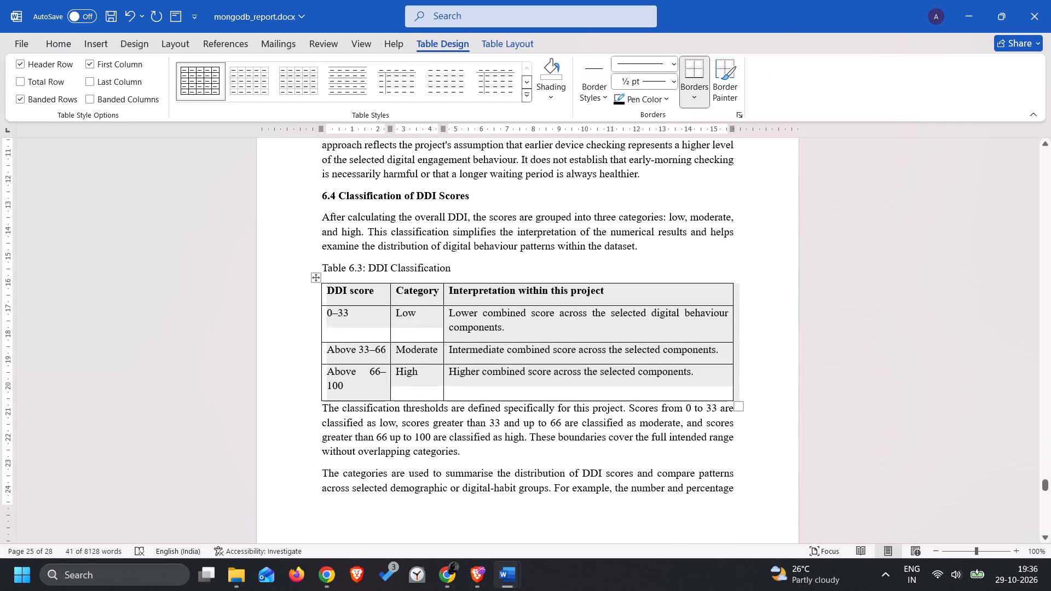
scroll(328, 355, down, 1)
click(320, 374)
key(Return)
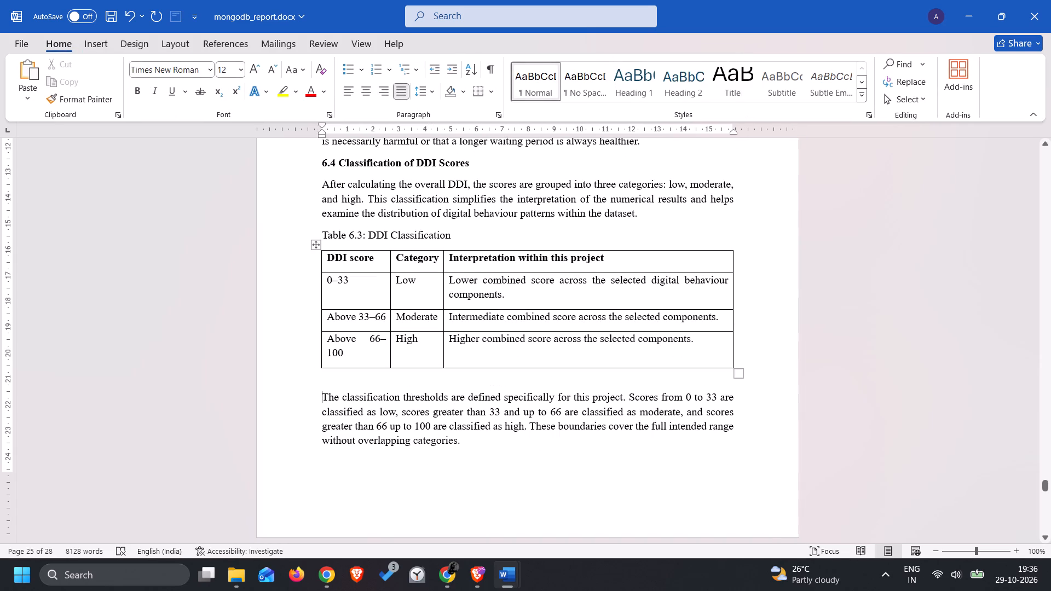
Apply the bordered grid table style to the table under 7.2 DDI Category Results and centre the table on the page.
scroll(356, 305, down, 13)
scroll(343, 240, down, 3)
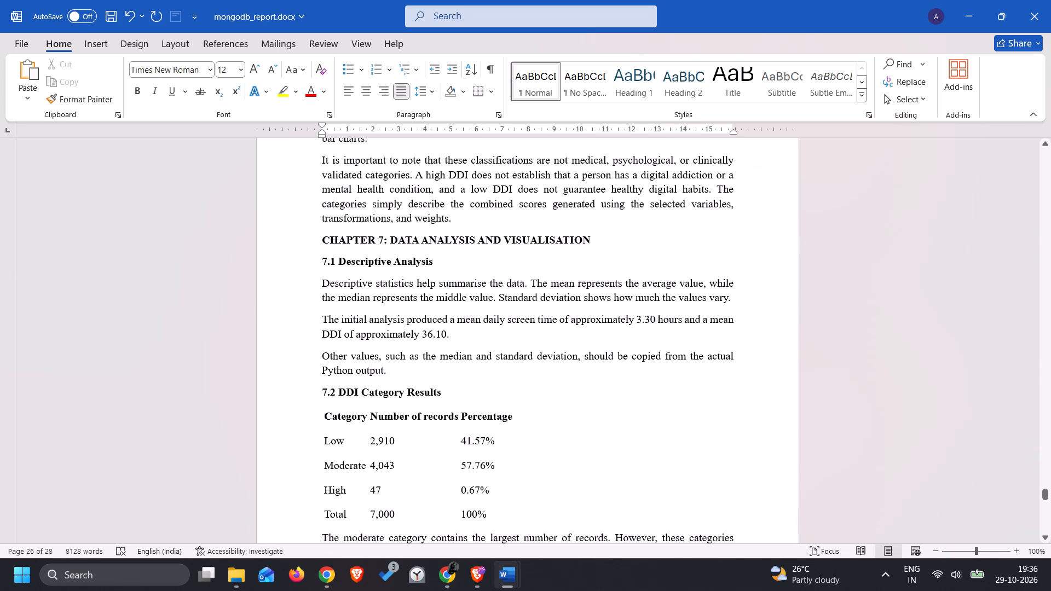
scroll(417, 326, down, 1)
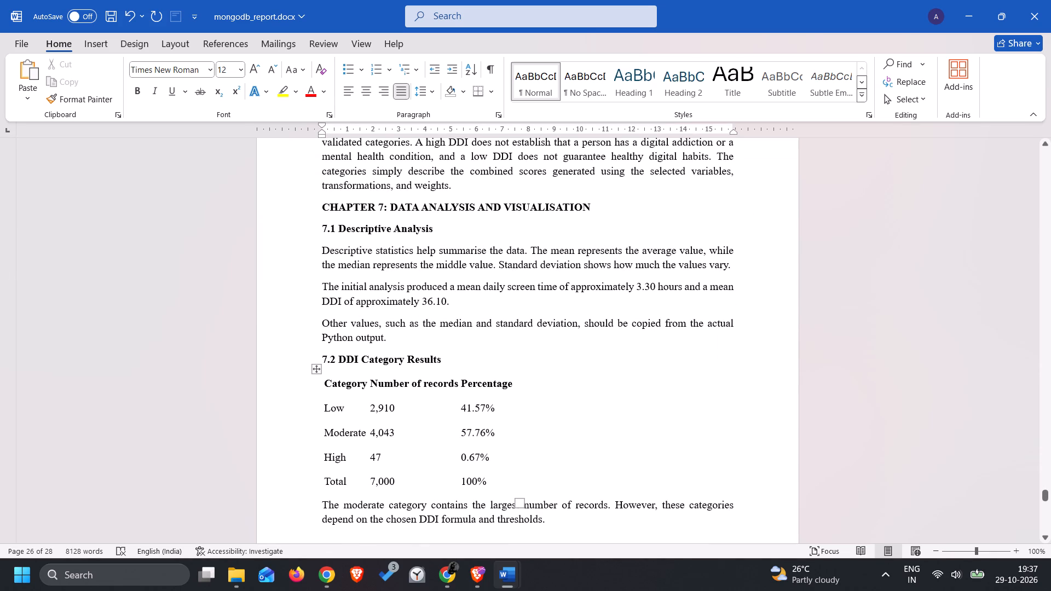
click(316, 370)
click(442, 39)
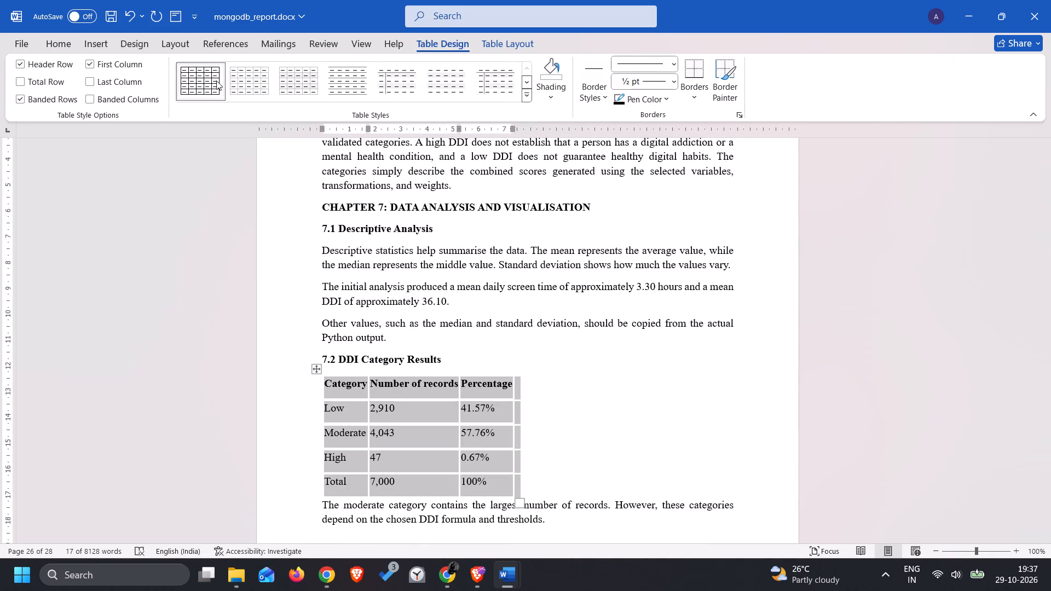
click(189, 79)
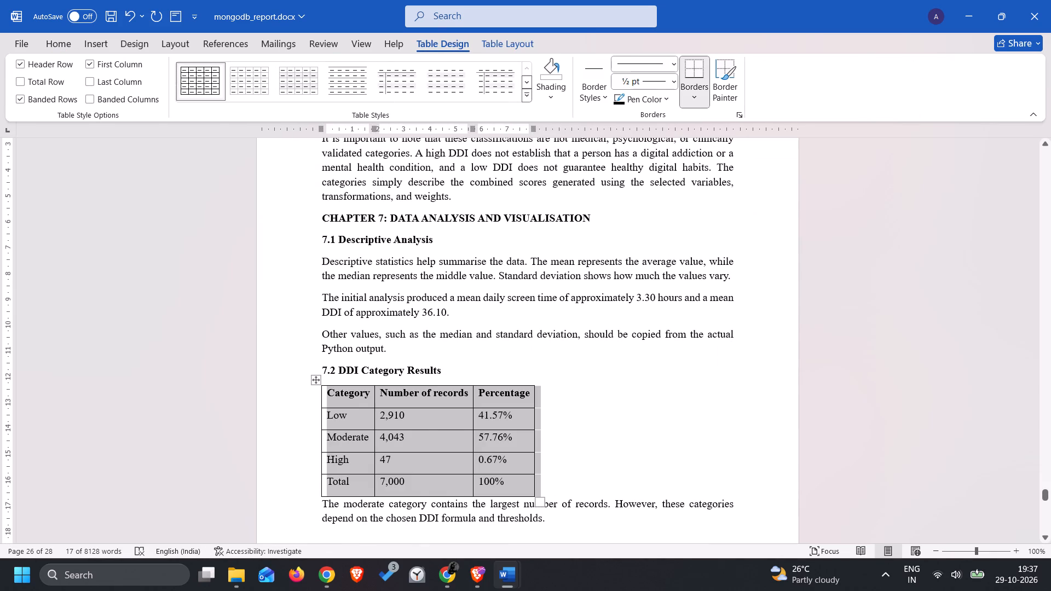
key(ctrl+e)
click(412, 427)
Insert a blank line between the DDI Category Results table and the paragraph beginning "The moderate category".
scroll(396, 421, down, 3)
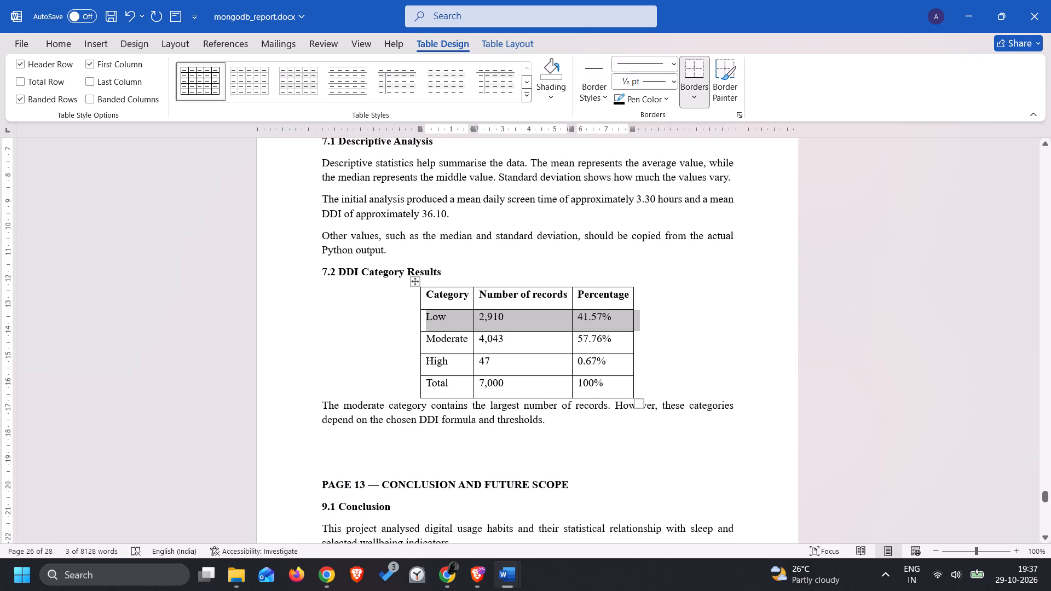
click(321, 404)
key(Return)
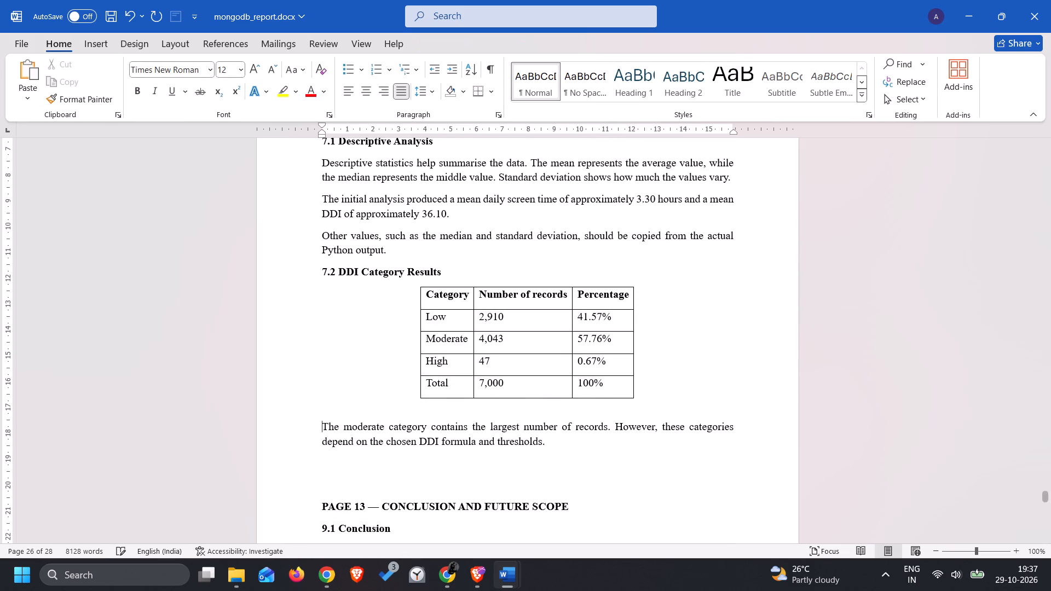
Delete the empty paragraphs above the "PAGE 13 — CONCLUSION AND FUTURE SCOPE" heading.
scroll(390, 440, down, 3)
click(411, 397)
key(BackSpace)
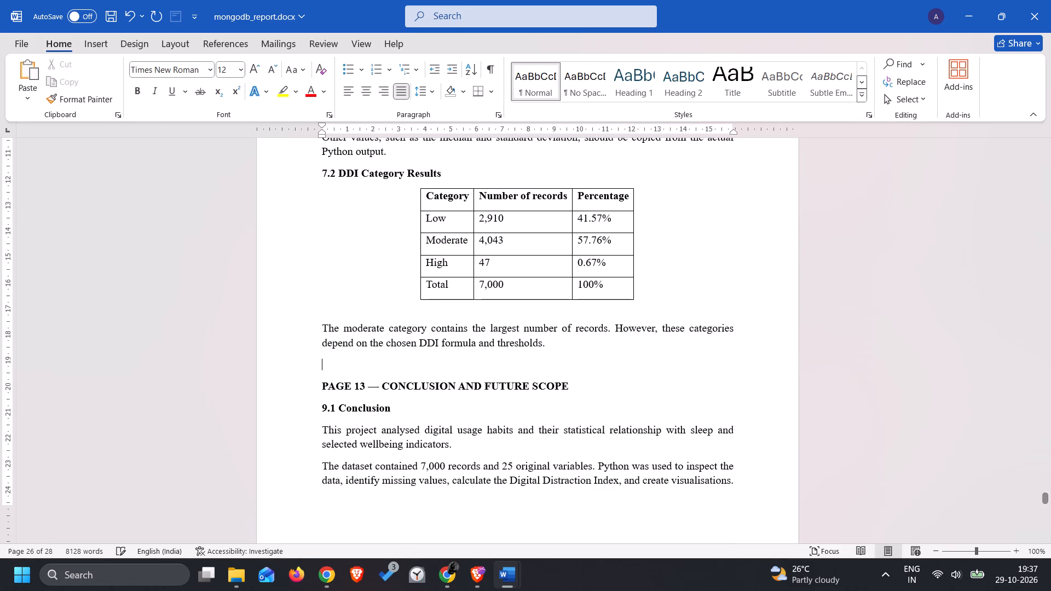
key(BackSpace)
Remove the "PAGE 13 —" prefix so the heading reads "CONCLUSION AND FUTURE SCOPE".
click(380, 369)
key(BackSpace)
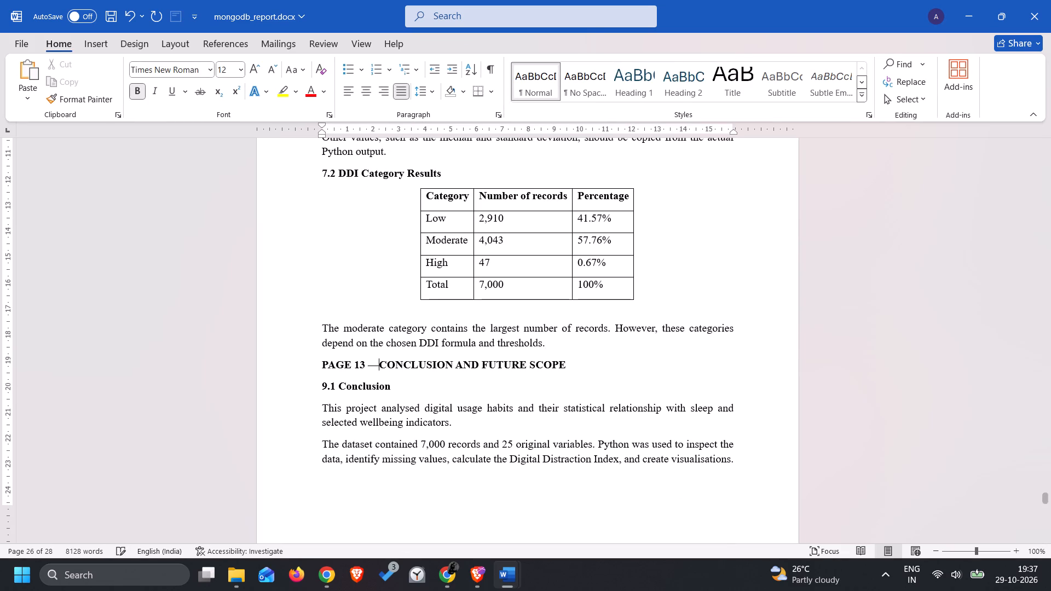
key(BackSpace)
key(BackSpace)
key(BackSpace)
key(BackSpace)
key(BackSpace)
key(BackSpace)
key(BackSpace)
key(BackSpace)
key(BackSpace)
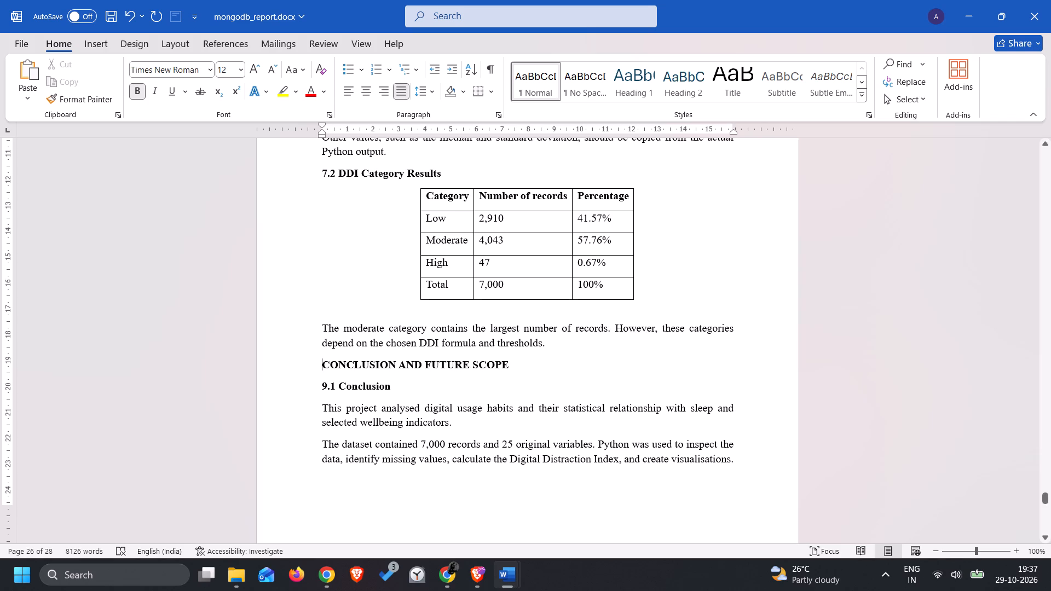
Check the rest of the conclusion and the start of the references for remaining formatting problems.
scroll(367, 379, down, 9)
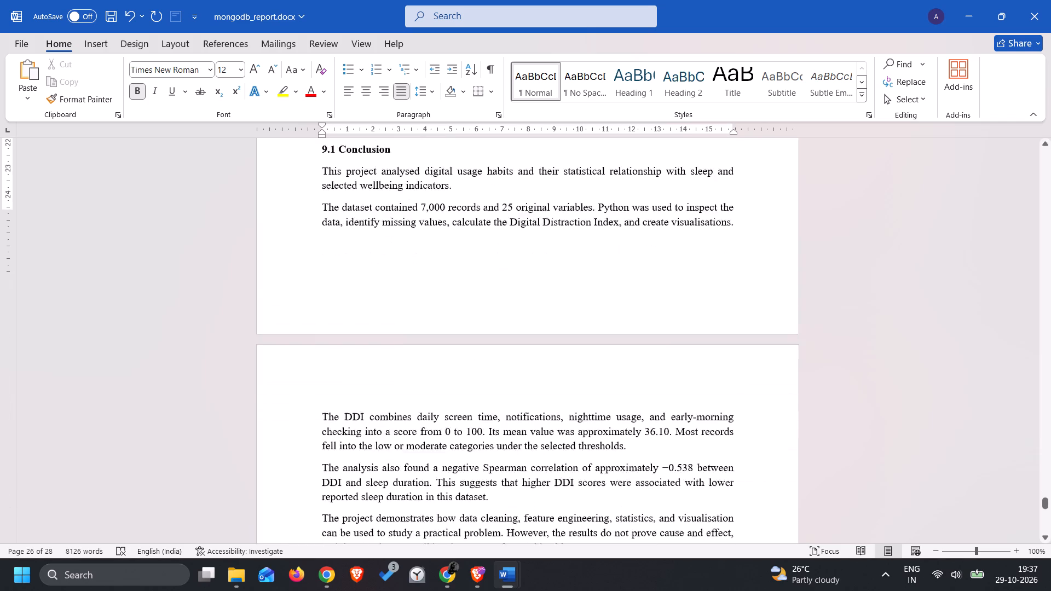
scroll(367, 379, down, 8)
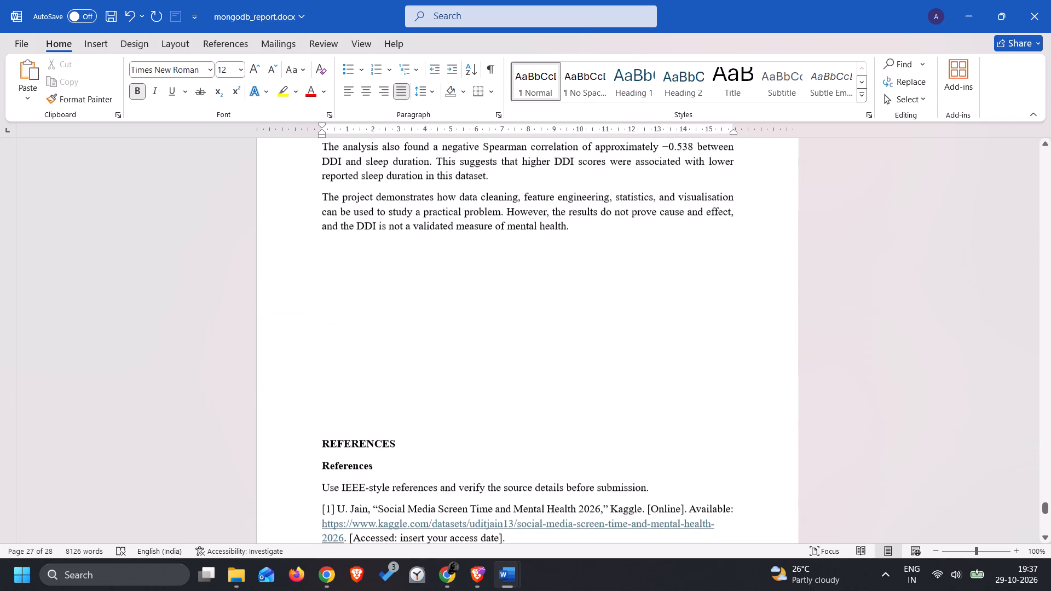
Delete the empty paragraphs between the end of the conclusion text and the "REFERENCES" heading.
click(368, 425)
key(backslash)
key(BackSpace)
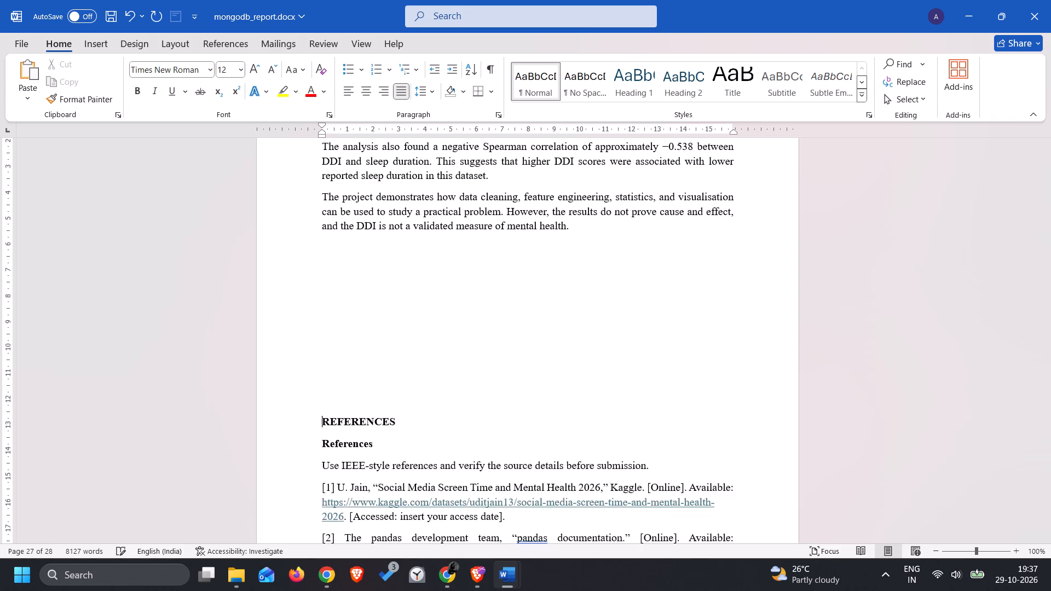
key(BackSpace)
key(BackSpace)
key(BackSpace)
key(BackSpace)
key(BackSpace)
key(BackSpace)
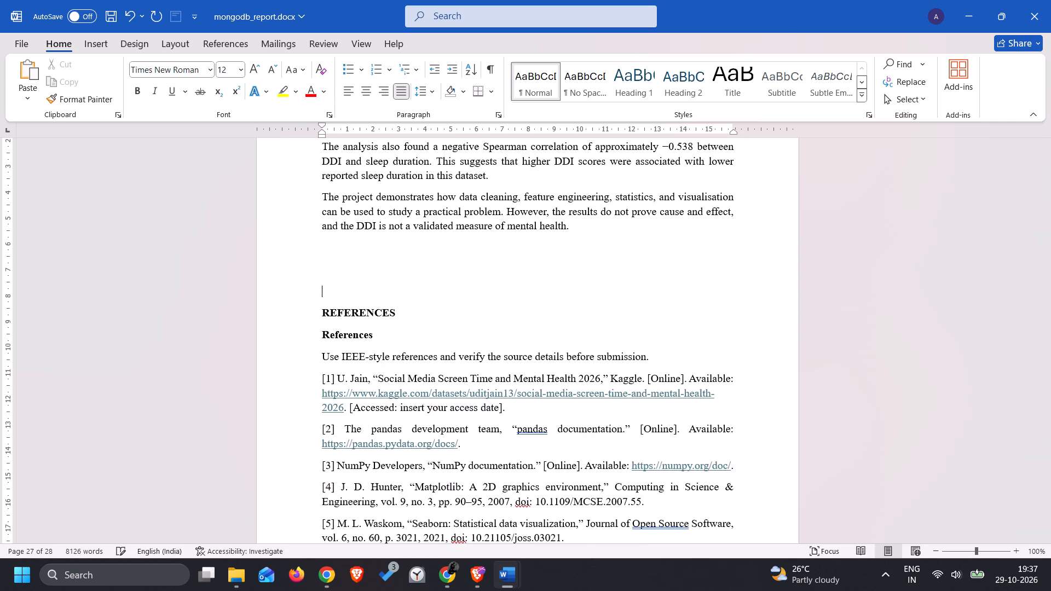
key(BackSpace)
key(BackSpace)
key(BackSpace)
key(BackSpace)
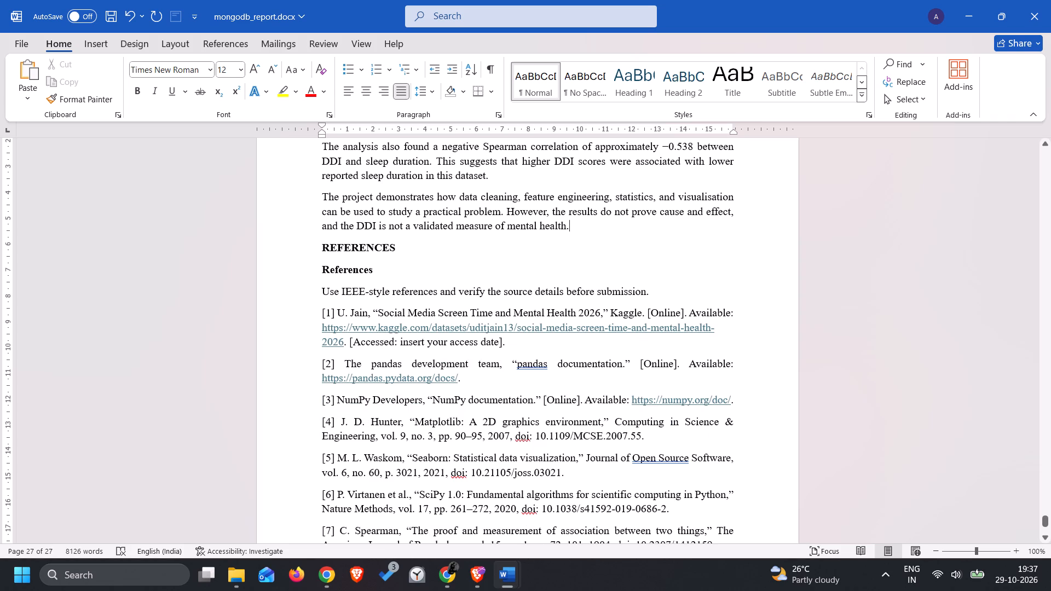
Insert blank lines before the "REFERENCES" heading so that it starts at the top of a new page.
click(321, 248)
key(Tab)
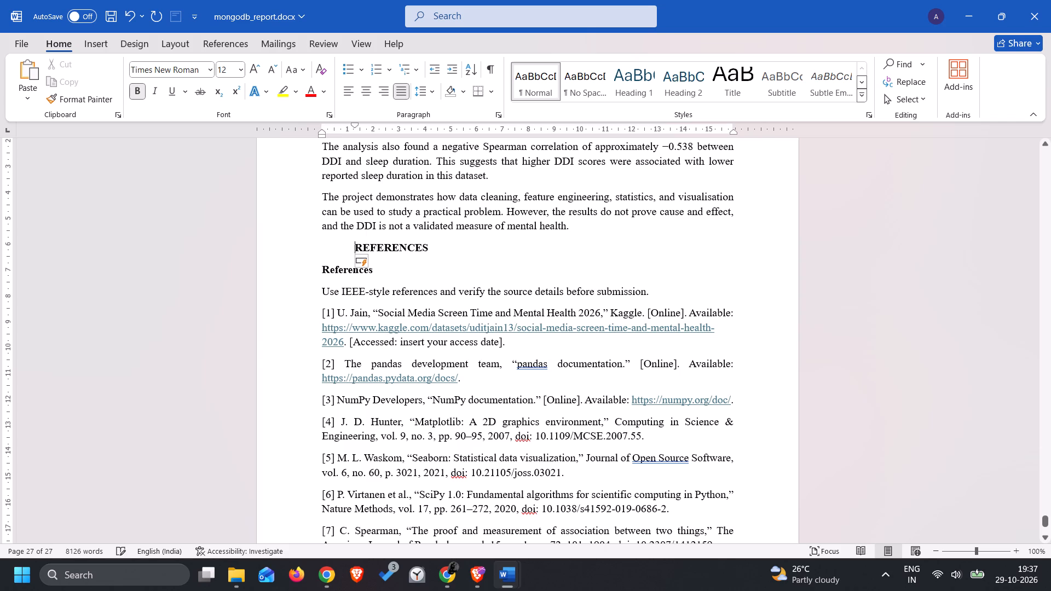
key(BackSpace)
key(Return)
key(Return)
key(Return)
key(Return)
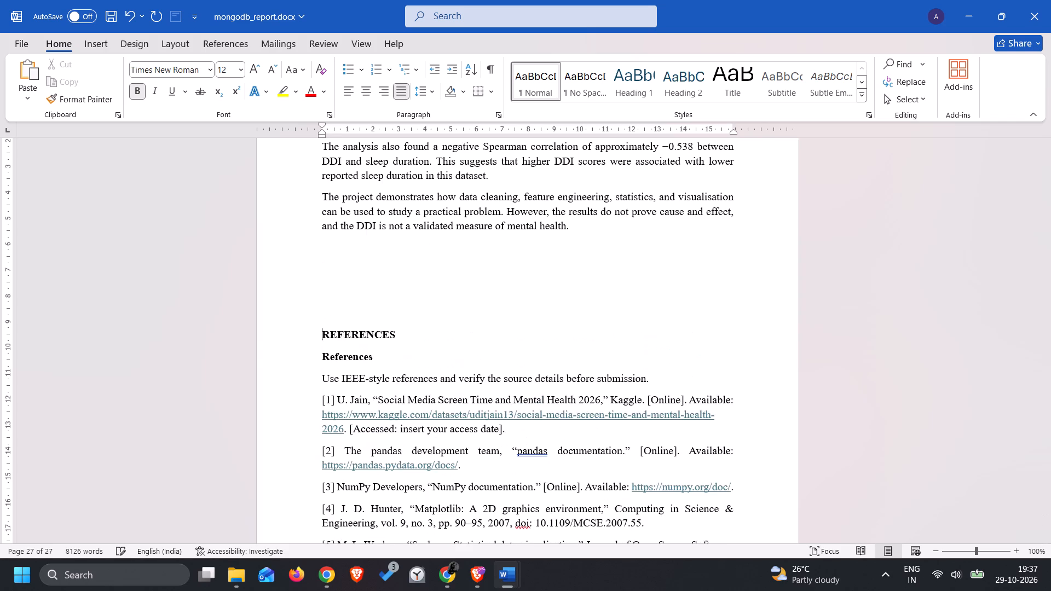
key(Return)
key(Return)
key(Return)
key(Return)
key(Return)
key(Return)
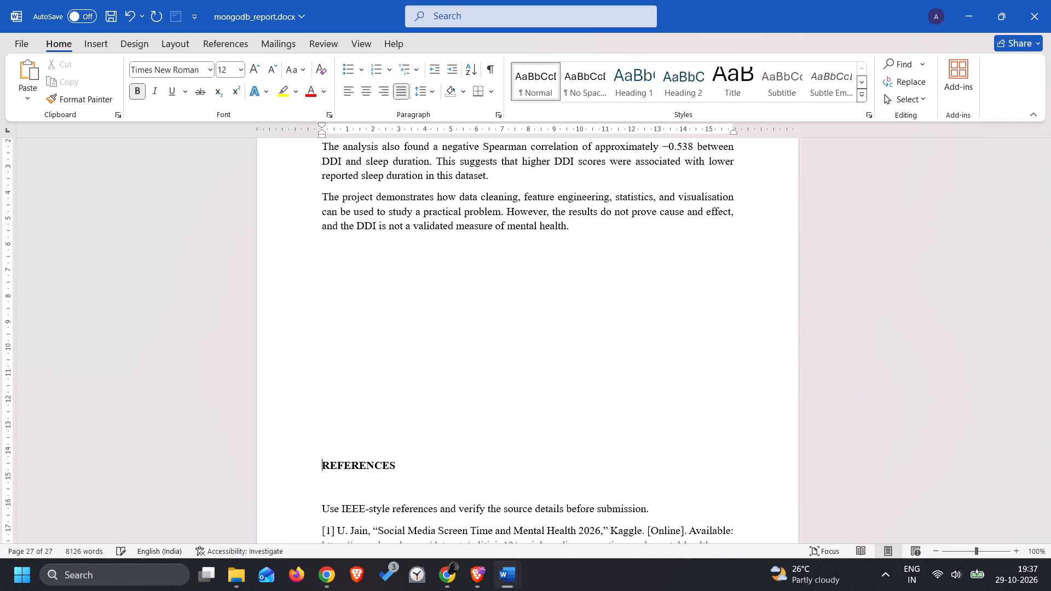
key(Return)
key(Return)
key(Return)
key(Return)
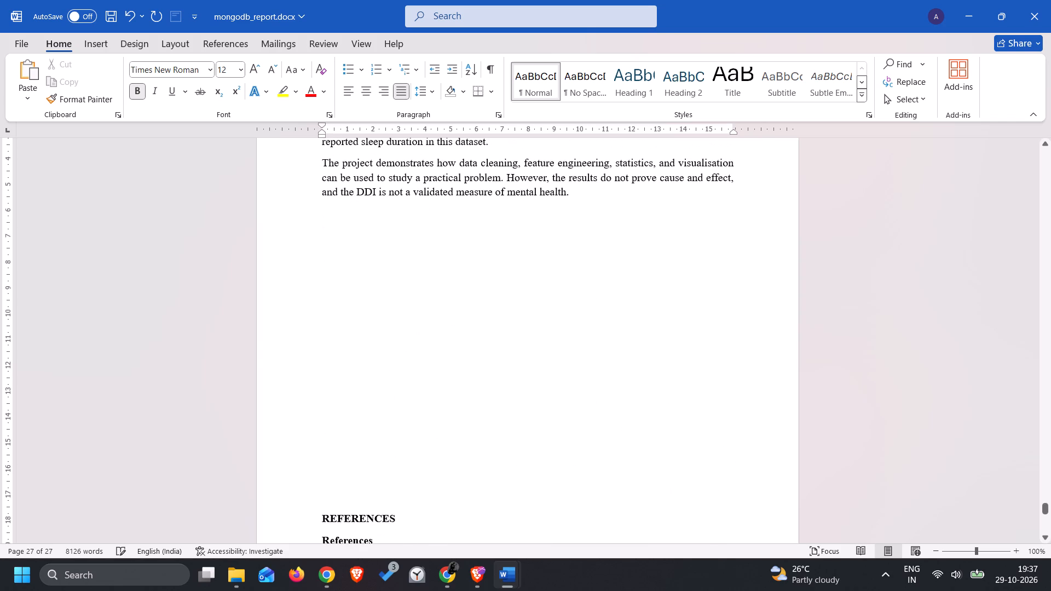
scroll(321, 248, down, 8)
key(Return)
key(Return)
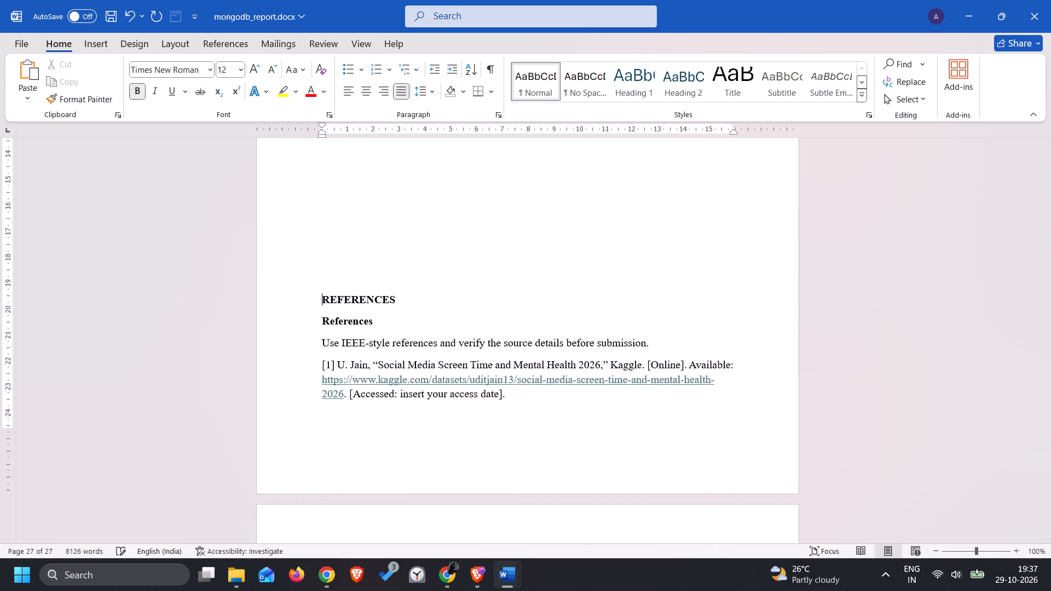
key(Return)
key(Return)
key(Return)
key(Return)
key(Return)
key(Return)
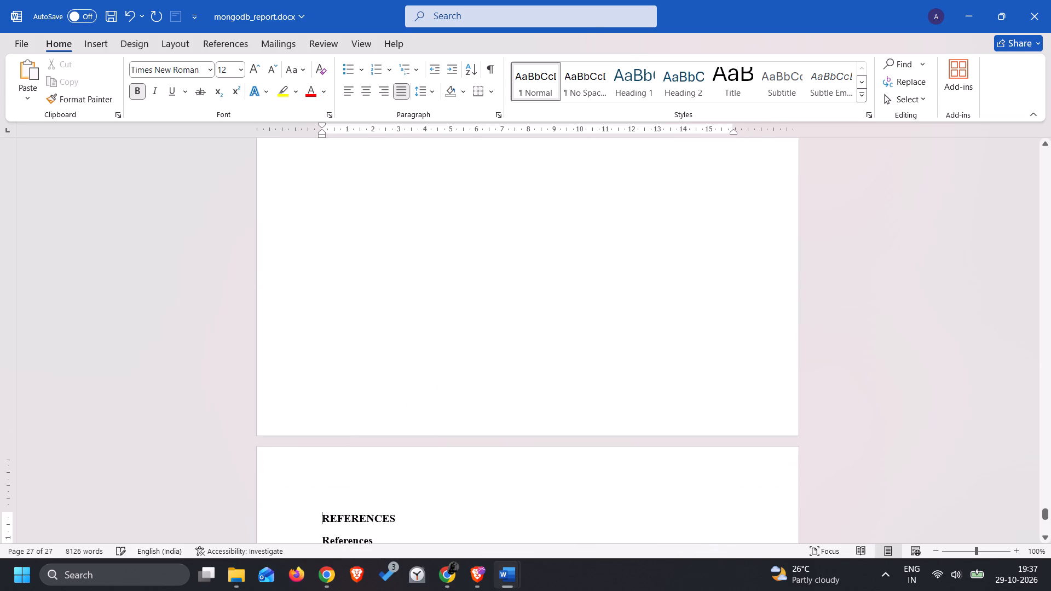
Place the text cursor at the end of the repeated "References" subheading below the "REFERENCES" heading.
scroll(321, 257, down, 6)
click(378, 344)
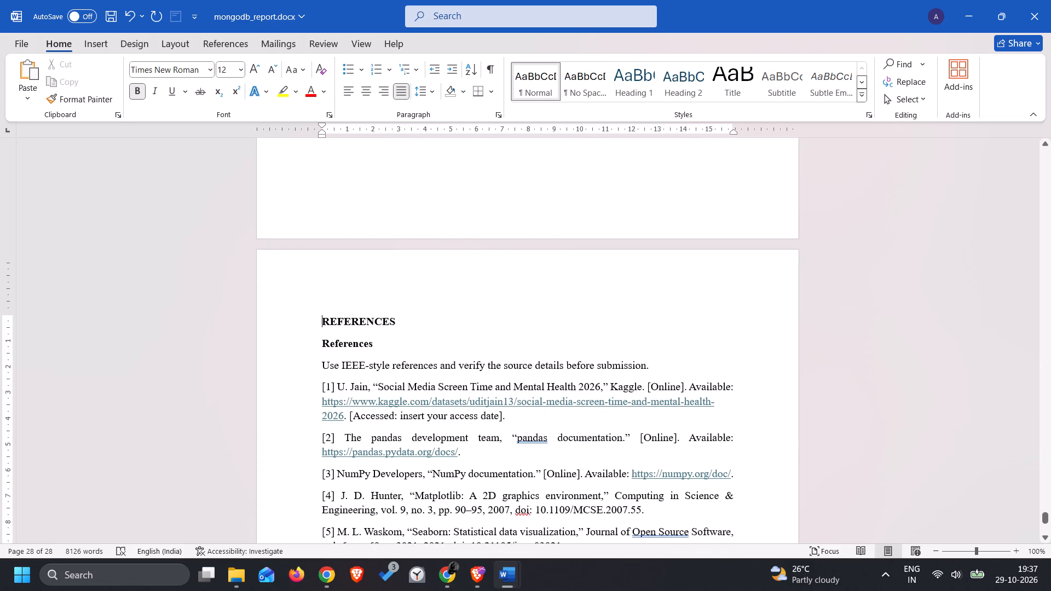
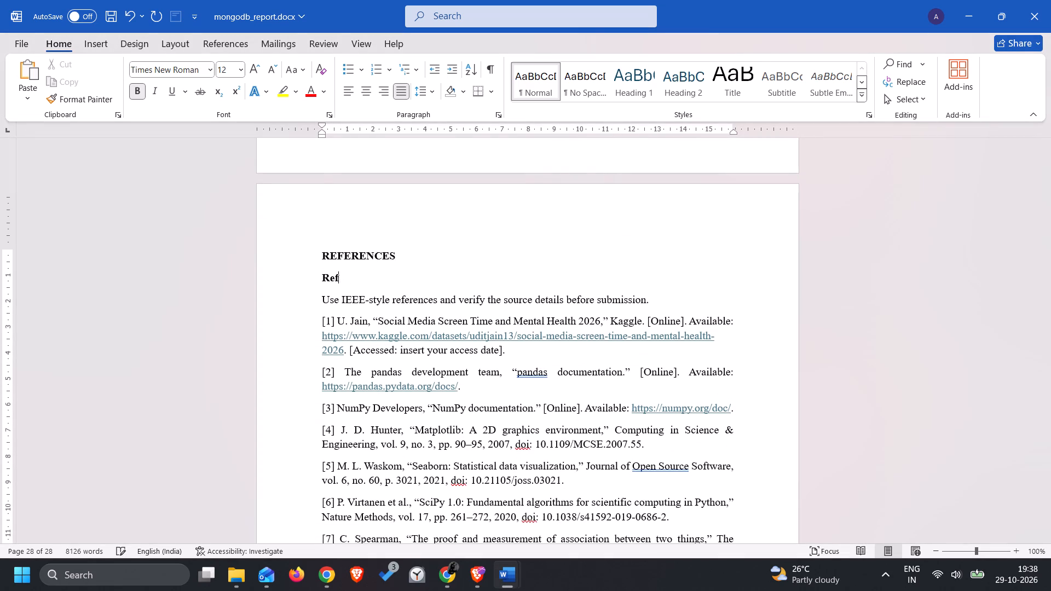
Delete the leftover "Ref" line directly beneath the "REFERENCES" heading.
key(BackSpace)
key(BackSpace)
key(BackSpace)
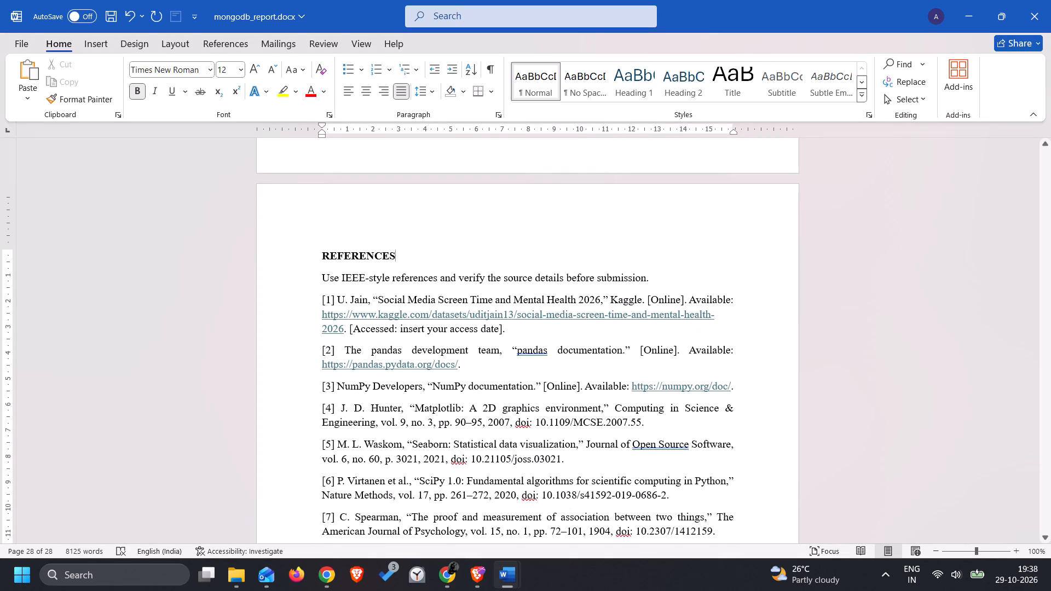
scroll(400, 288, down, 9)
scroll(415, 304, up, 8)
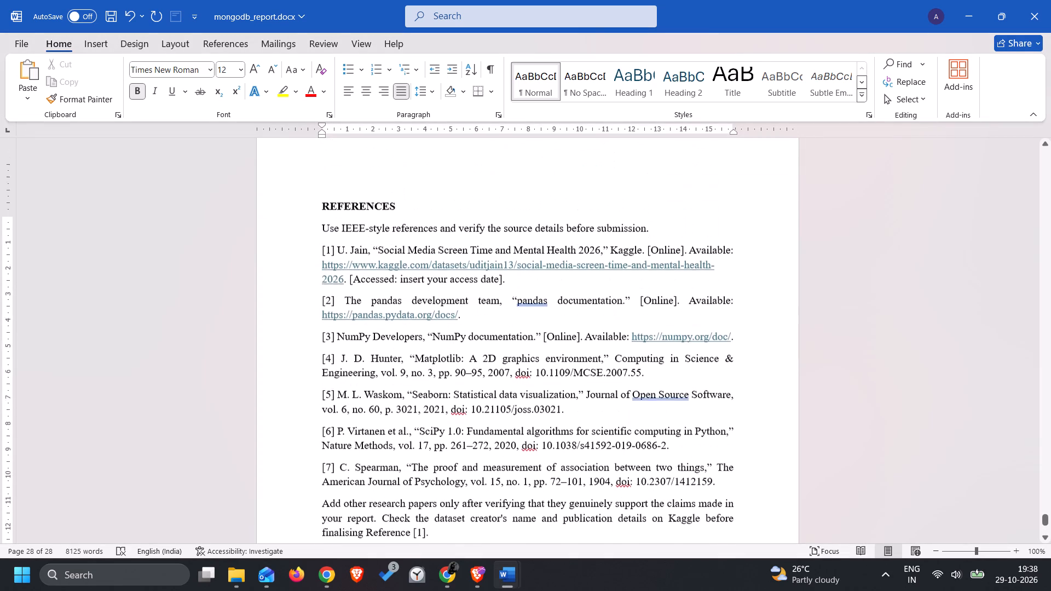
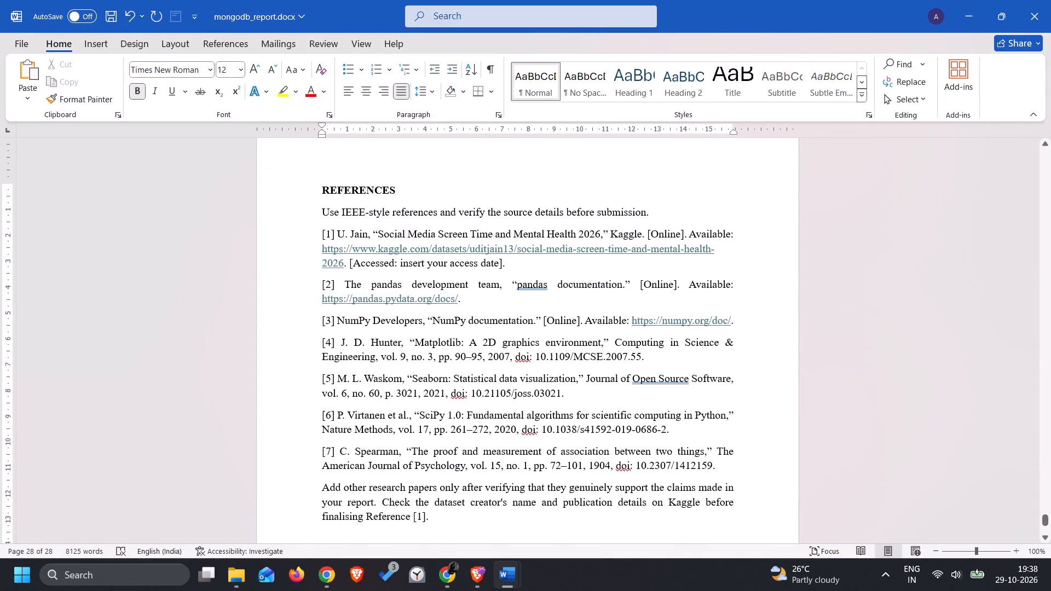
Delete the placeholder "[Accessed: insert your access date]." from the end of reference [1].
click(499, 268)
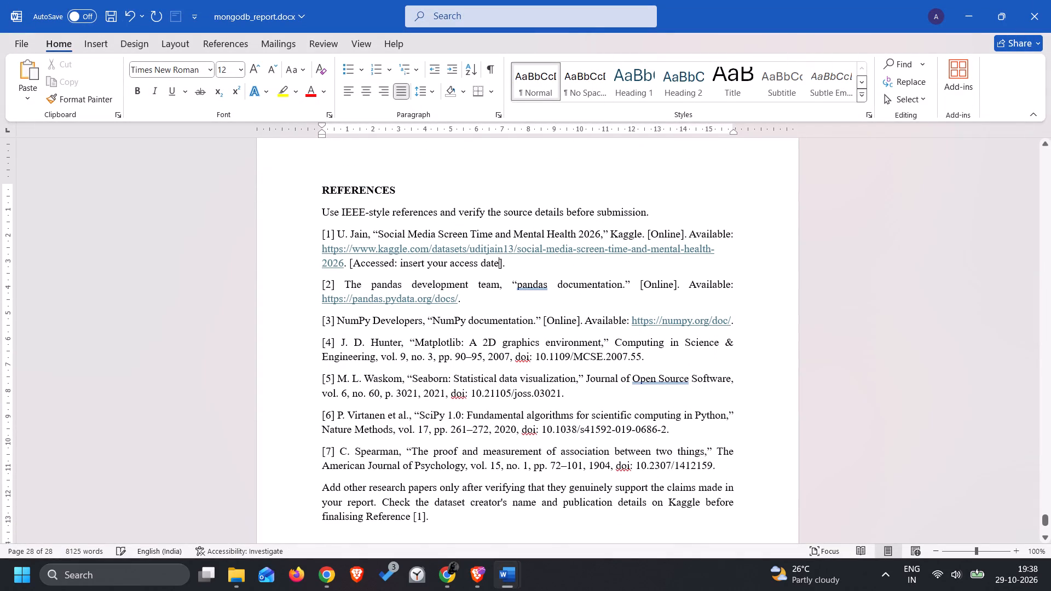
click(502, 265)
key(BackSpace)
key(BackSpace)
key(BackSpace)
key(BackSpace)
key(BackSpace)
key(BackSpace)
key(BackSpace)
key(BackSpace)
key(BackSpace)
key(BackSpace)
key(BackSpace)
key(BackSpace)
key(BackSpace)
key(BackSpace)
key(BackSpace)
key(BackSpace)
key(BackSpace)
key(BackSpace)
key(BackSpace)
Delete the "[Accessed: insert your access date" placeholder from the end of reference [1].
key(BackSpace)
key(BackSpace)
key(BackSpace)
key(BackSpace)
key(BackSpace)
key(BackSpace)
key(BackSpace)
key(BackSpace)
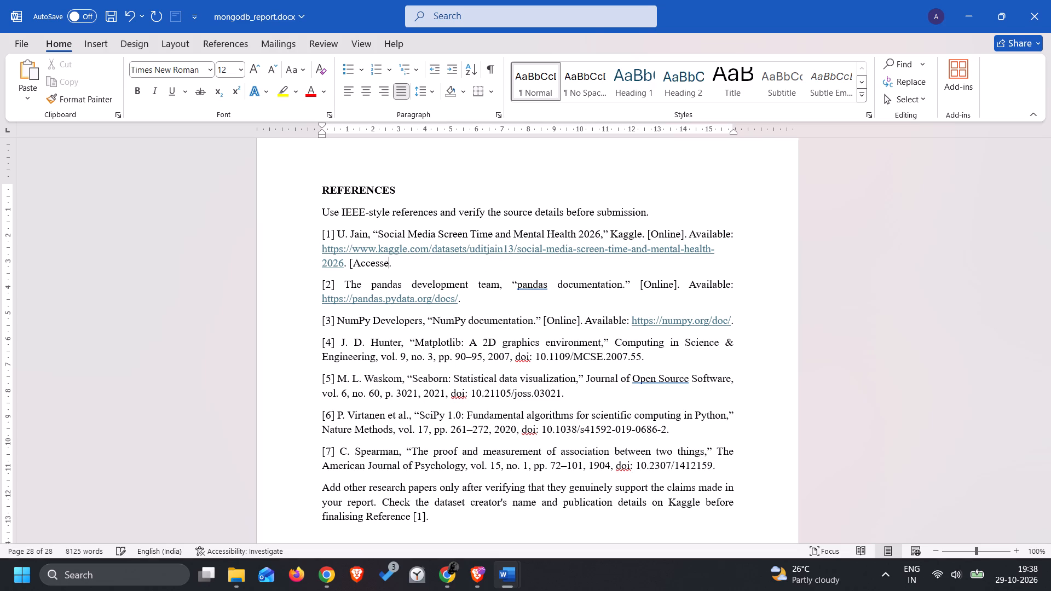
key(BackSpace)
key(BackSpace)
key(BackSpace)
key(BackSpace)
key(BackSpace)
key(BackSpace)
key(BackSpace)
key(BackSpace)
key(BackSpace)
key(BackSpace)
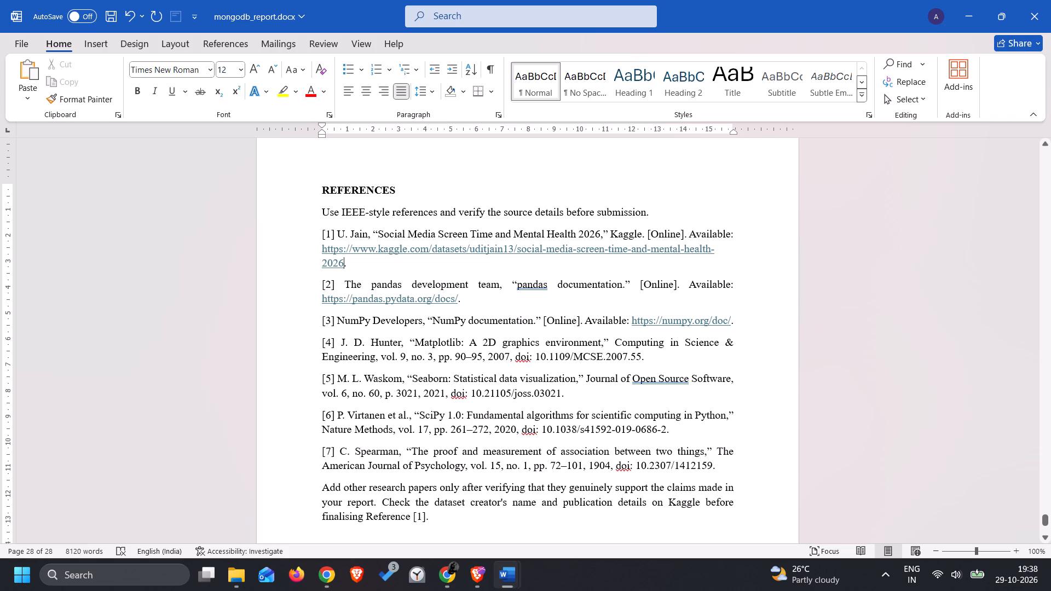
Move the "Available:" link text of references [1] and [2] onto its own new line.
scroll(678, 285, down, 1)
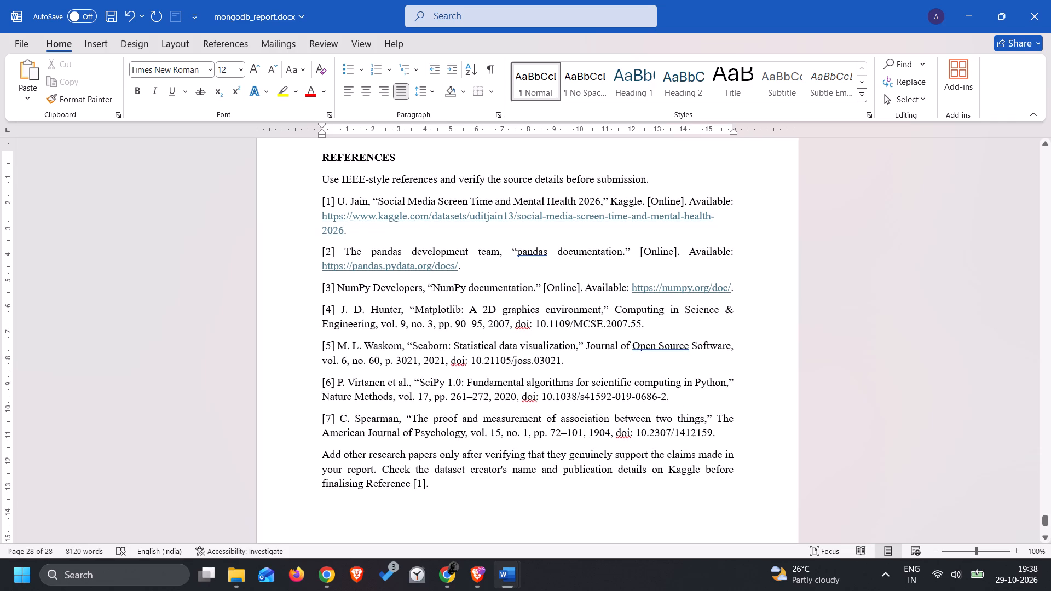
click(690, 203)
key(Return)
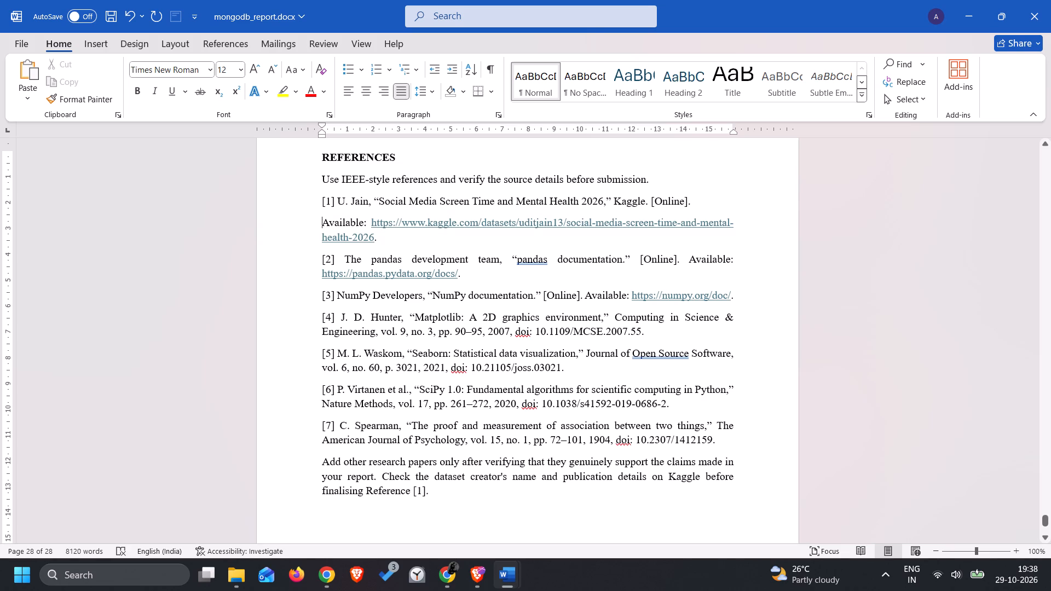
click(694, 262)
click(692, 262)
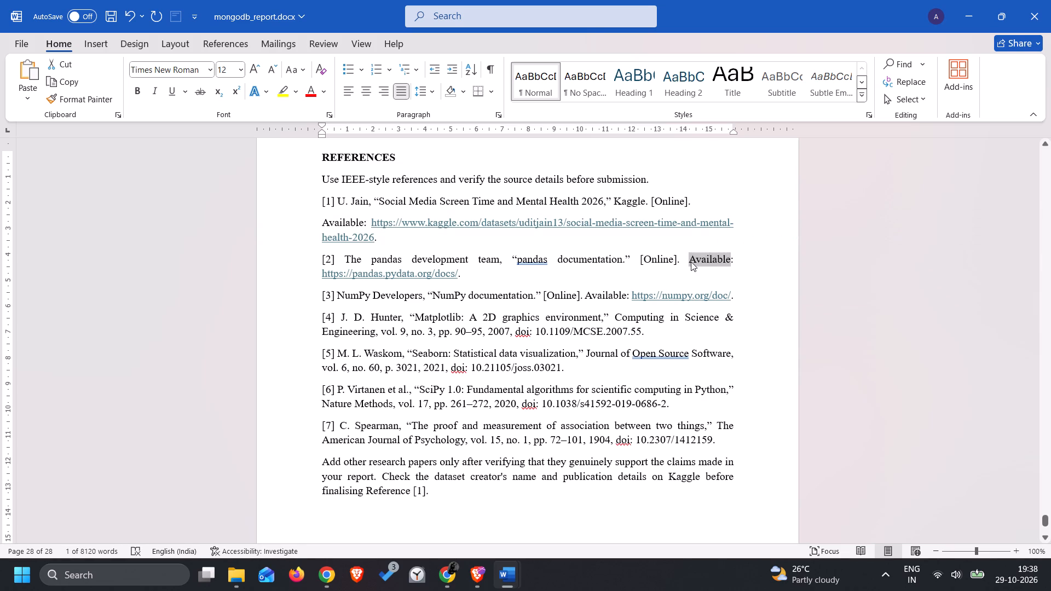
click(691, 262)
key(Return)
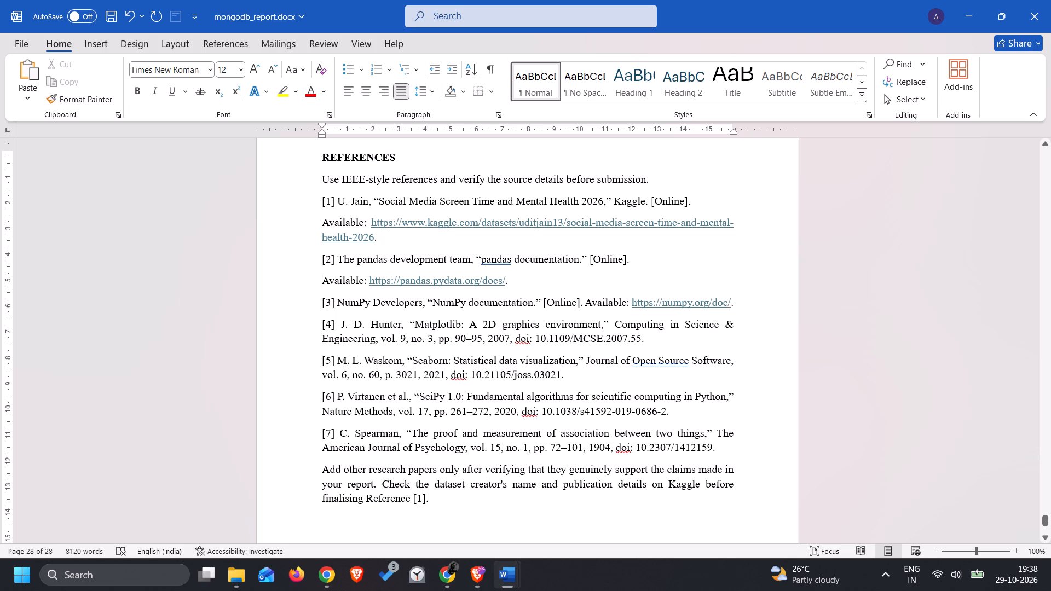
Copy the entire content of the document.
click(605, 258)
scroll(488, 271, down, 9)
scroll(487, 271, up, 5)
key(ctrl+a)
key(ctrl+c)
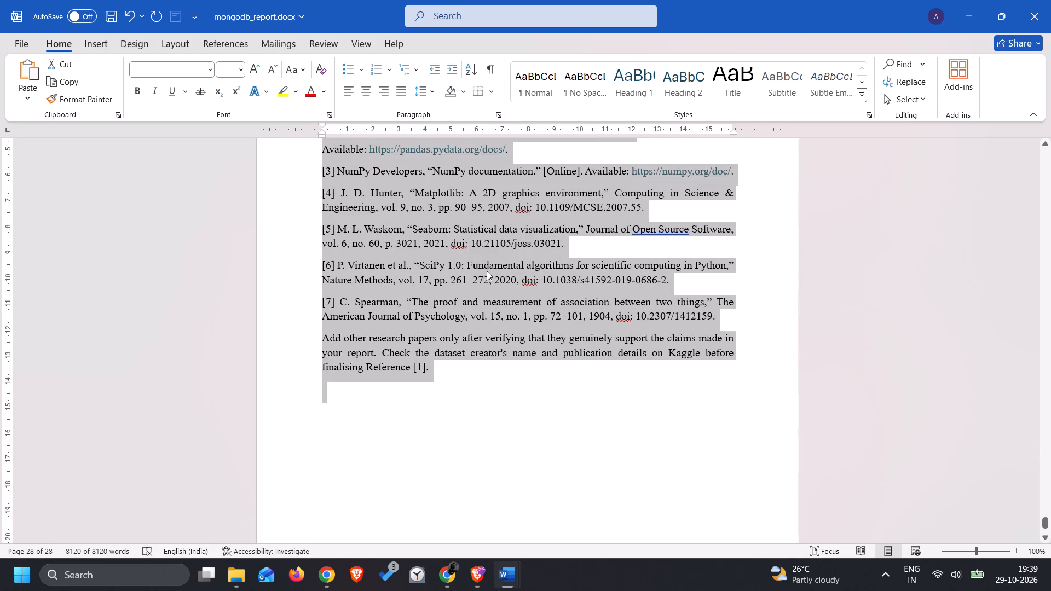
Copy the report content from the ACKNOWLEDGEMENT heading through to the end of the document.
drag(1050, 186, 1048, 164)
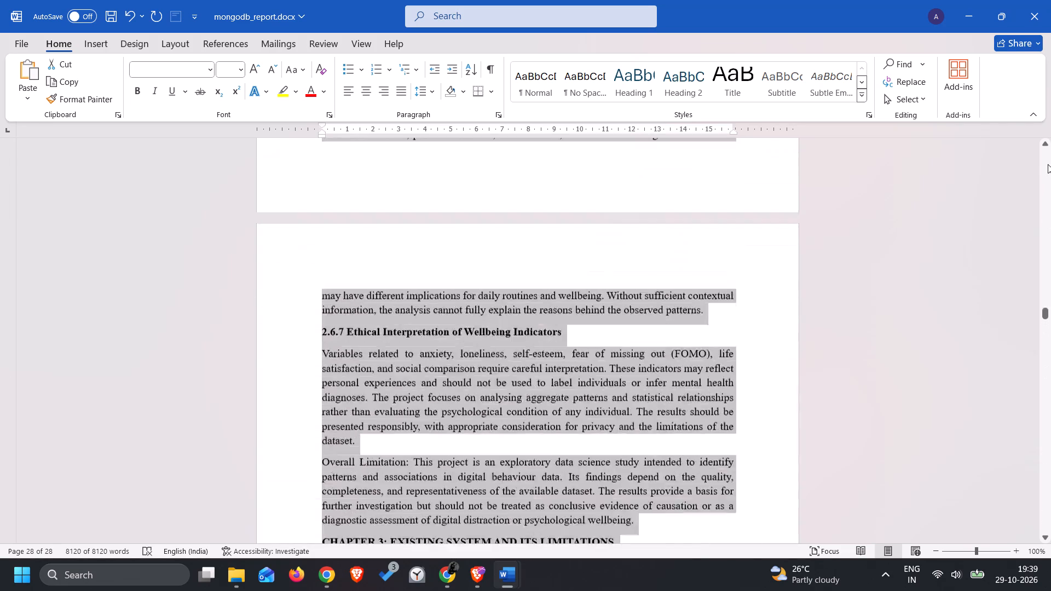
drag(1048, 164, 1046, 158)
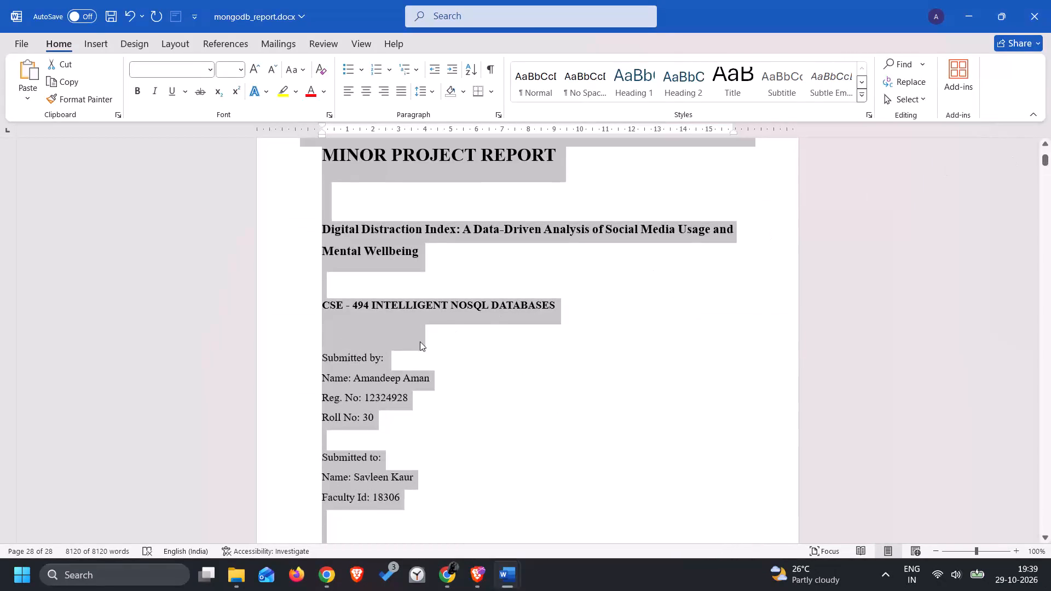
scroll(396, 348, up, 4)
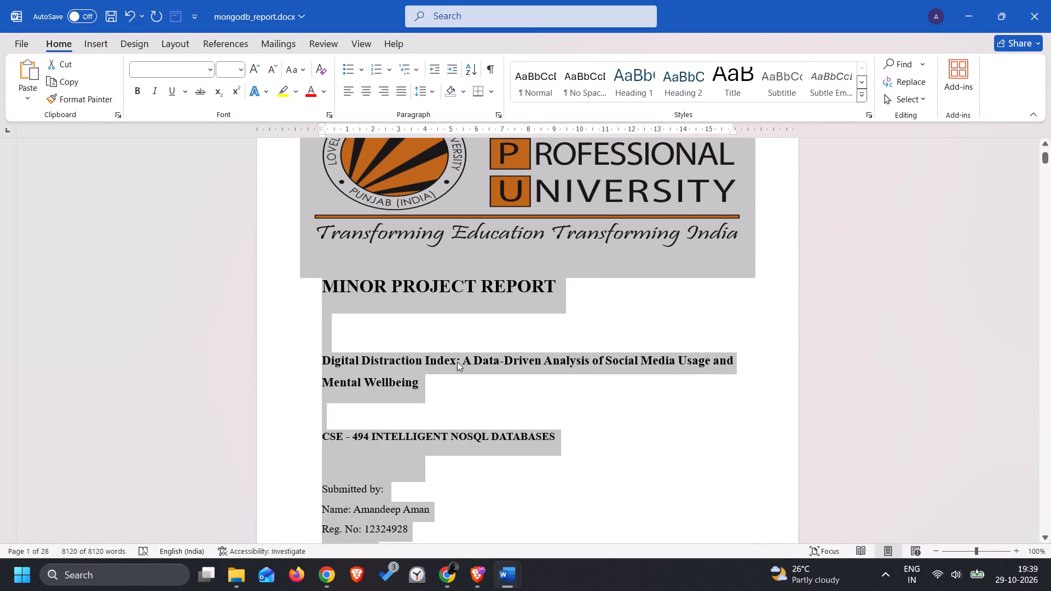
scroll(421, 386, up, 8)
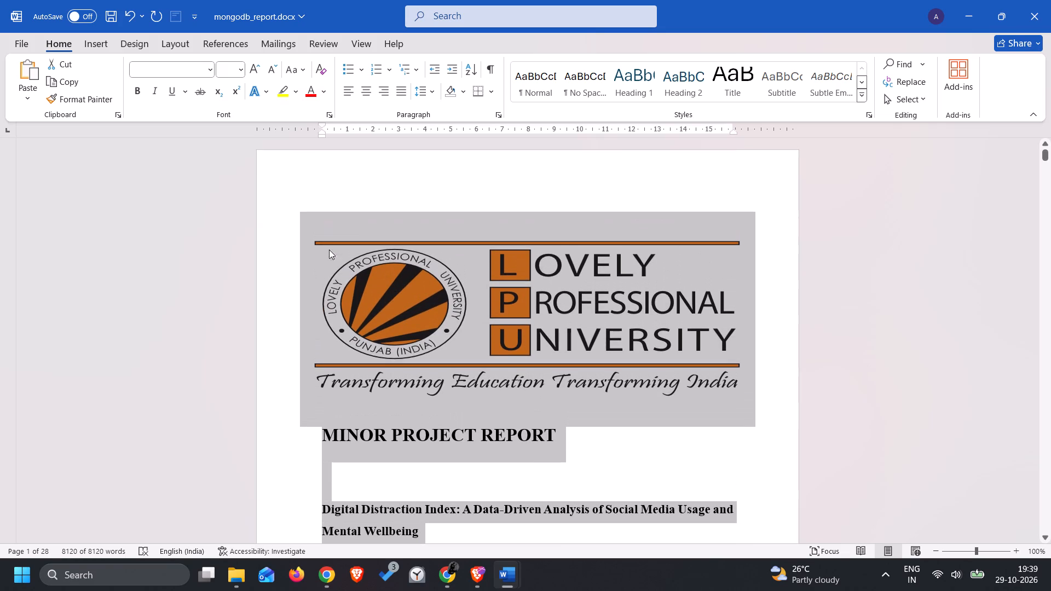
ctrl+drag(300, 191, 421, 411)
click(462, 494)
scroll(443, 457, down, 4)
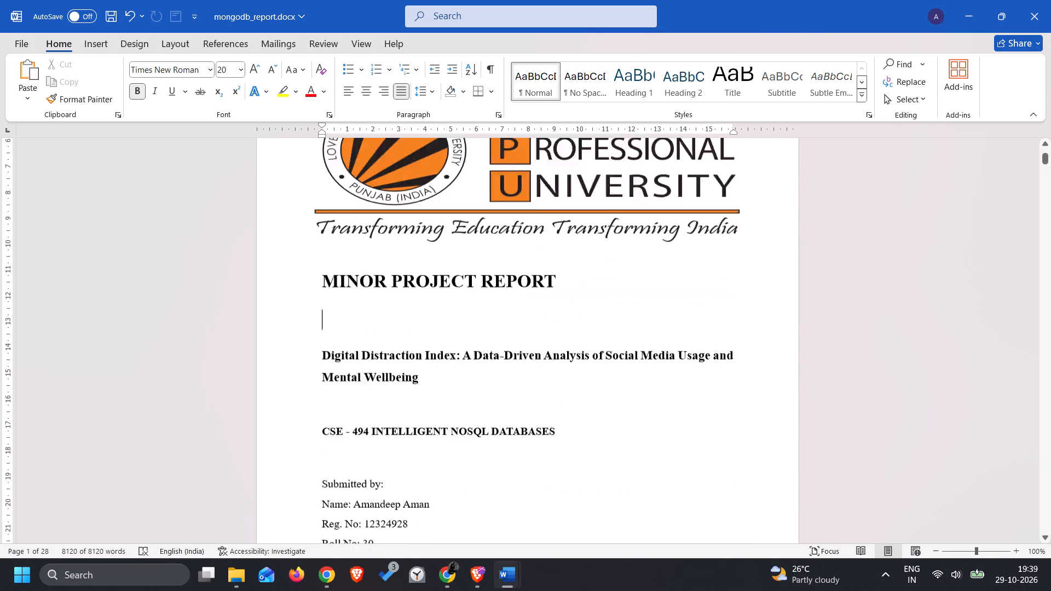
scroll(443, 457, down, 18)
scroll(420, 423, down, 20)
scroll(420, 423, down, 2)
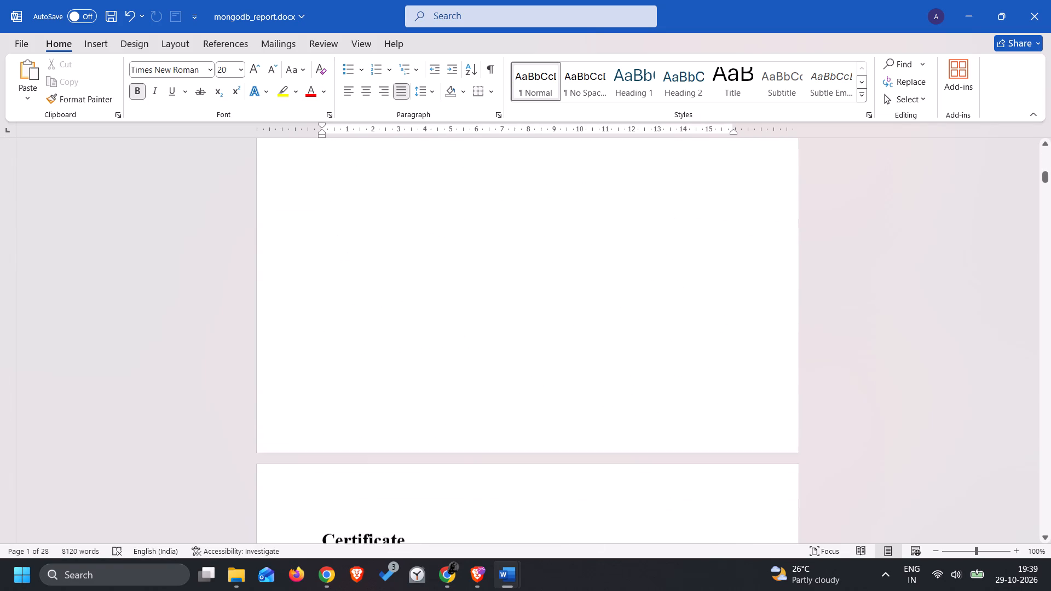
scroll(420, 423, down, 17)
scroll(418, 421, down, 15)
scroll(414, 421, up, 3)
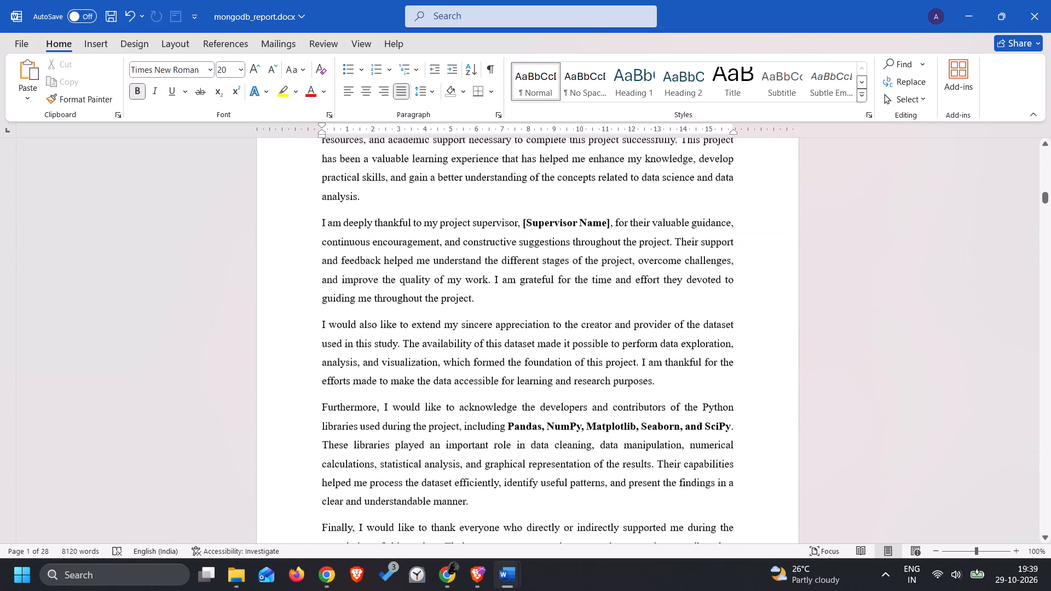
scroll(414, 421, up, 3)
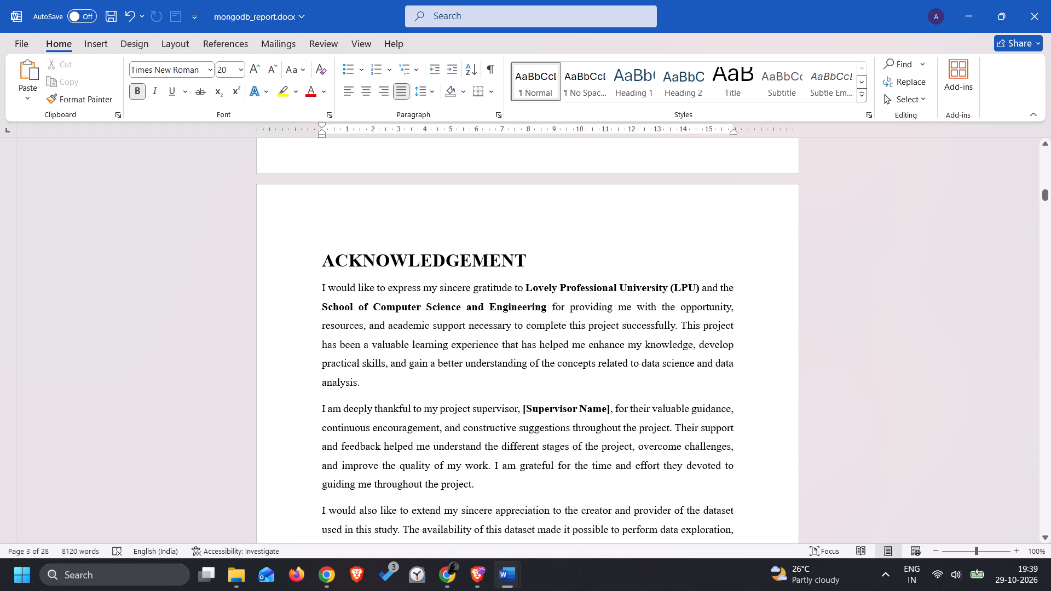
drag(331, 251, 505, 590)
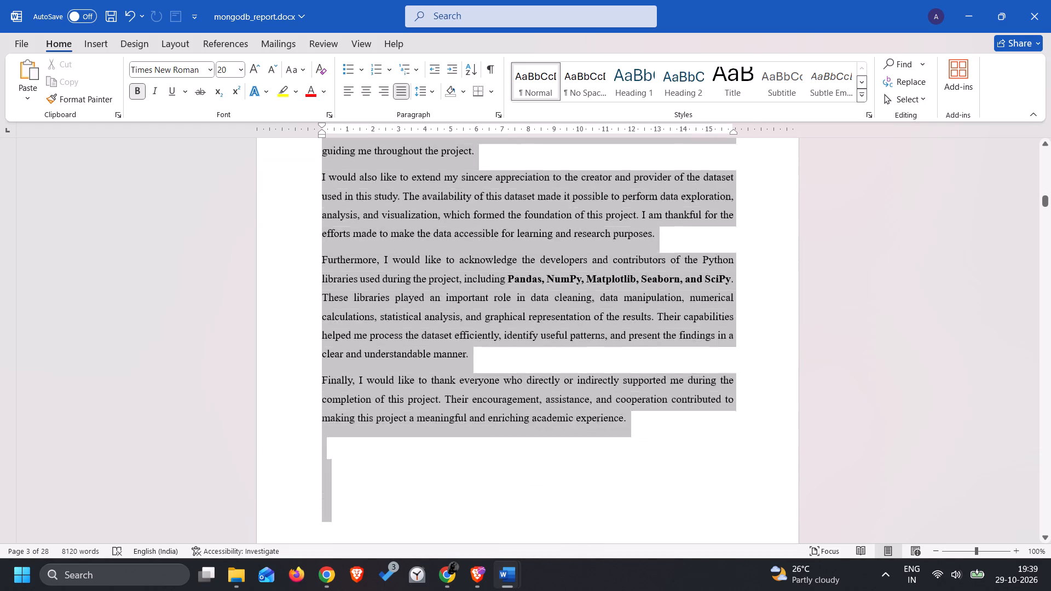
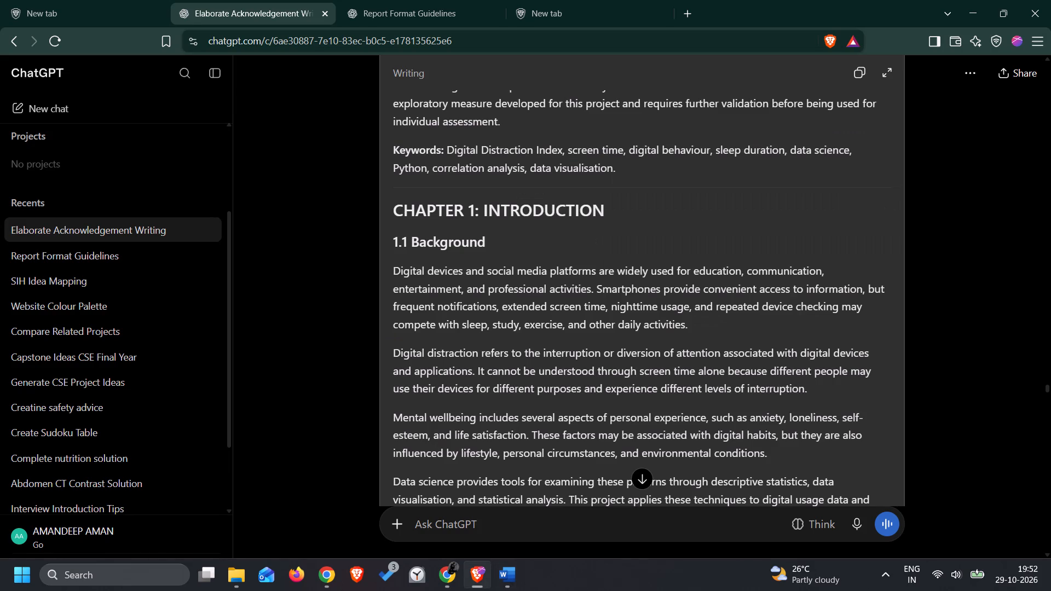
scroll(334, 319, down, 4)
key(alt+Tab)
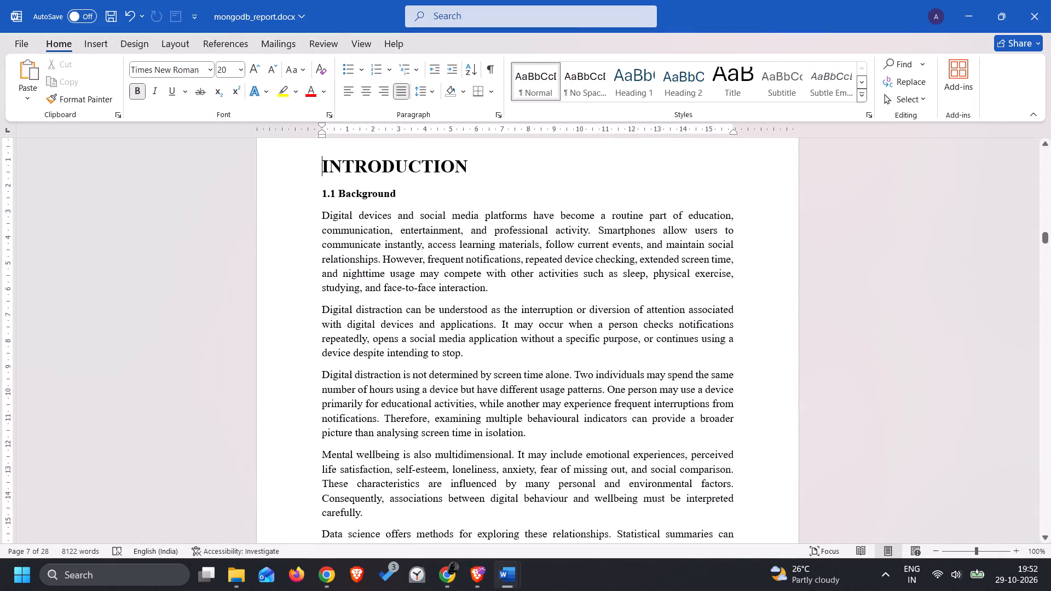
key(alt+Tab)
scroll(360, 326, down, 2)
key(alt+Tab)
scroll(360, 326, down, 5)
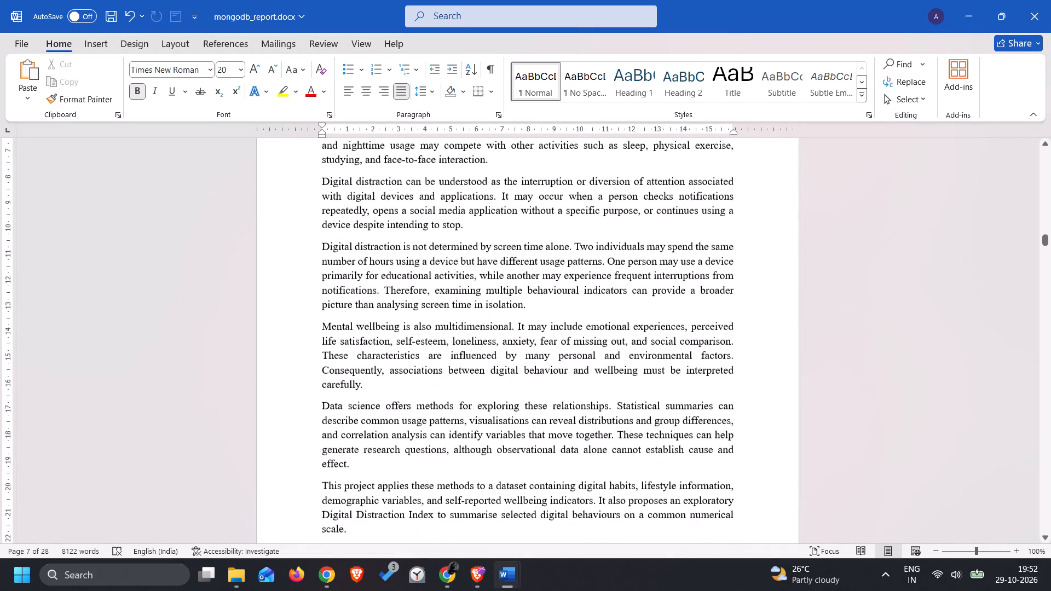
scroll(360, 326, down, 17)
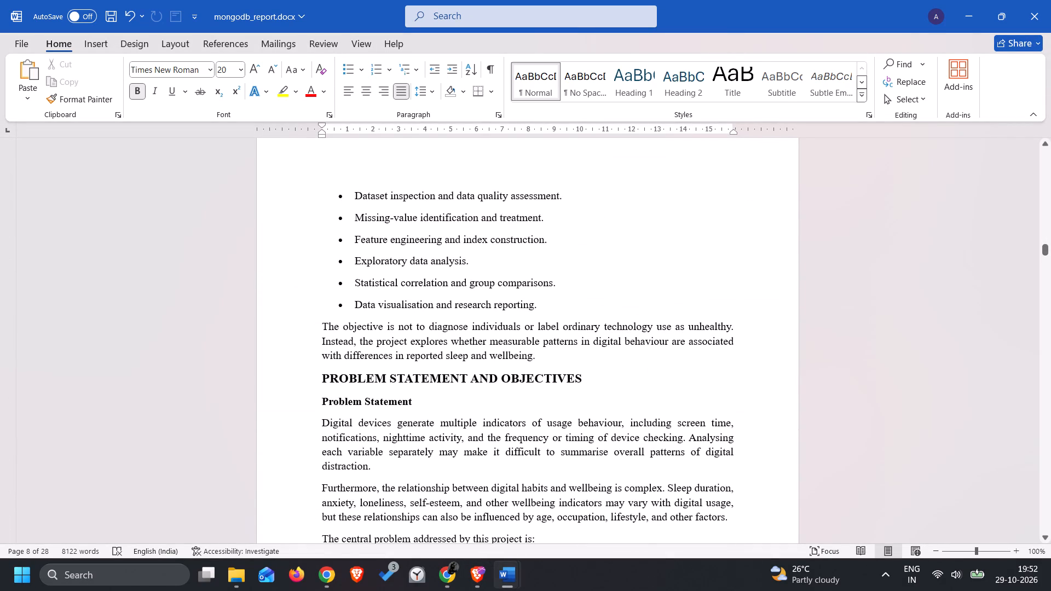
key(alt+Tab)
key(alt+Tab)
scroll(534, 376, up, 1)
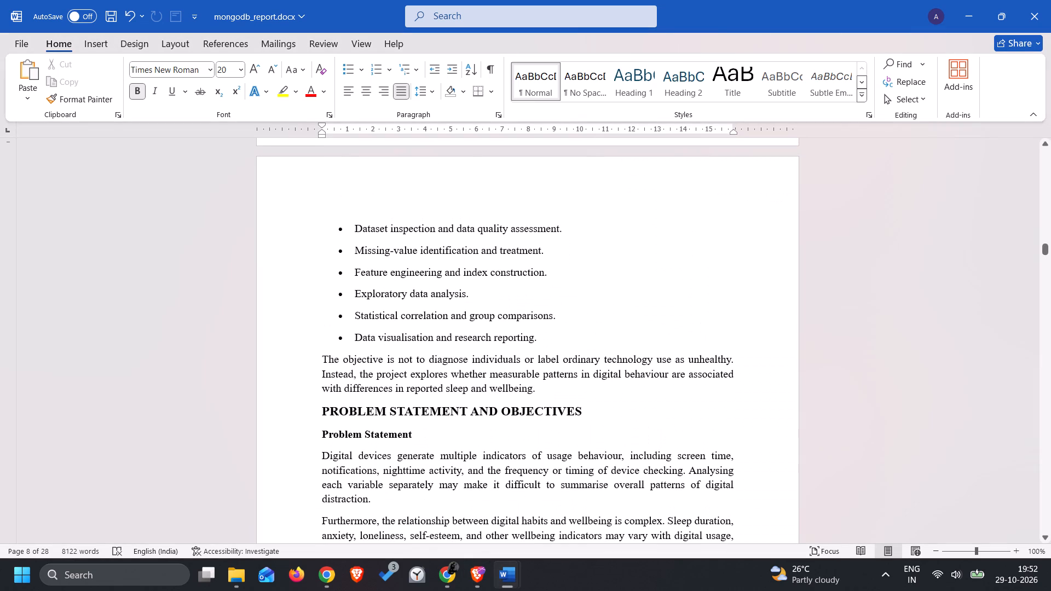
scroll(534, 376, down, 3)
Check the section number in ChatGPT's report and add "1.2" before the Problem Statement subheading in Word.
key(alt+Tab)
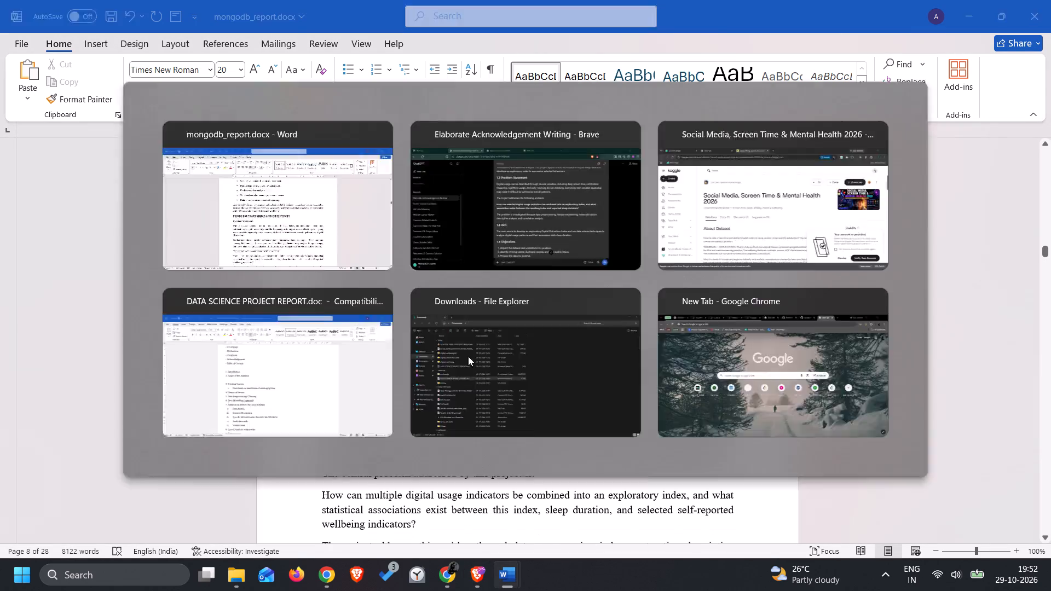
scroll(468, 356, up, 2)
key(alt+Tab)
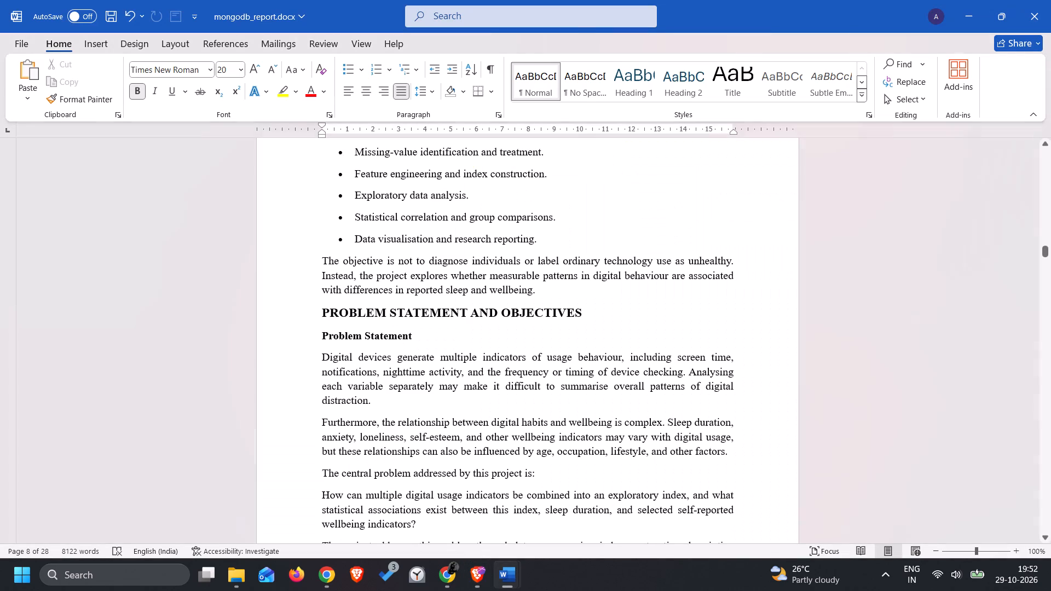
click(320, 337)
text(1.2)
key(space)
Compare the Problem Statement, Aim and Objectives sections in Word with sections 1.2 to 1.5 of ChatGPT's report.
key(alt+Tab)
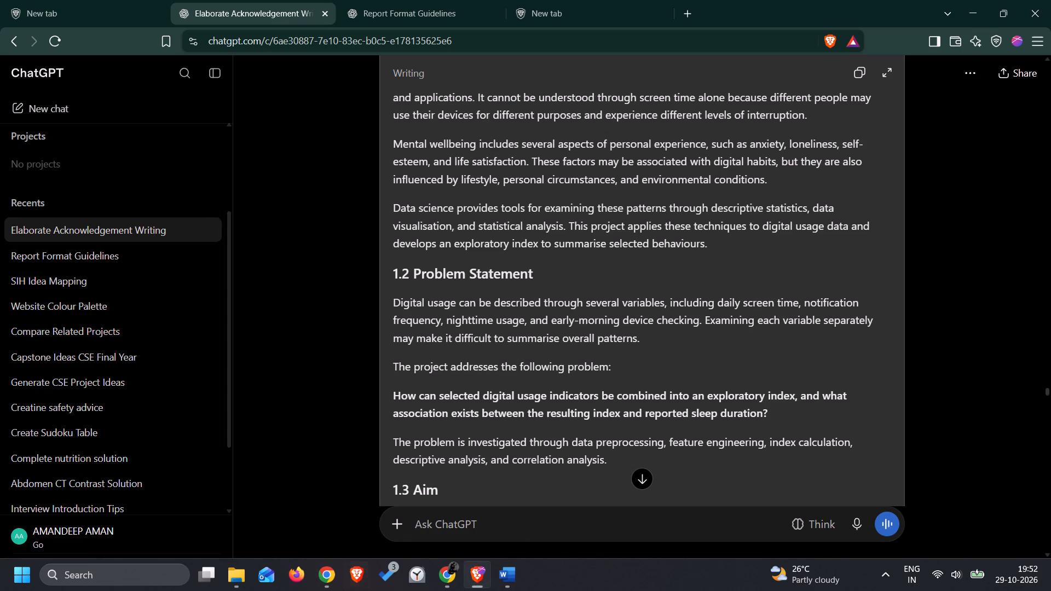
scroll(623, 423, down, 3)
key(alt+Tab)
scroll(505, 425, down, 4)
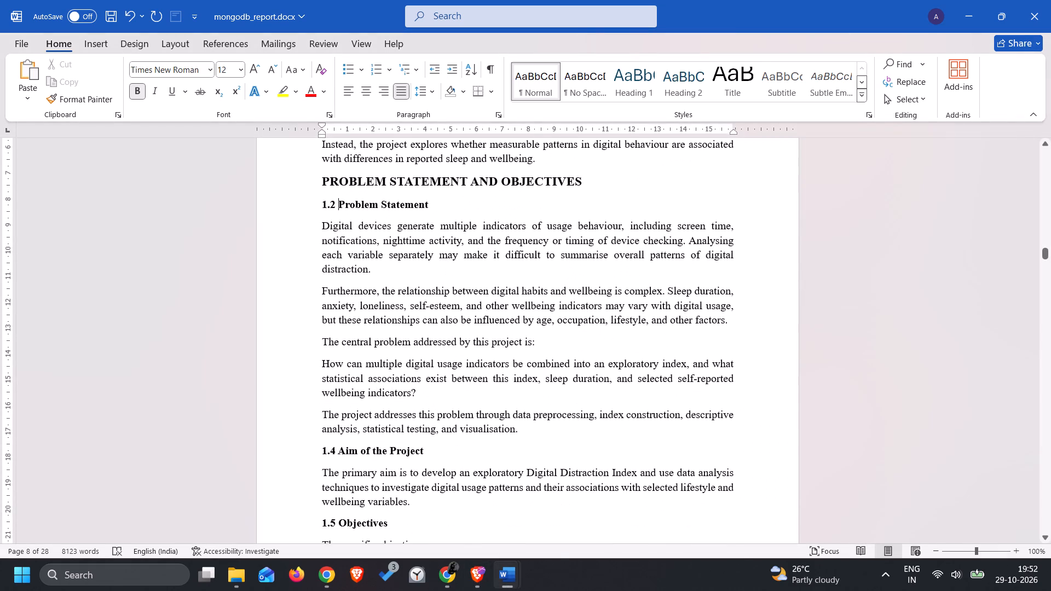
key(alt+Tab)
scroll(317, 386, down, 4)
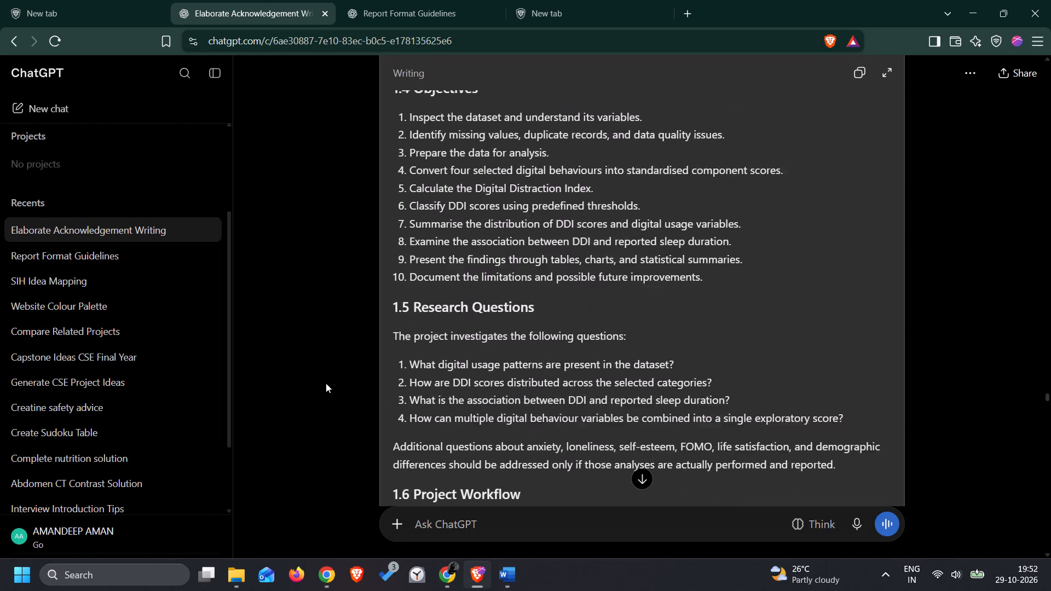
key(alt+Tab)
click(311, 387)
scroll(311, 387, down, 3)
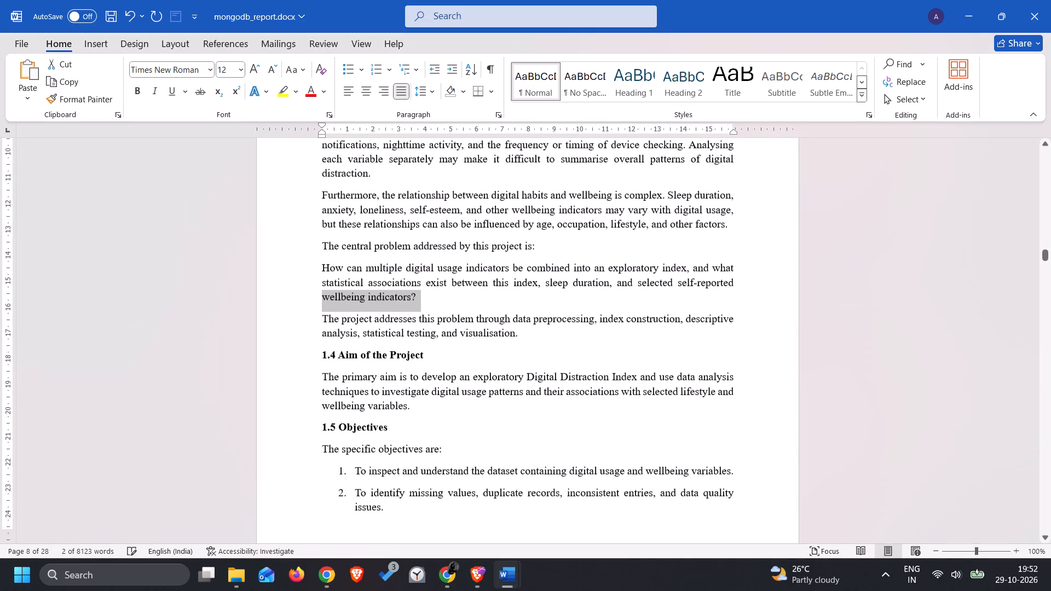
scroll(311, 387, down, 6)
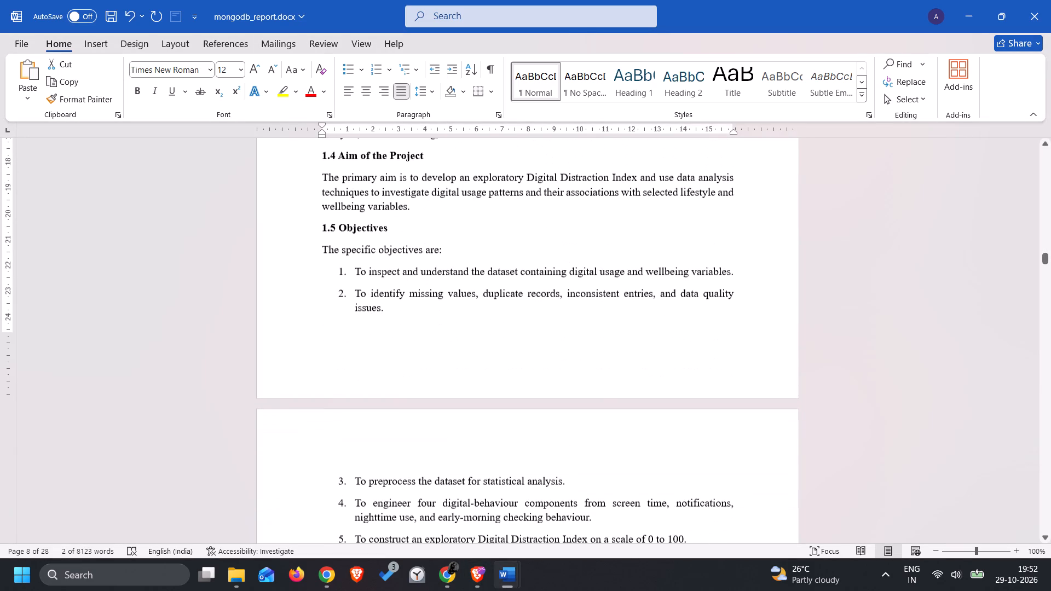
Insert five blank lines after the Aim of the Project paragraph to move the 1.5 Objectives heading onto the next page.
click(355, 256)
click(357, 268)
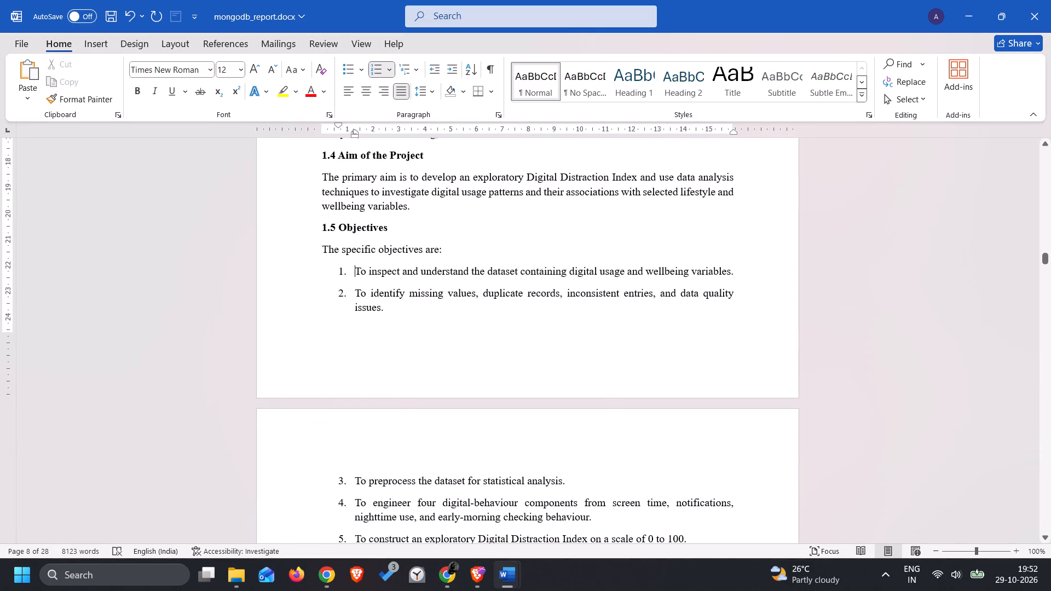
click(385, 209)
click(417, 216)
key(Return)
key(backslash)
key(BackSpace)
key(Return)
key(Return)
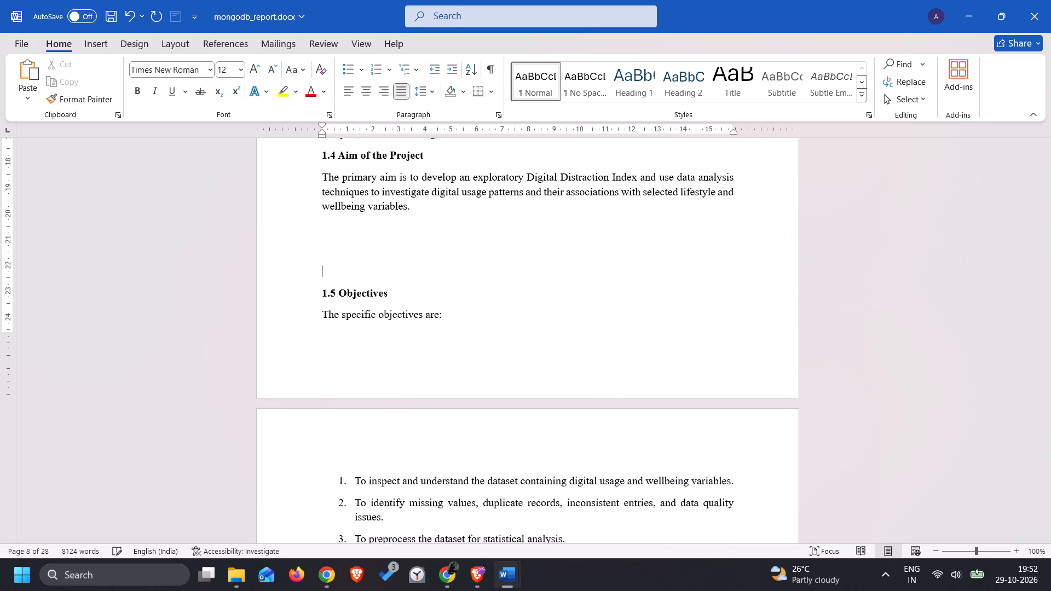
key(Return)
key(Return)
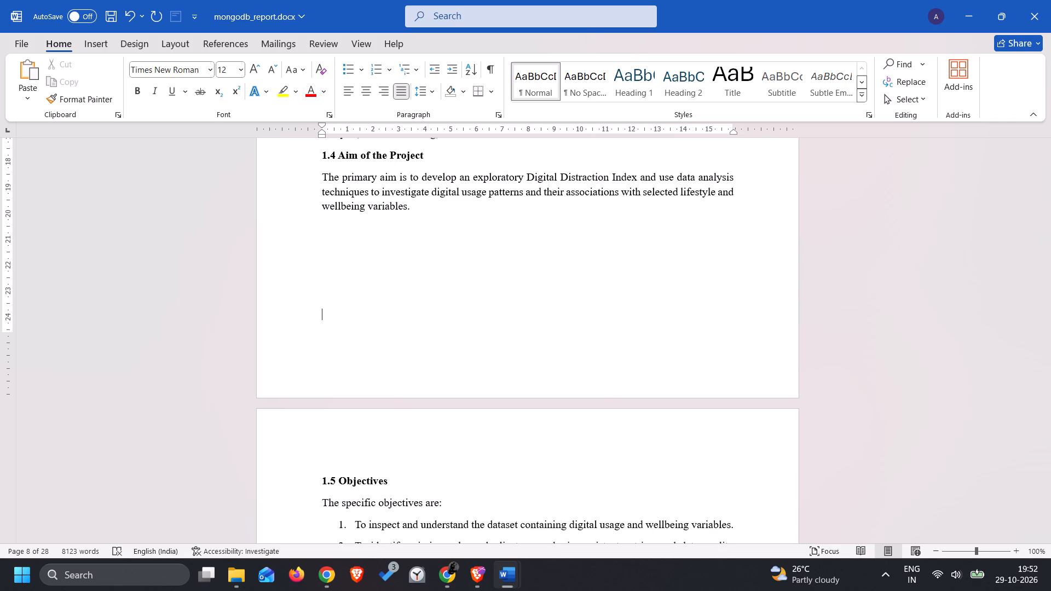
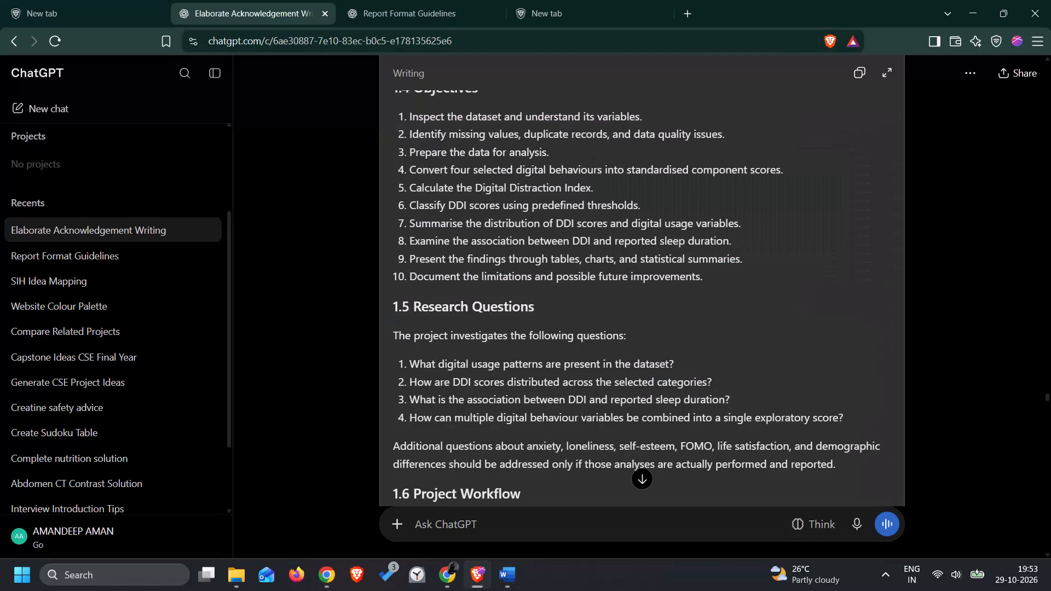
Insert a blank line before the 1.8 Project Workflow heading in Word to move it onto the page with its paragraph.
scroll(418, 216, down, 7)
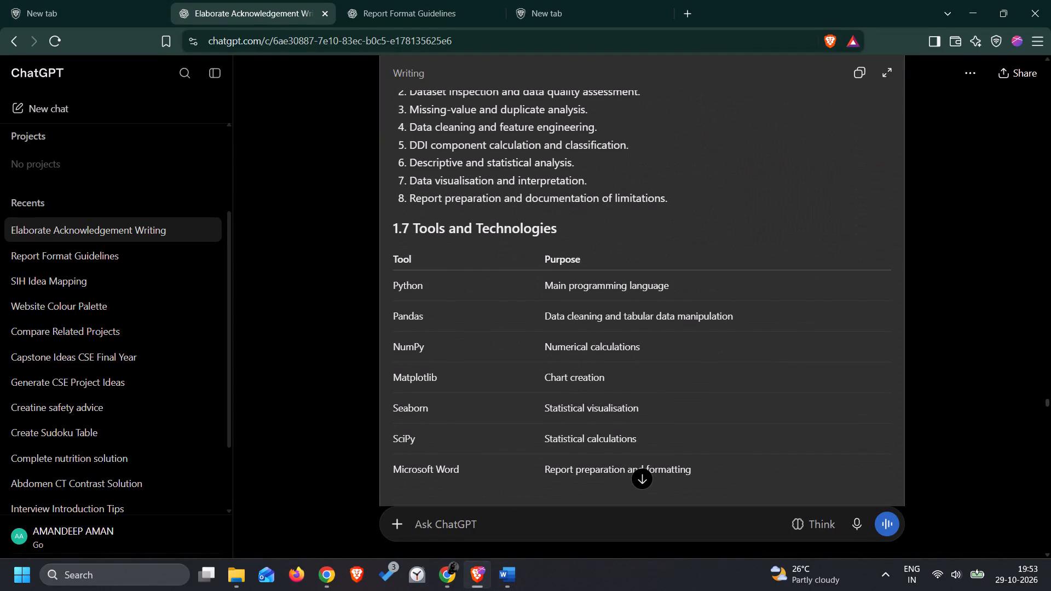
key(alt+Tab)
scroll(418, 216, down, 10)
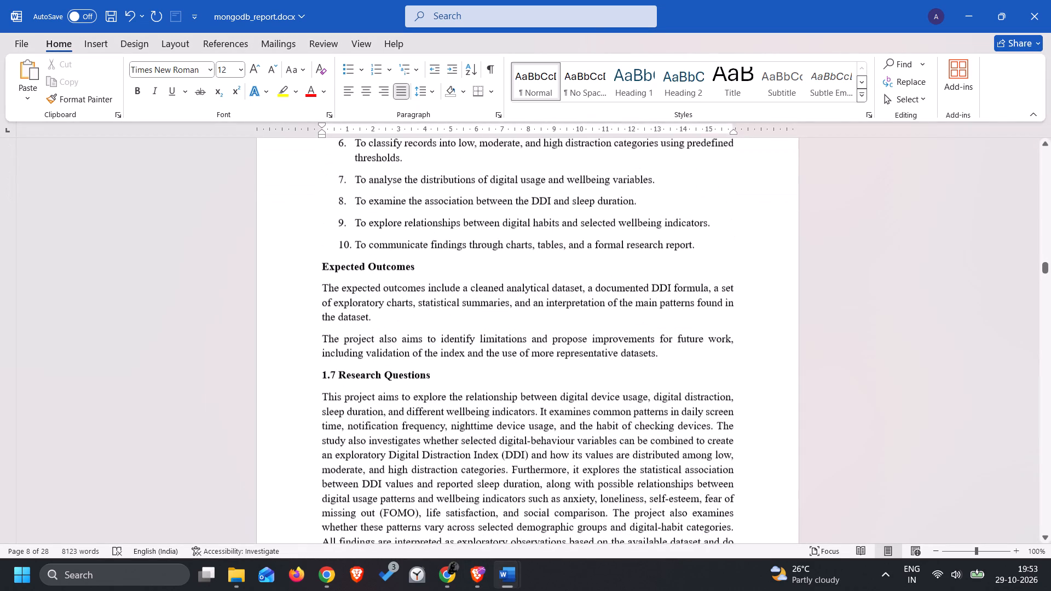
scroll(418, 216, up, 20)
scroll(418, 216, up, 3)
scroll(418, 217, down, 18)
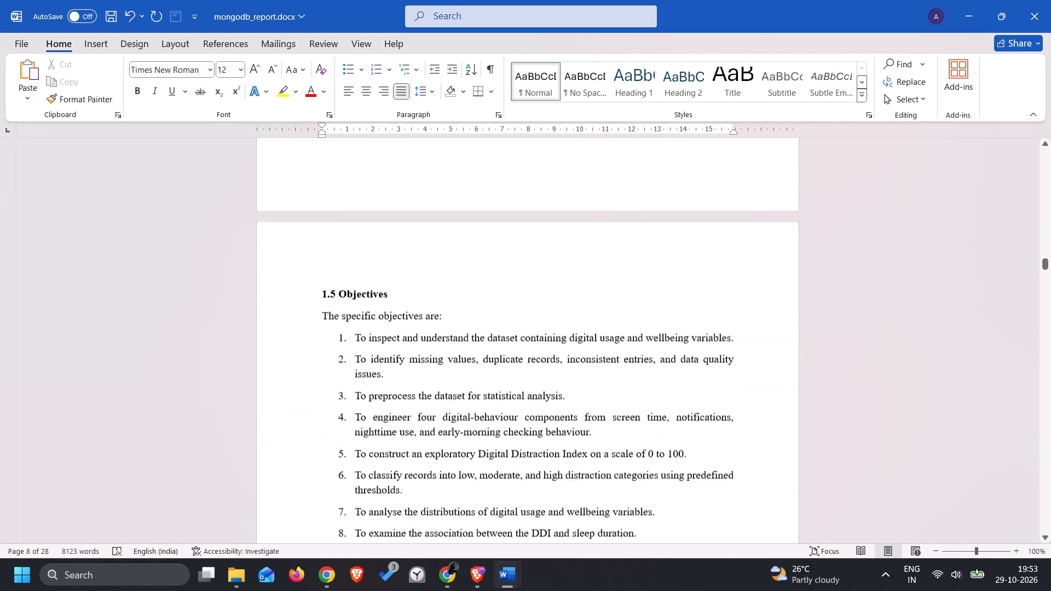
scroll(418, 219, down, 16)
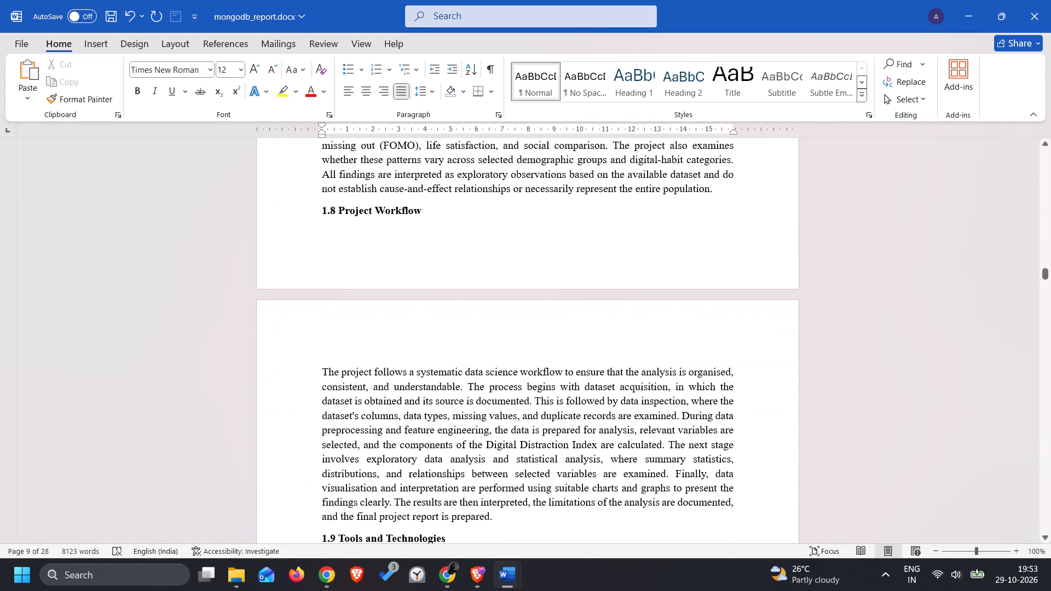
click(322, 204)
key(Return)
Compare the Tools and Technologies, Scope, Assumptions and Limitations sections in Word with the matching sections of ChatGPT's report.
key(alt+Tab)
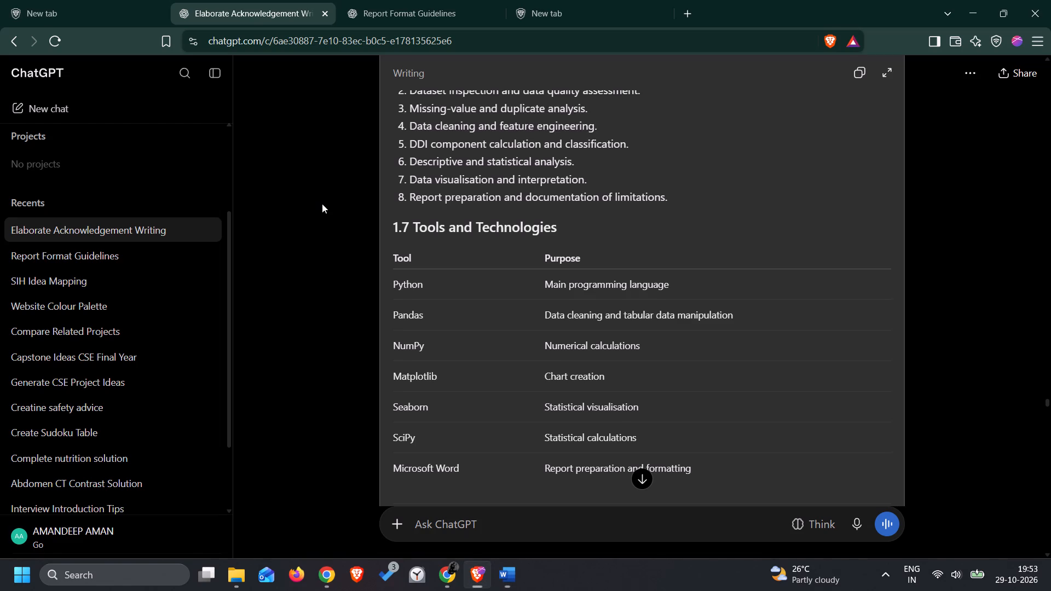
scroll(322, 204, down, 1)
key(alt+Tab)
scroll(322, 204, down, 14)
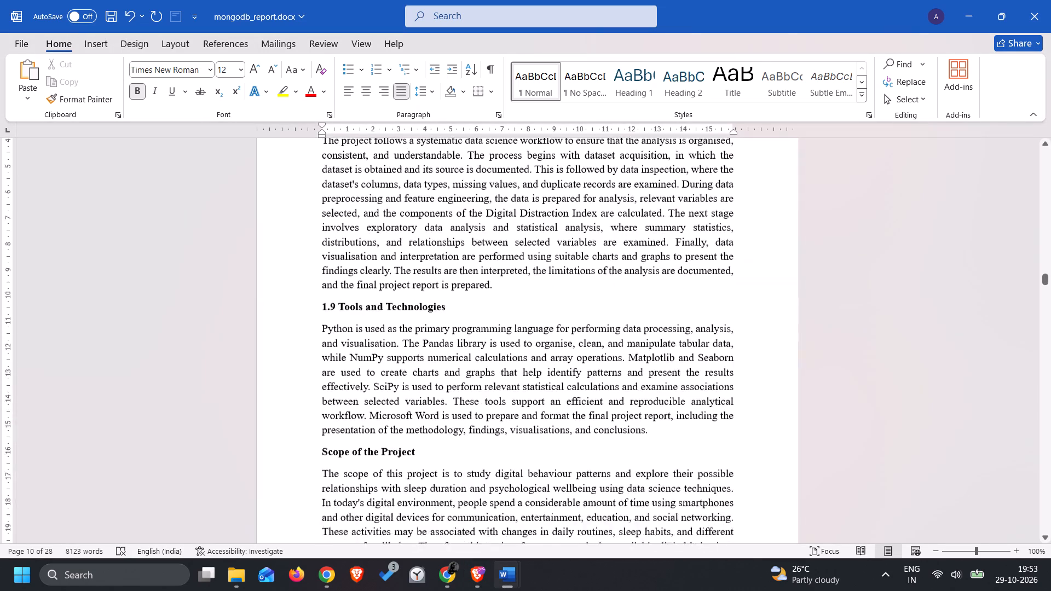
scroll(322, 204, down, 15)
scroll(322, 204, down, 13)
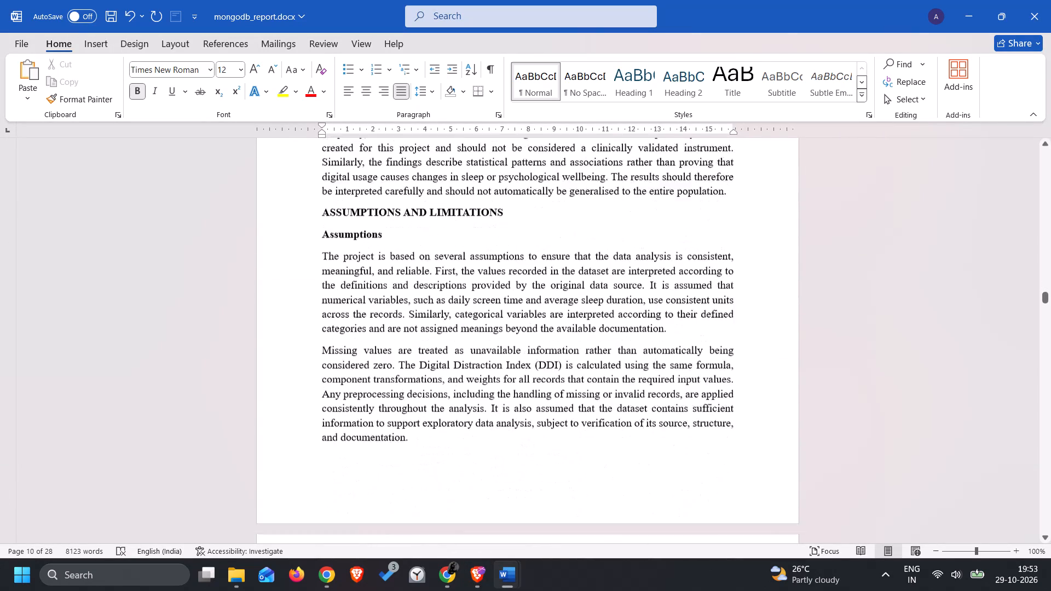
scroll(322, 204, up, 2)
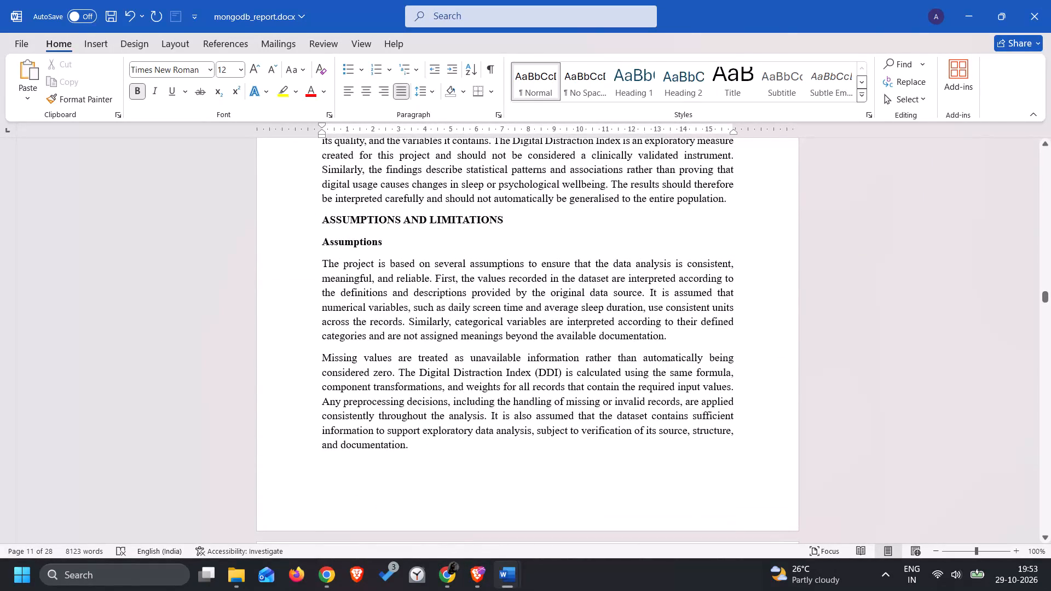
key(alt+Tab)
scroll(338, 219, down, 10)
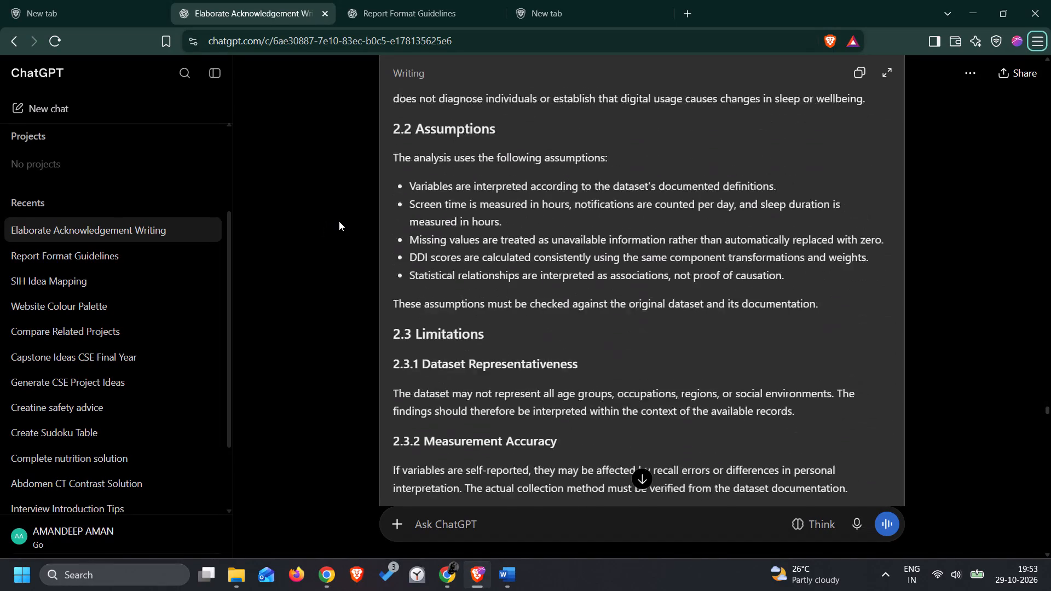
scroll(339, 221, down, 3)
key(alt+Tab)
scroll(339, 221, down, 14)
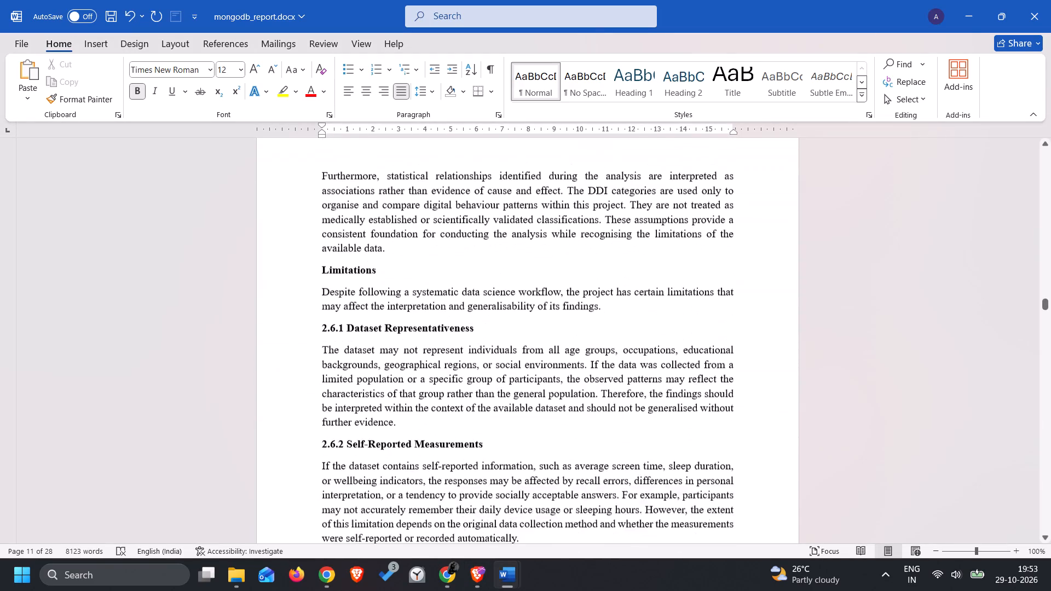
scroll(339, 221, down, 2)
scroll(331, 195, up, 19)
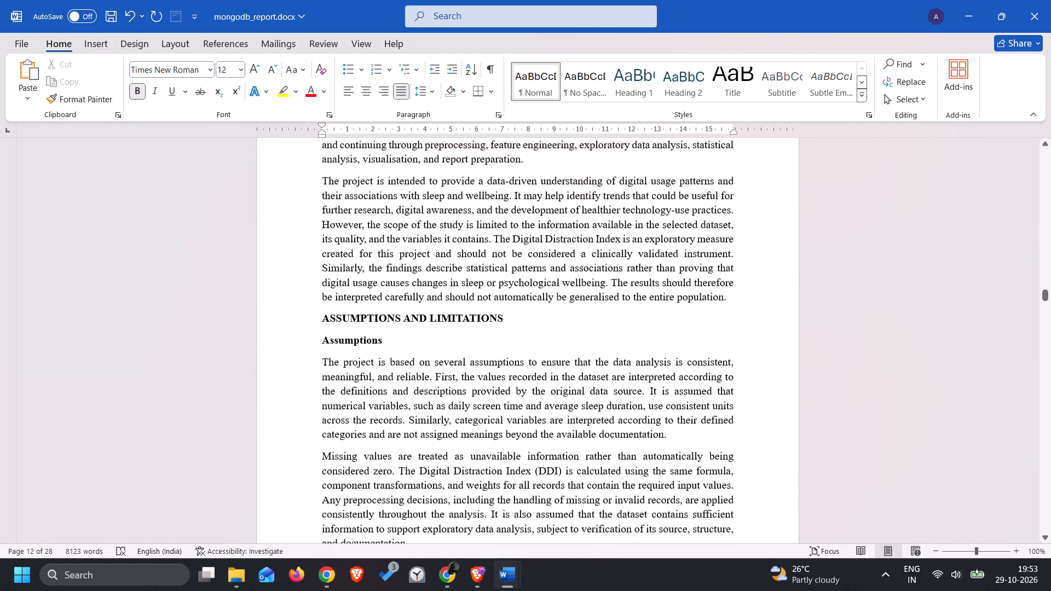
scroll(335, 218, down, 17)
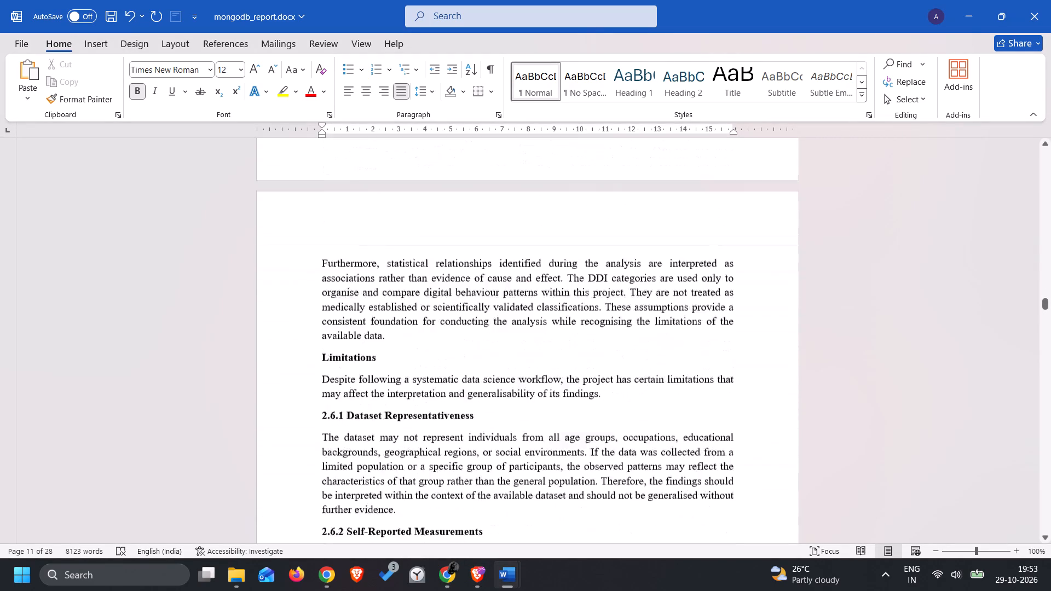
Insert two blank lines after the 4.3 Important Variables paragraph to move the variable table onto the next page.
scroll(334, 219, down, 4)
ctrl+scroll(334, 219, down, 4)
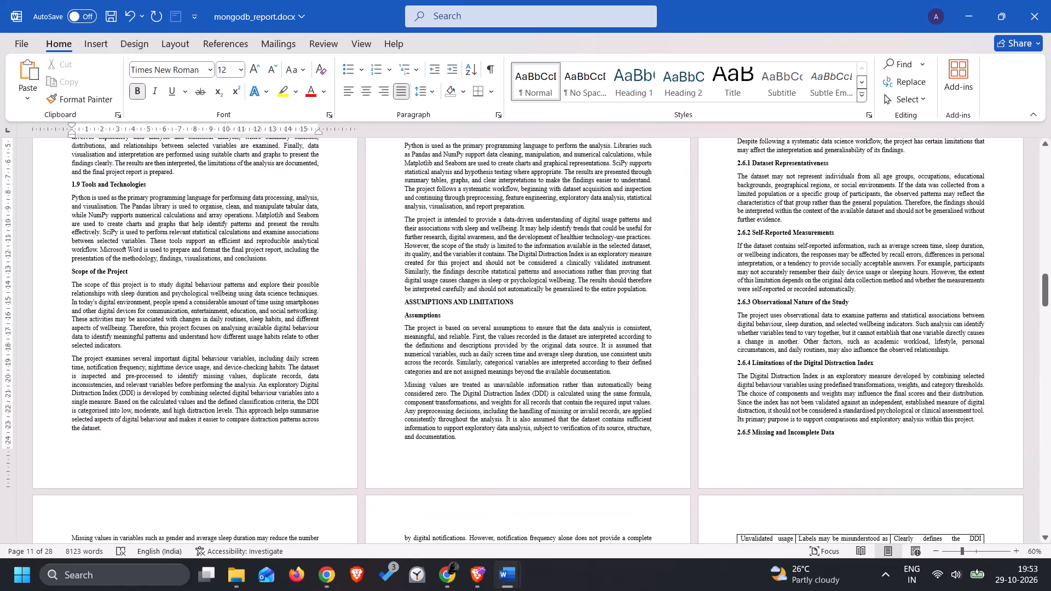
scroll(334, 219, down, 14)
scroll(334, 219, down, 8)
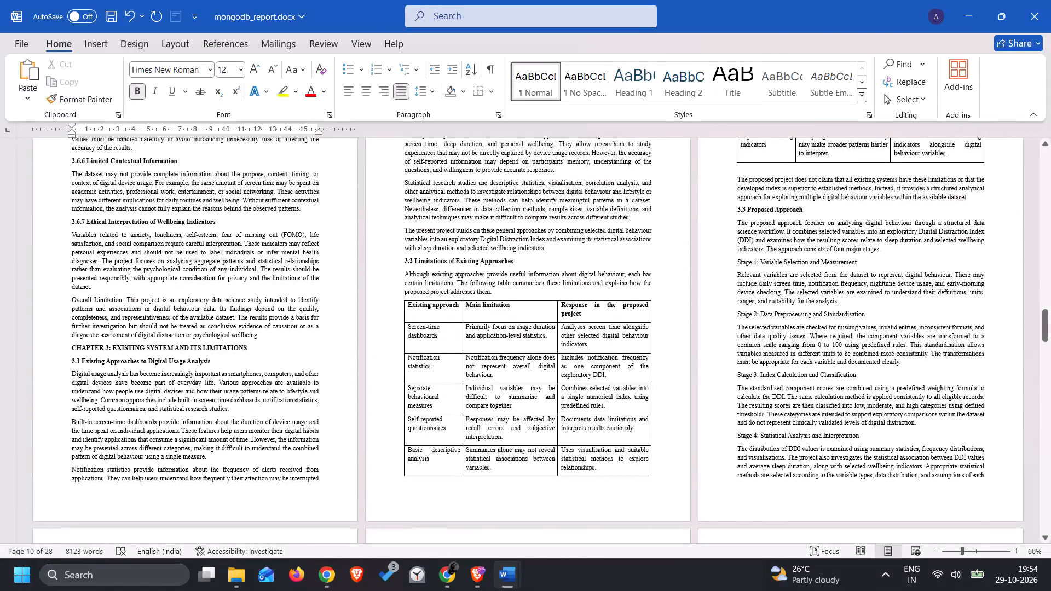
scroll(334, 219, down, 10)
scroll(334, 219, down, 19)
scroll(334, 219, down, 9)
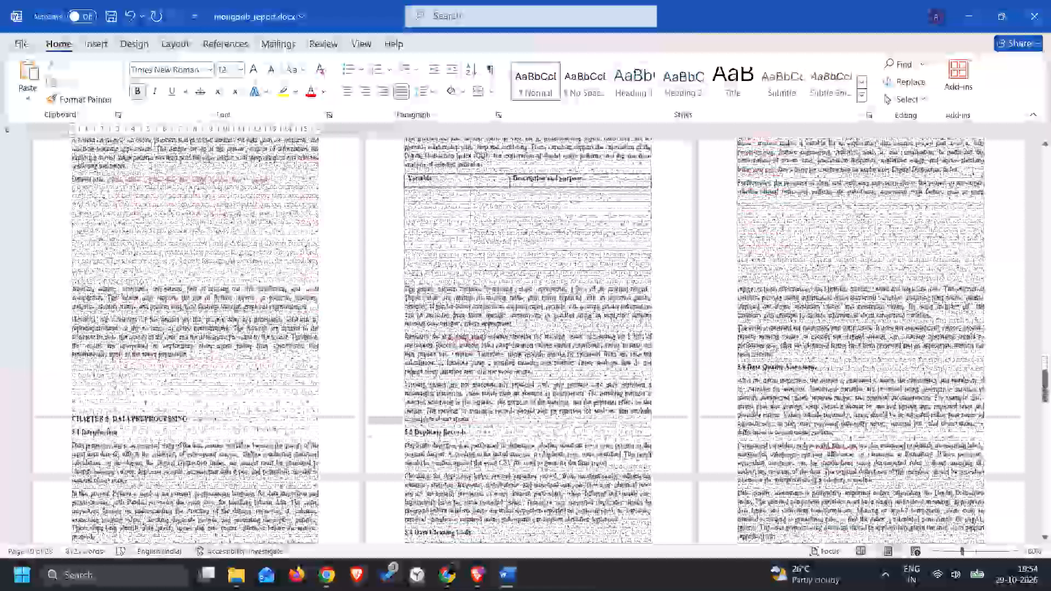
scroll(349, 198, up, 4)
scroll(375, 264, up, 9)
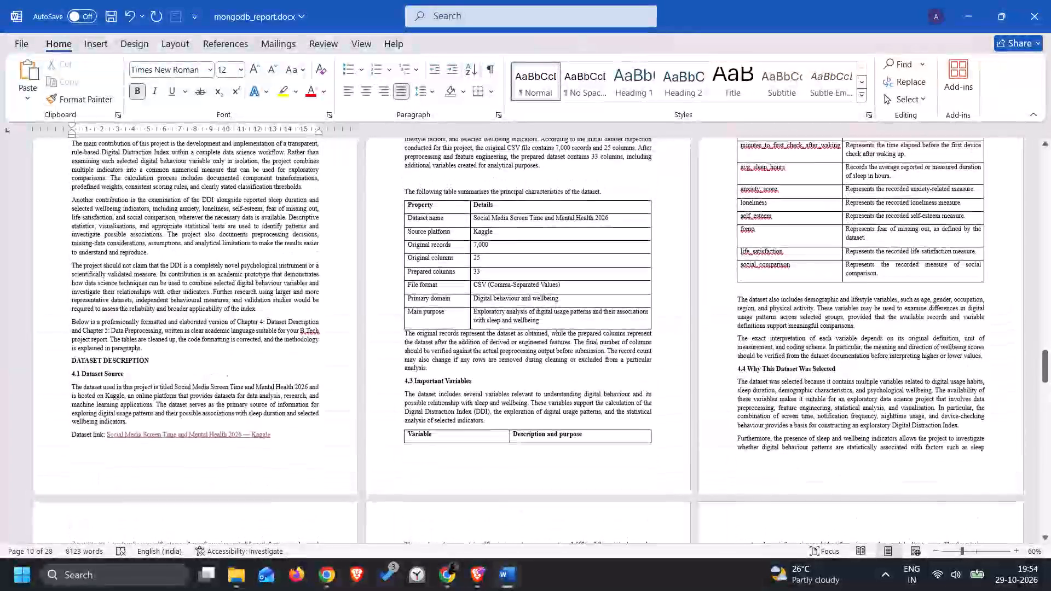
click(400, 436)
click(408, 414)
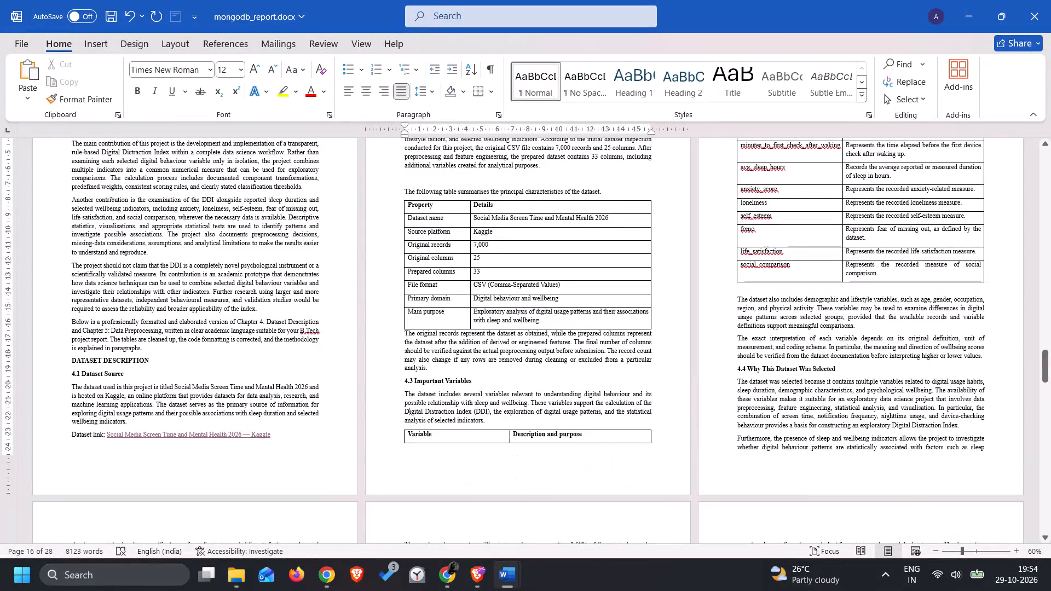
click(507, 418)
key(Return)
key(Return)
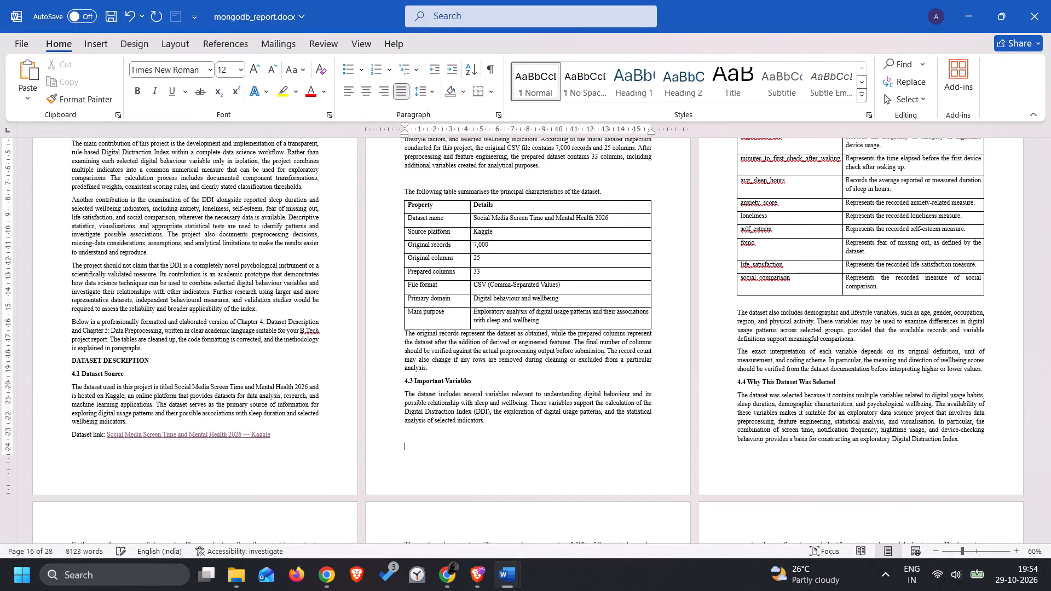
Delete the four blank lines above the Chapter 5: Data Preprocessing heading.
scroll(507, 418, up, 6)
scroll(507, 418, down, 13)
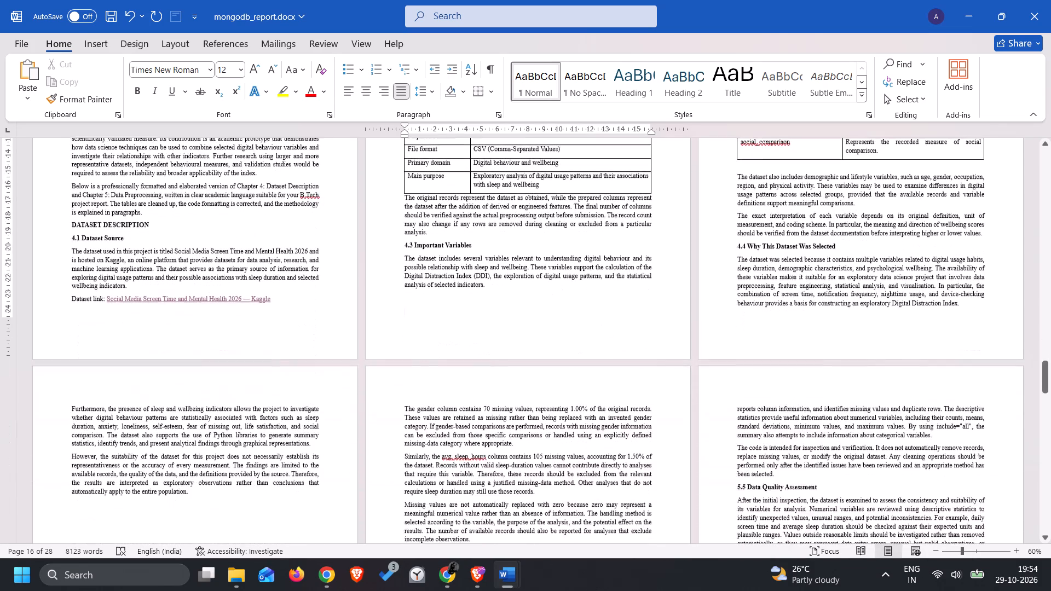
scroll(501, 419, down, 5)
click(91, 444)
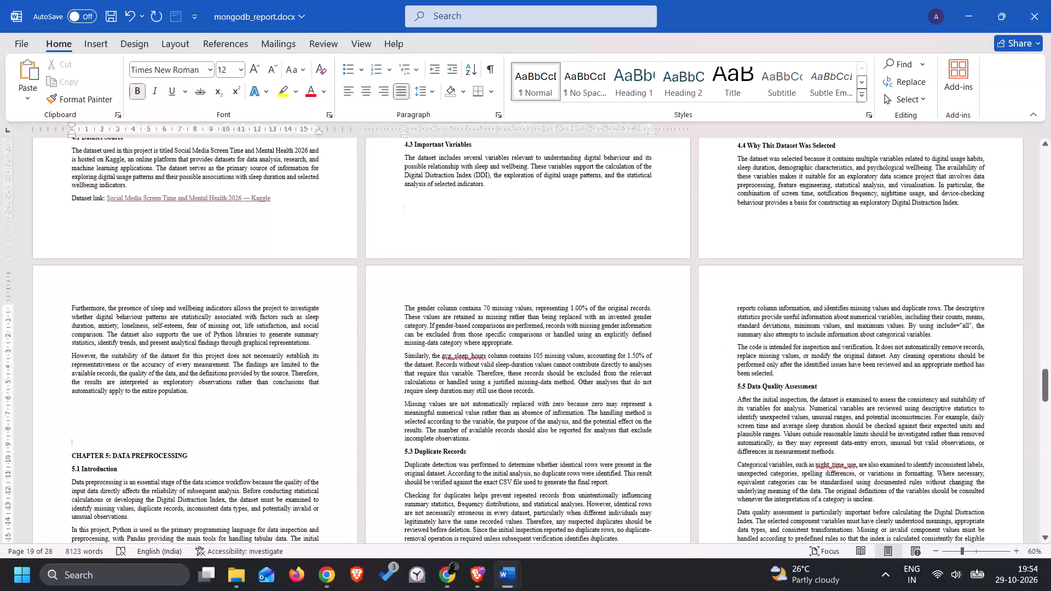
key(BackSpace)
key(BackSpace)
key(BackSpace)
key(BackSpace)
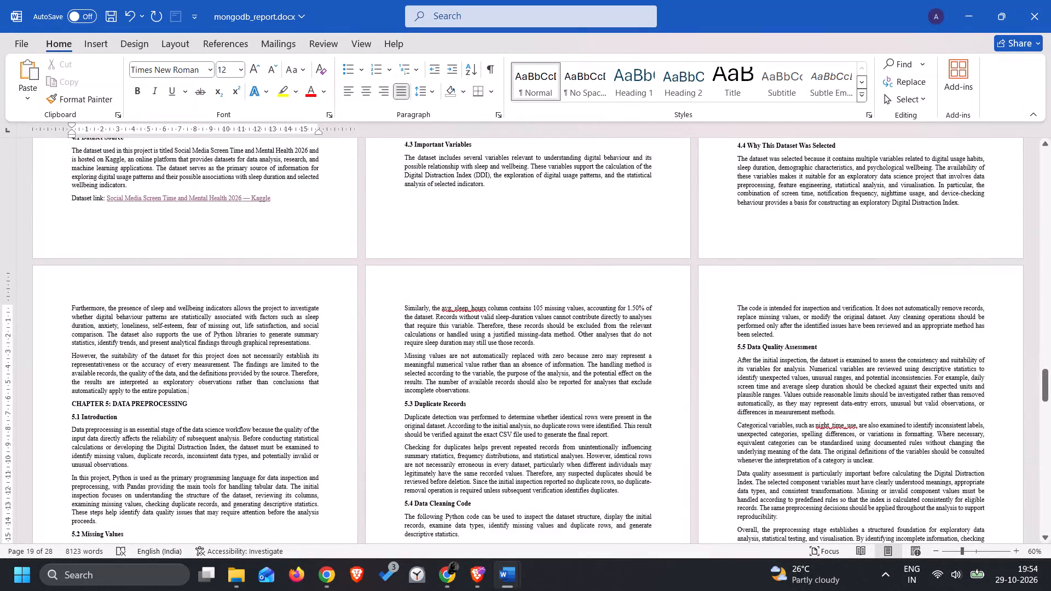
Delete the blank line above the paragraph on assigned scores that follows Table 6.2: Nighttime-Usage Scoring.
scroll(194, 390, down, 15)
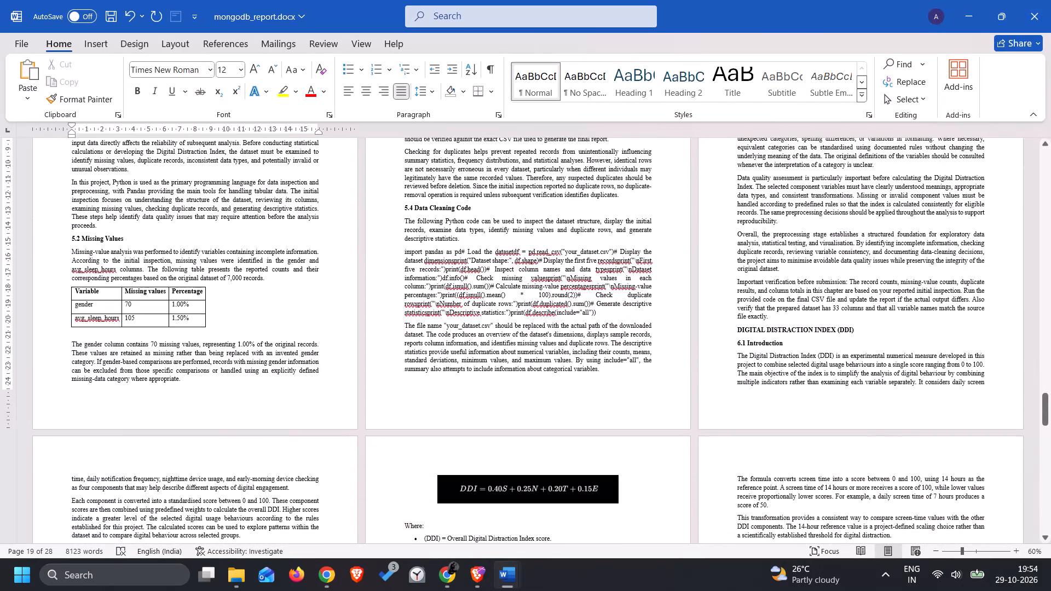
scroll(759, 336, down, 5)
scroll(478, 364, down, 4)
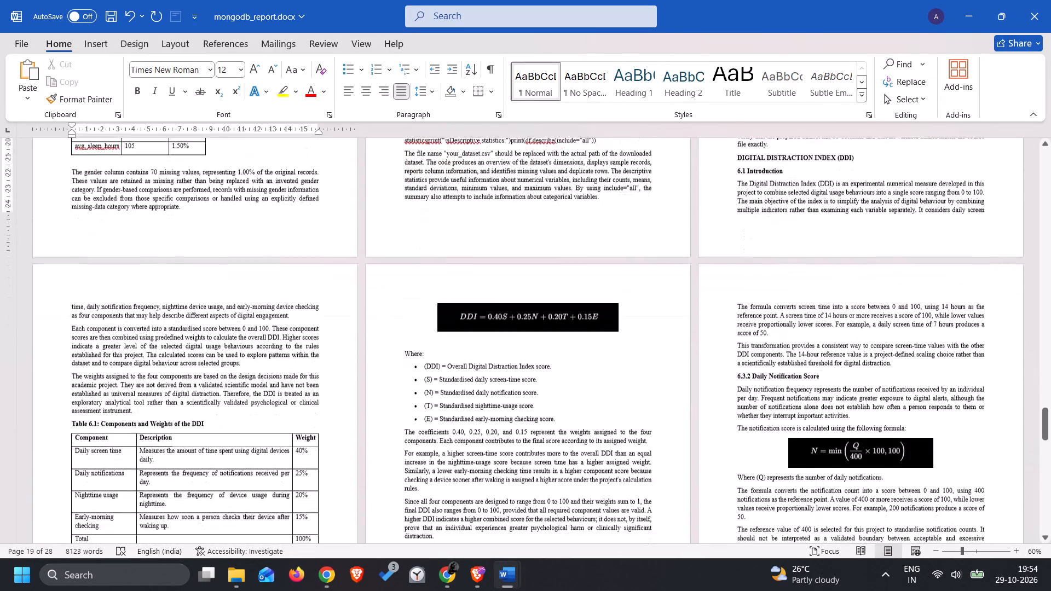
scroll(462, 366, down, 18)
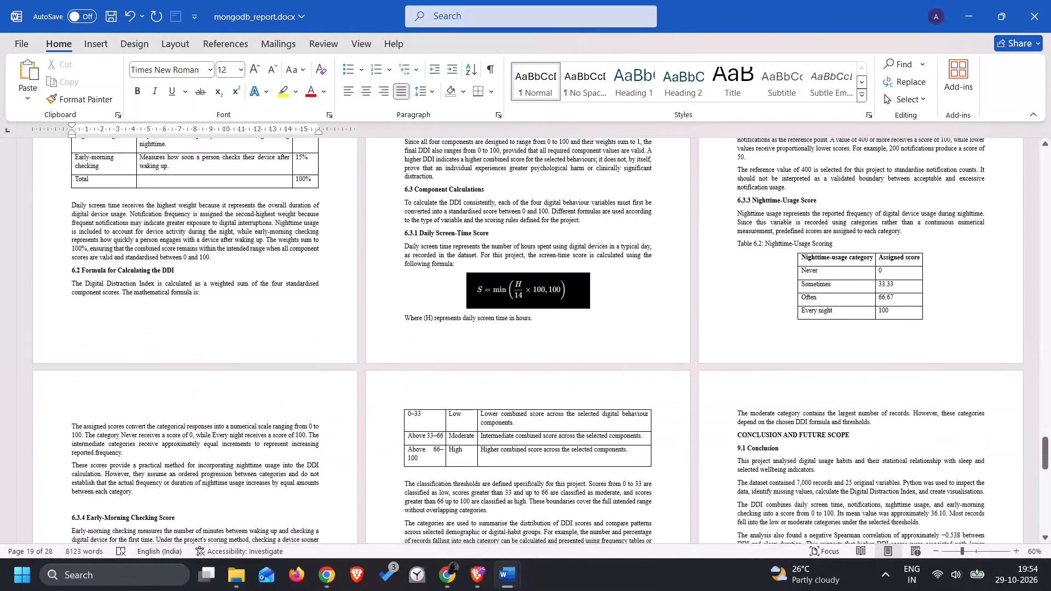
click(223, 431)
click(221, 408)
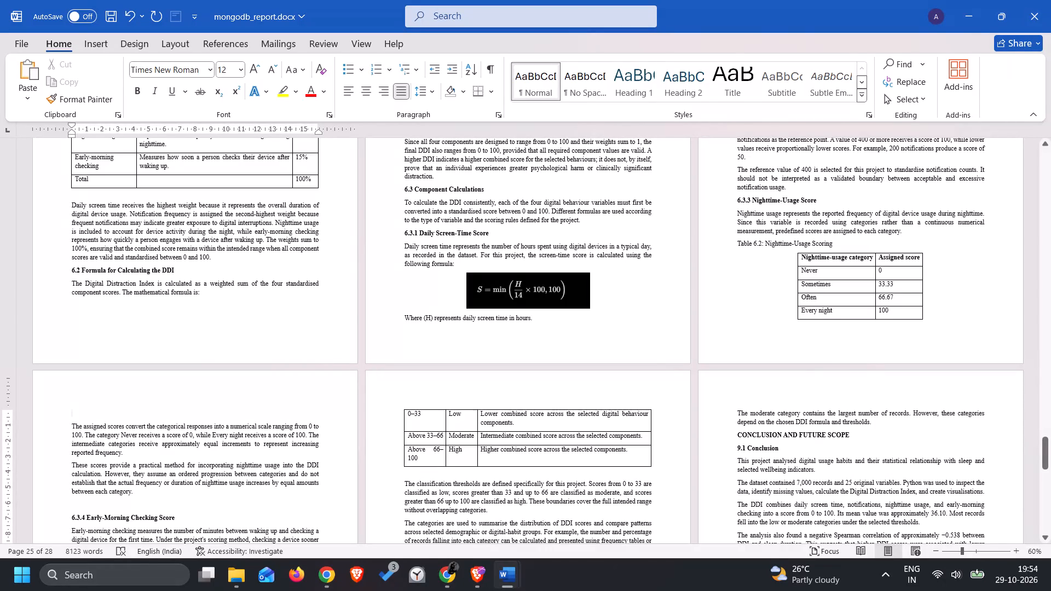
key(BackSpace)
key(BackSpace)
key(Down)
key(BackSpace)
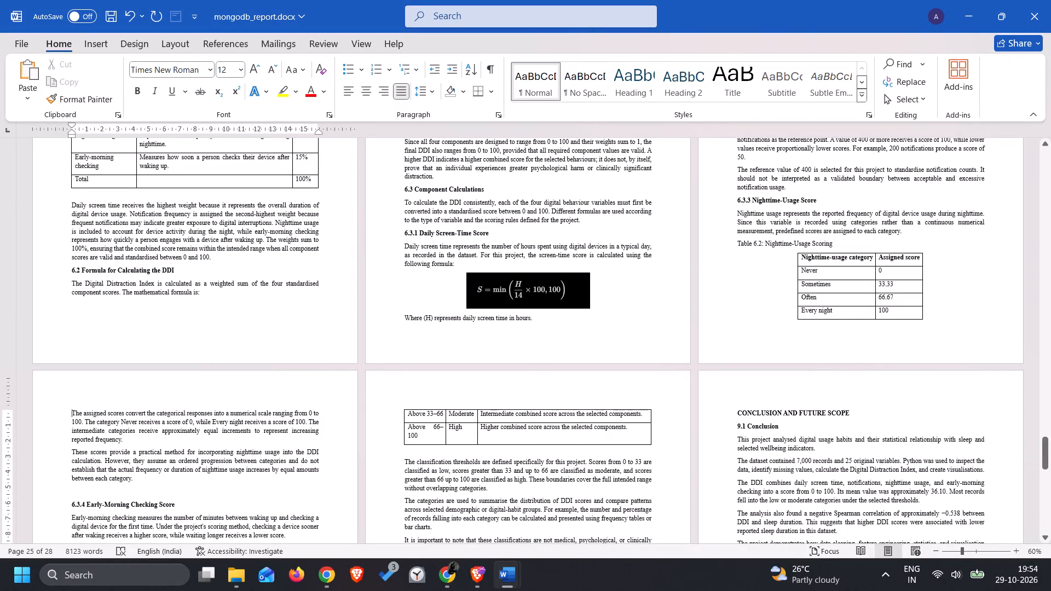
scroll(488, 442, down, 13)
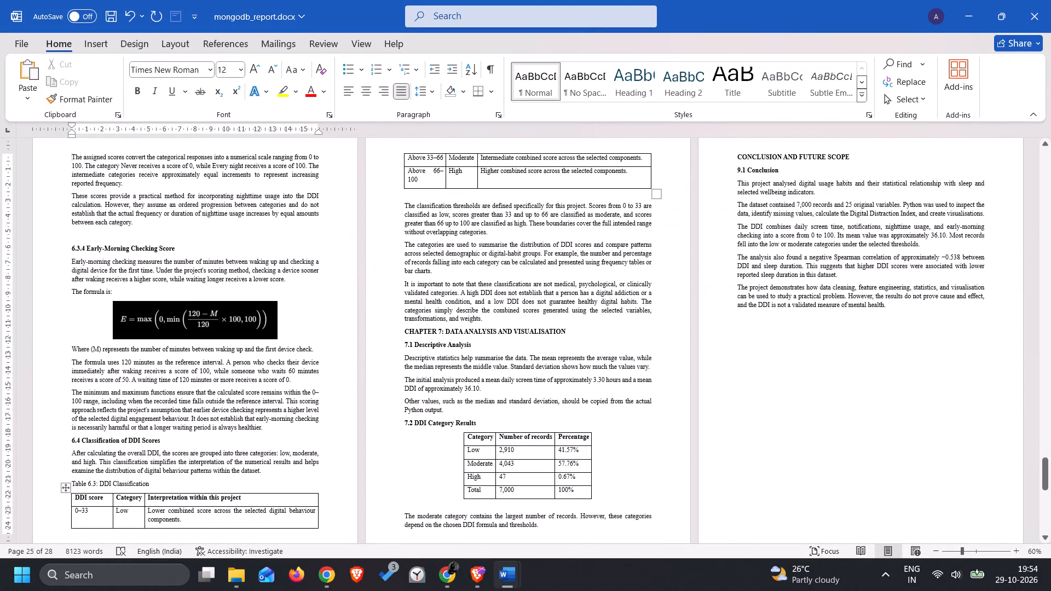
scroll(495, 442, down, 11)
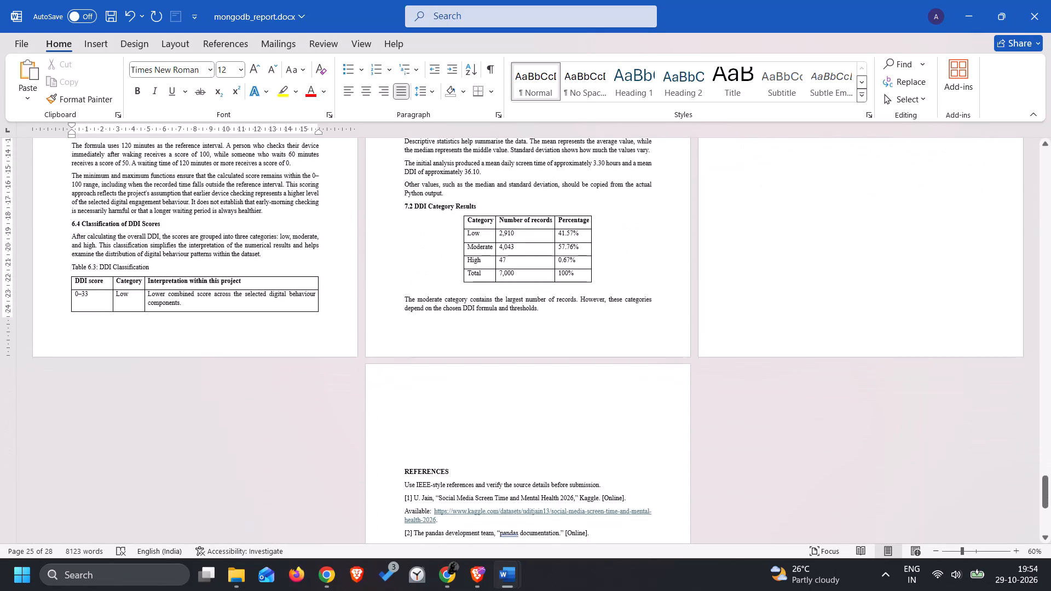
scroll(495, 442, up, 8)
scroll(495, 442, down, 7)
scroll(495, 442, down, 14)
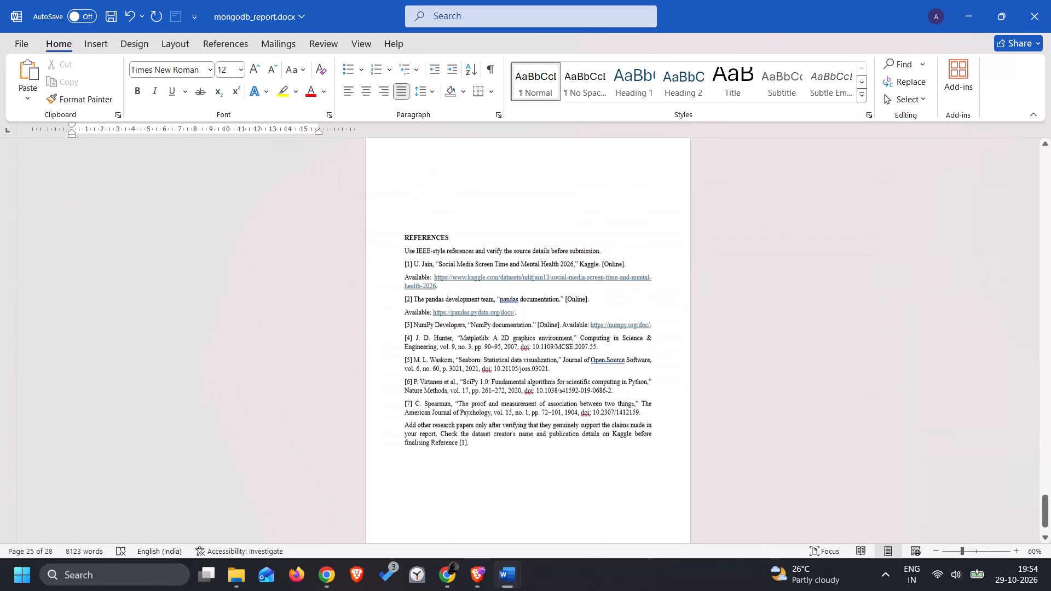
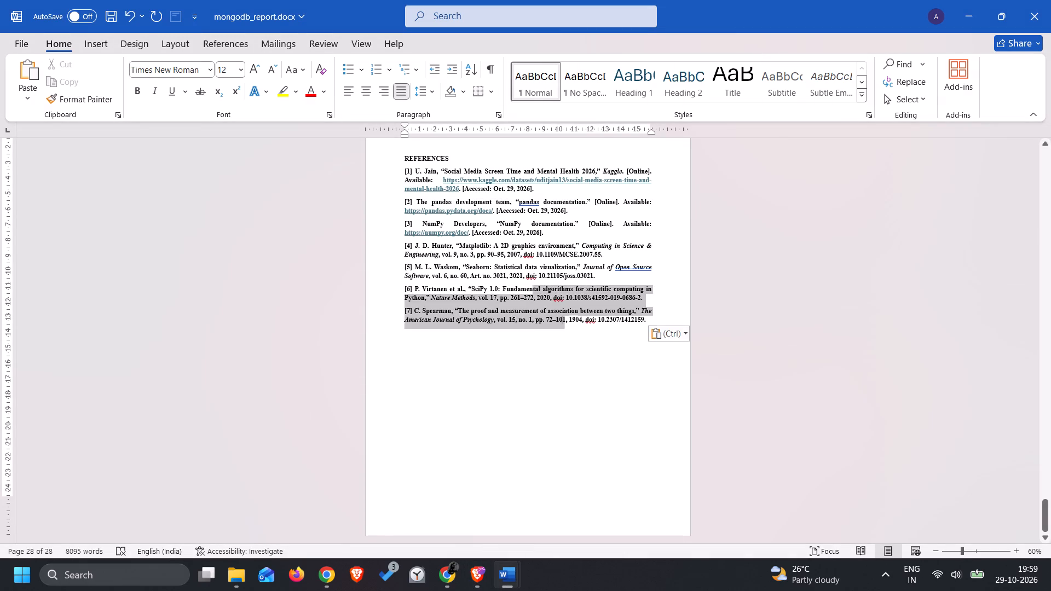
drag(475, 222, 399, 248)
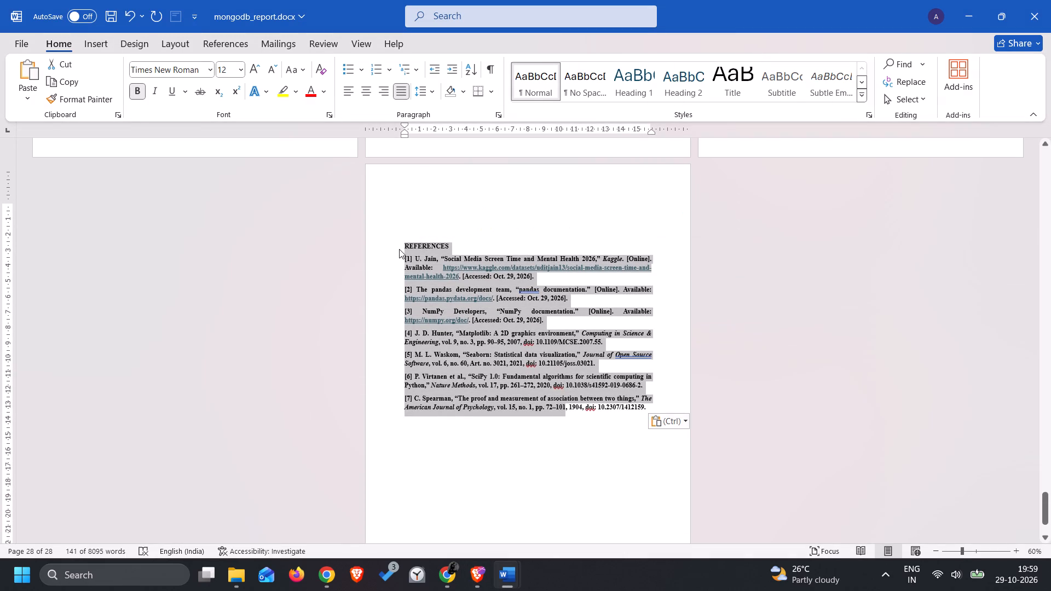
key(ctrl+b)
Make the REFERENCES heading bold and enlarge it to 20 pt.
click(446, 245)
double_click(428, 243)
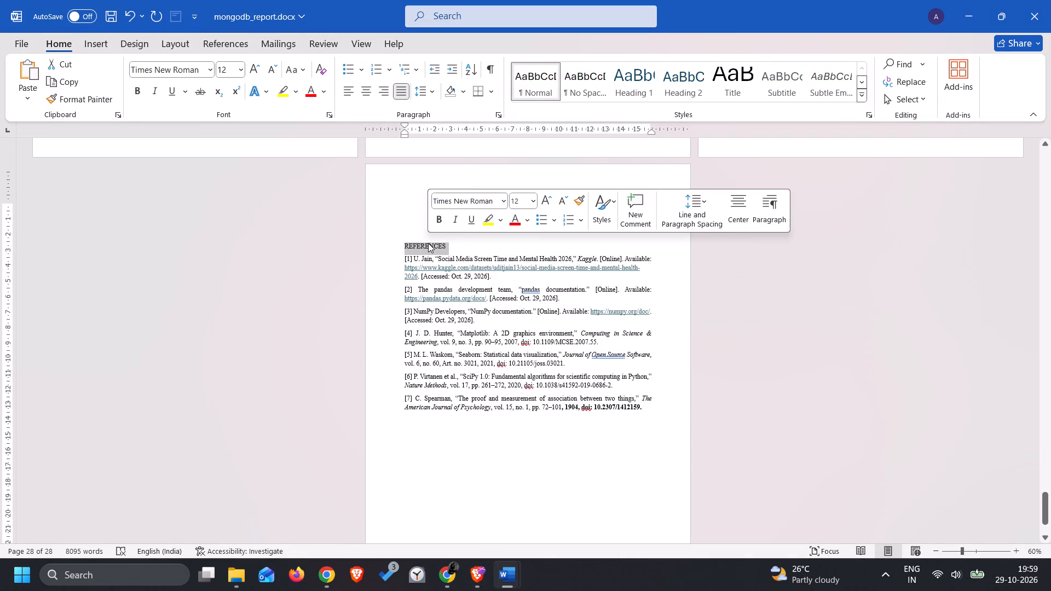
key(ctrl+b)
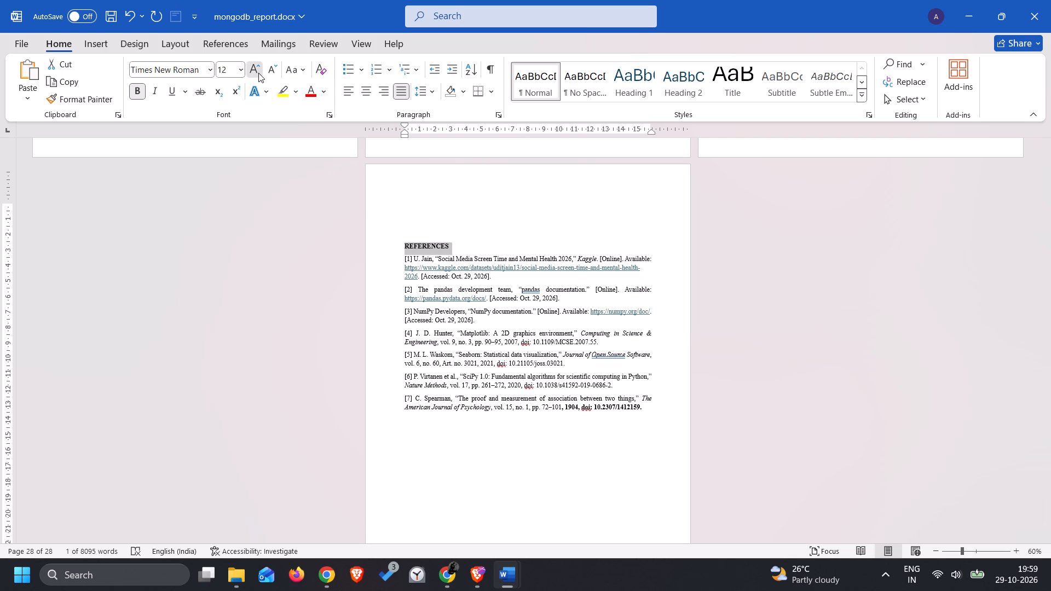
triple_click(258, 73)
click(258, 73)
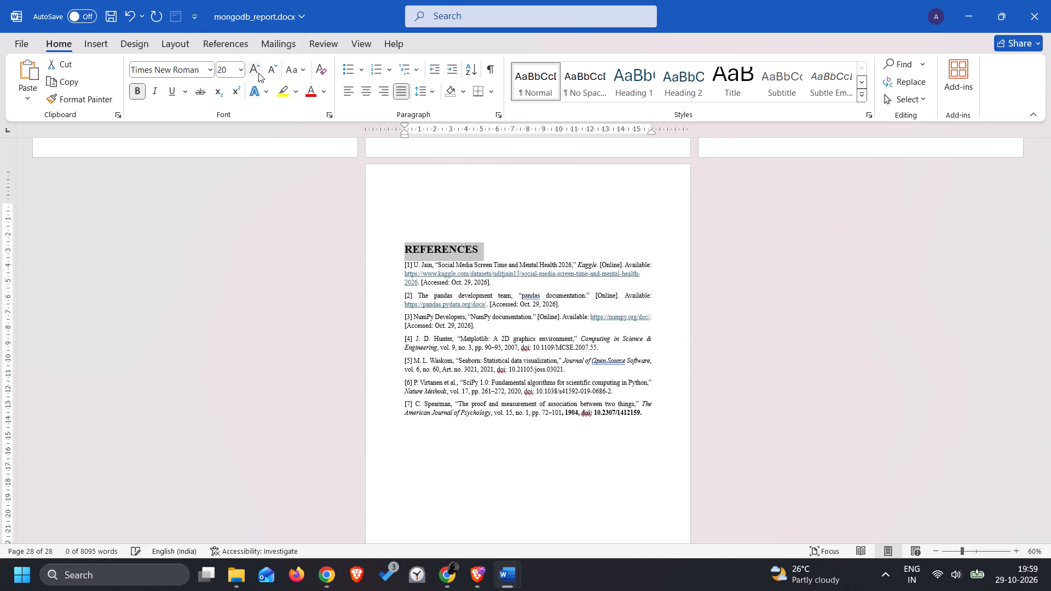
Enlarge the CONCLUSION AND FUTURE SCOPE heading to 20 pt.
scroll(399, 215, up, 20)
scroll(399, 215, up, 7)
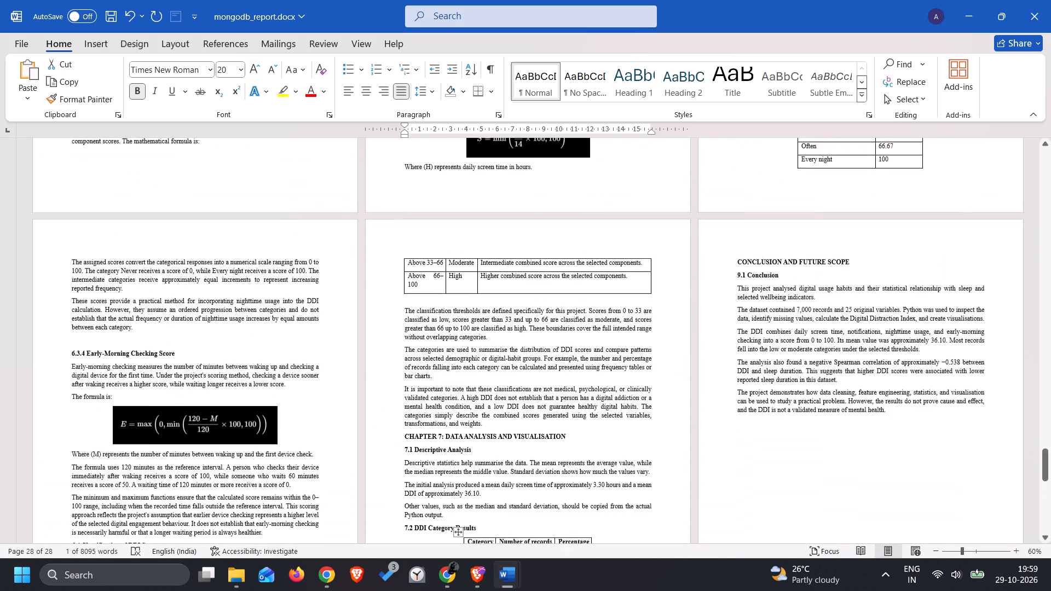
double_click(821, 269)
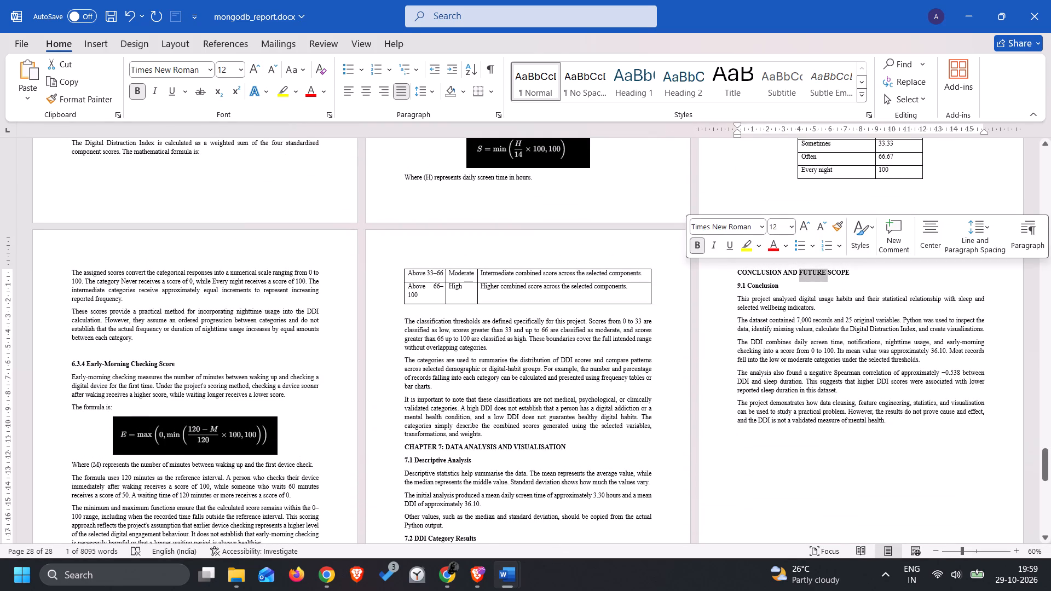
click(742, 274)
drag(728, 269, 798, 273)
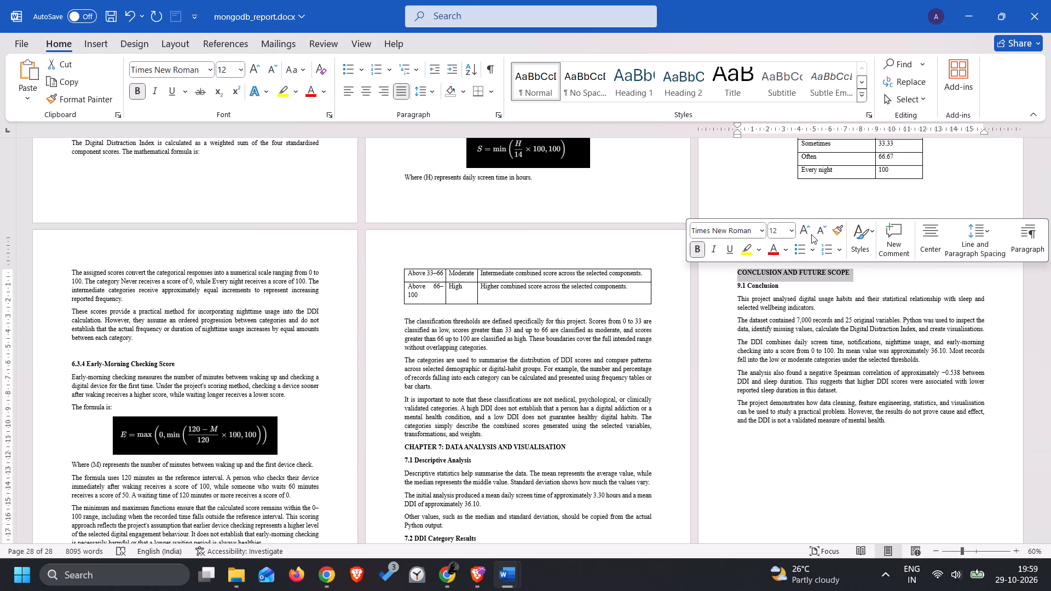
triple_click(804, 230)
click(804, 230)
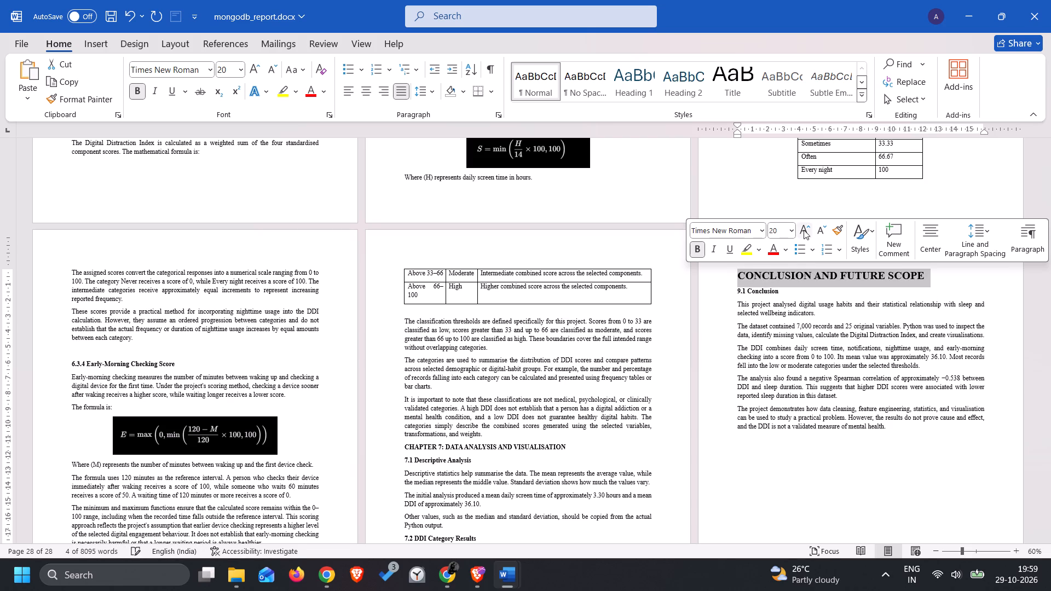
click(805, 378)
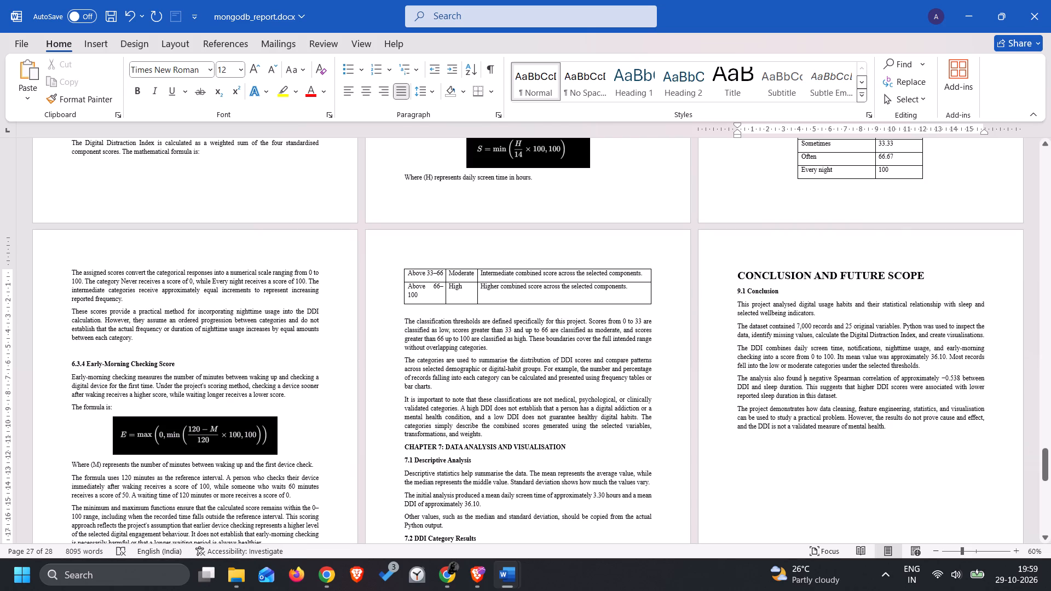
Delete the "CHAPTER 7:" prefix from the heading so it reads DATA ANALYSIS AND VISUALISATION.
click(443, 447)
key(BackSpace)
key(BackSpace)
key(BackSpace)
key(BackSpace)
key(BackSpace)
key(BackSpace)
key(BackSpace)
key(BackSpace)
key(BackSpace)
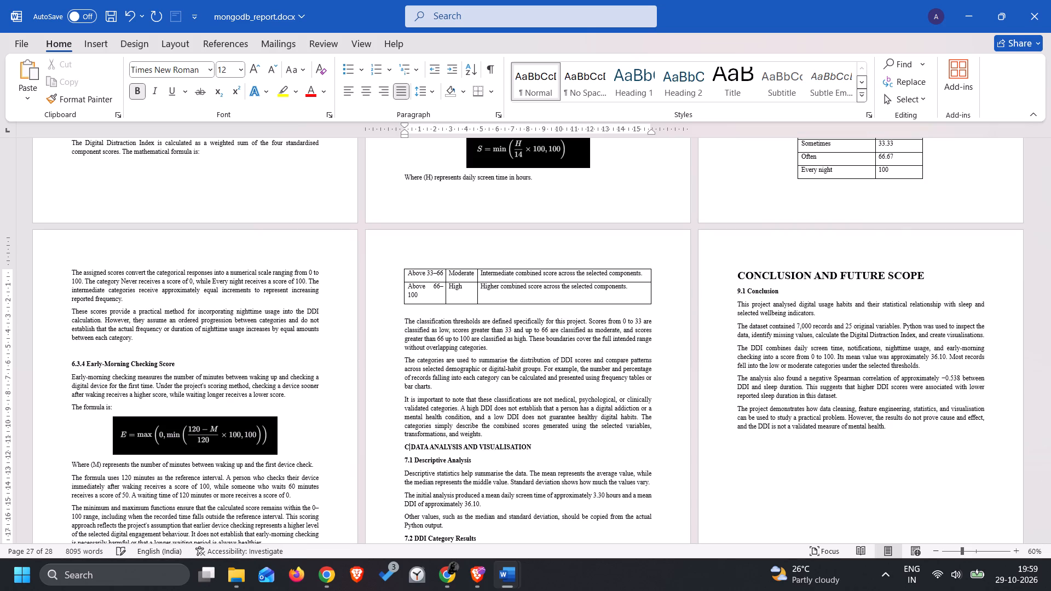
key(BackSpace)
key(Right)
key(BackSpace)
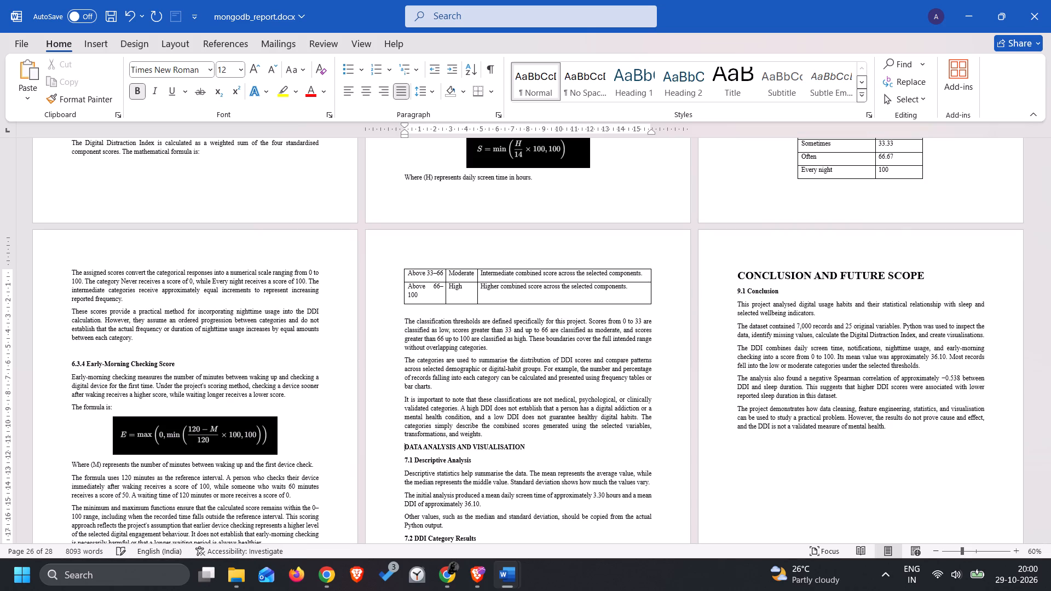
Enlarge the DATA ANALYSIS AND VISUALISATION heading to 20 pt.
click(397, 444)
click(404, 449)
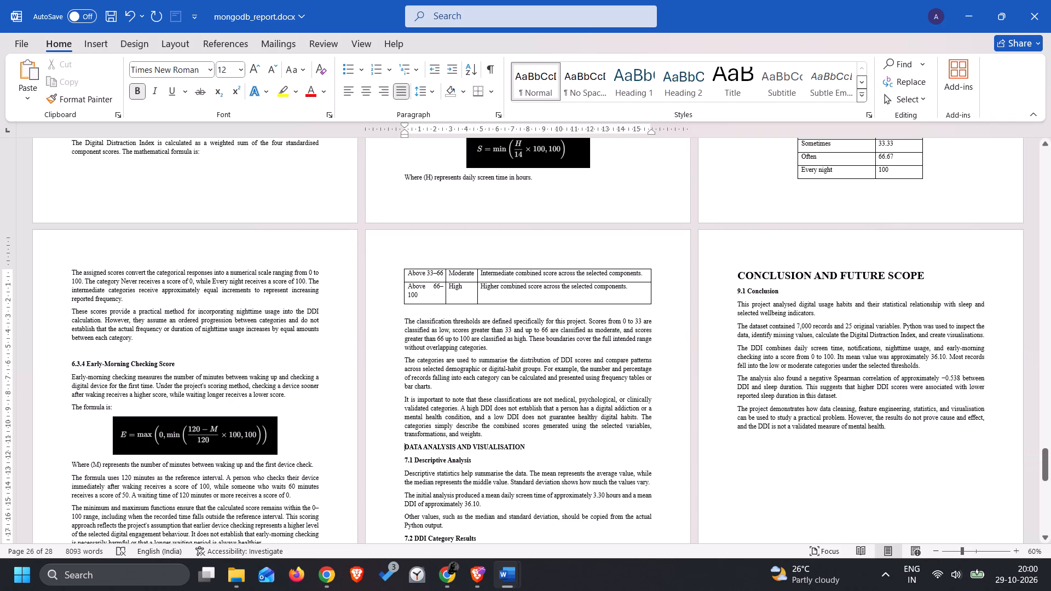
click(399, 448)
click(392, 447)
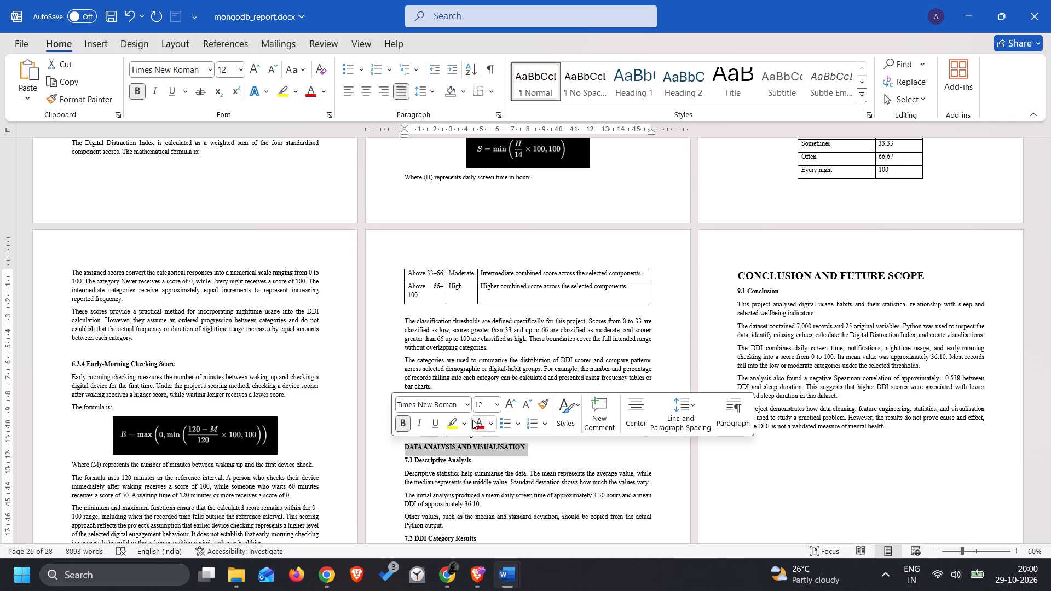
triple_click(515, 405)
click(515, 405)
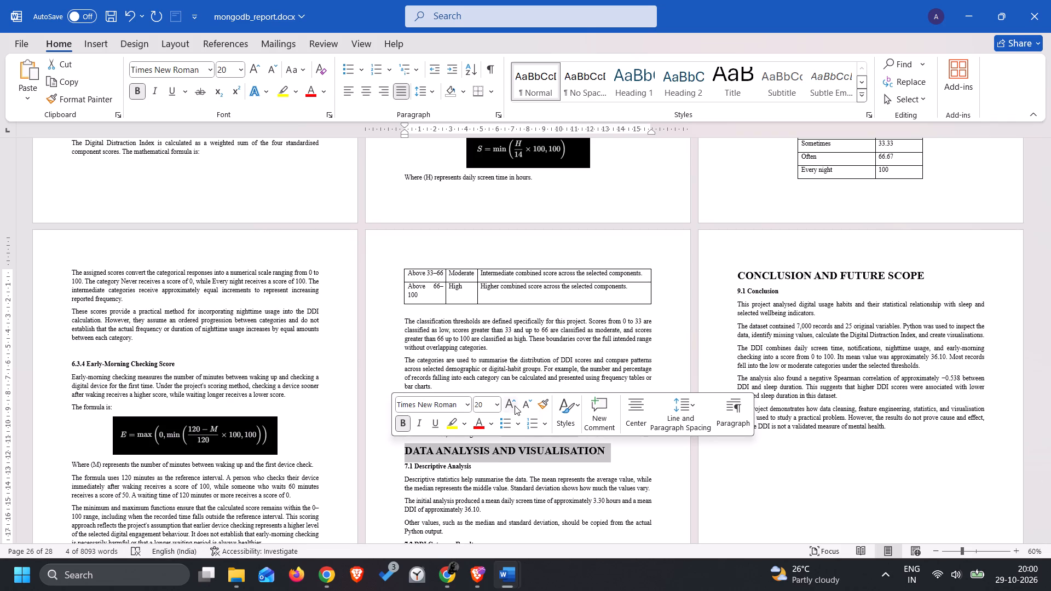
click(484, 516)
Enlarge the DIGITAL DISTRACTION INDEX (DDI) heading to match the other enlarged chapter headings.
scroll(480, 496, down, 12)
scroll(475, 465, up, 5)
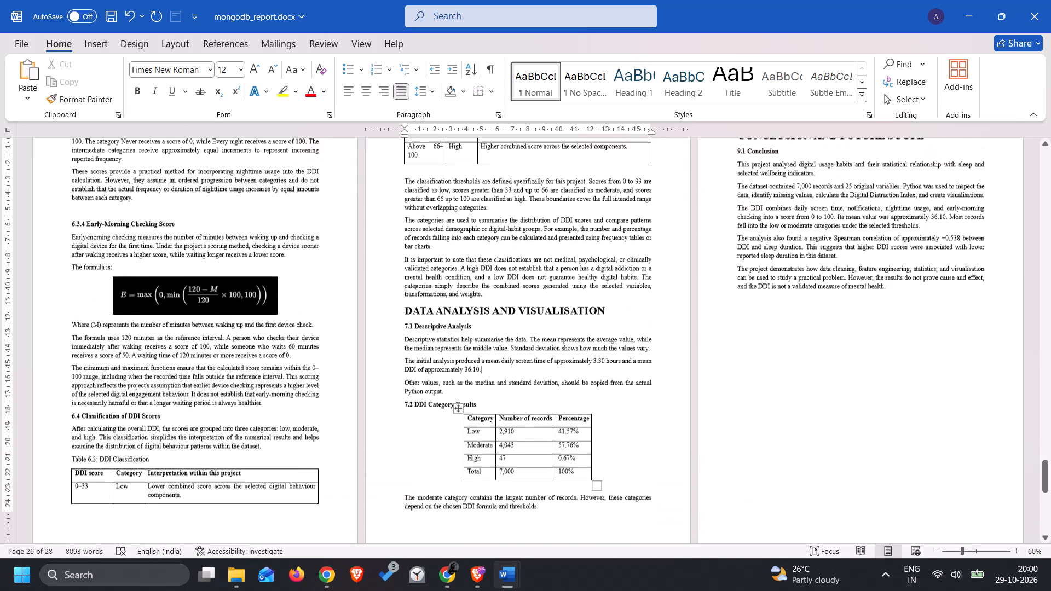
scroll(473, 461, up, 19)
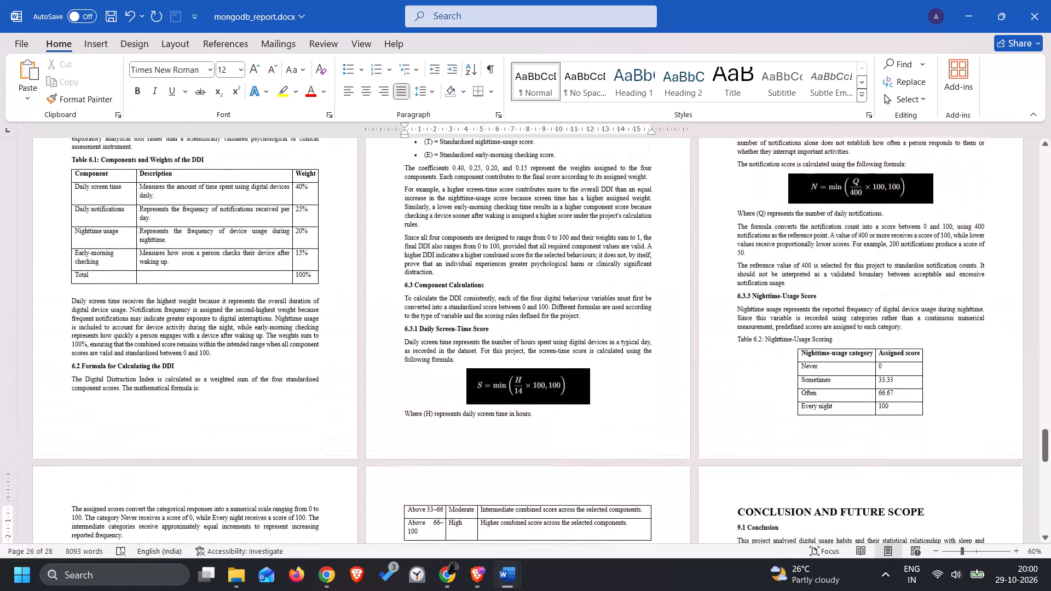
scroll(473, 461, up, 1)
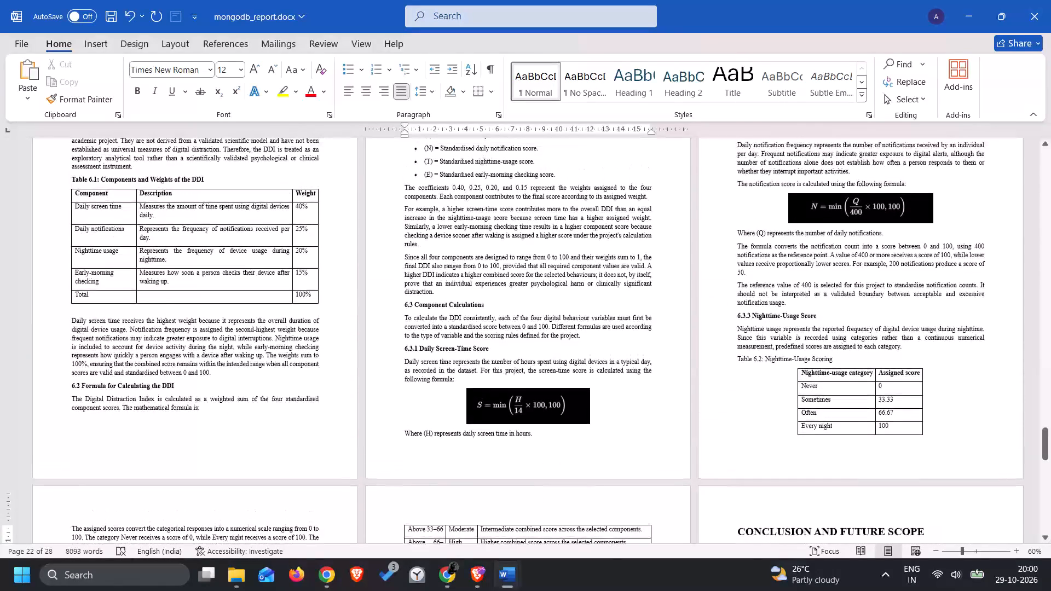
scroll(473, 461, up, 7)
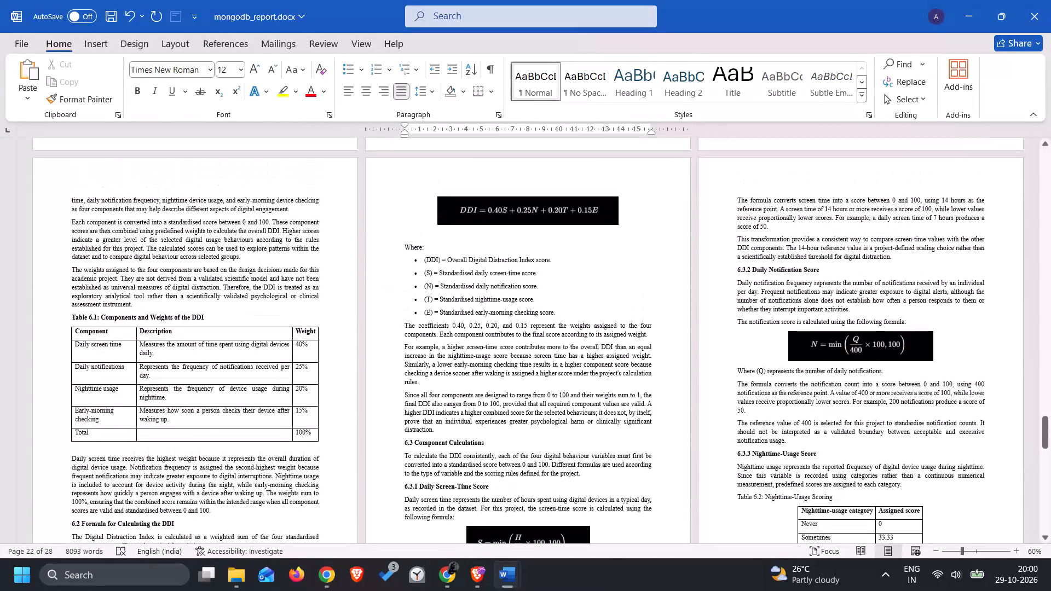
scroll(473, 461, up, 8)
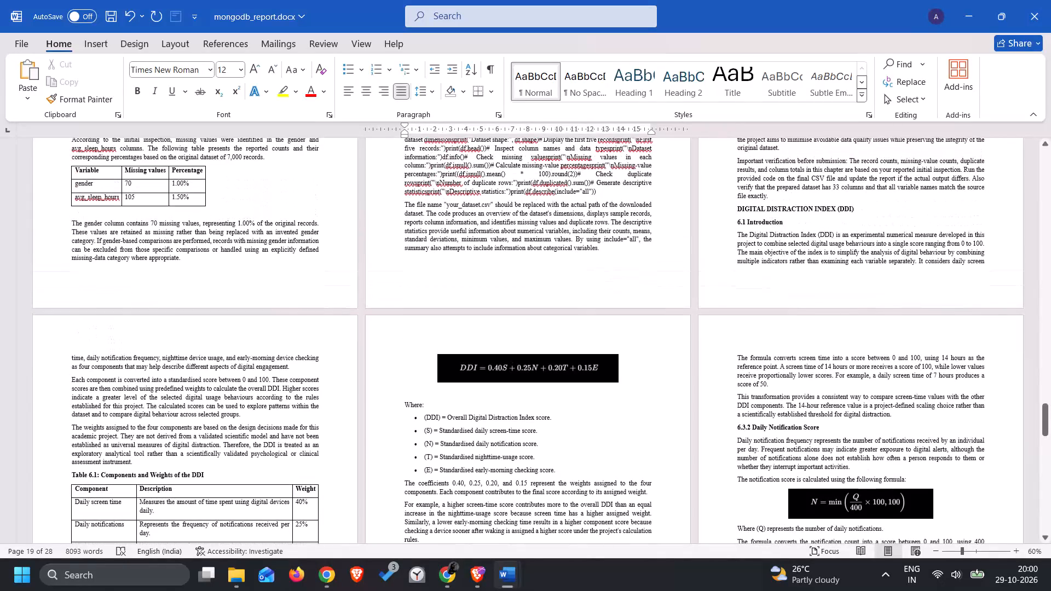
double_click(812, 211)
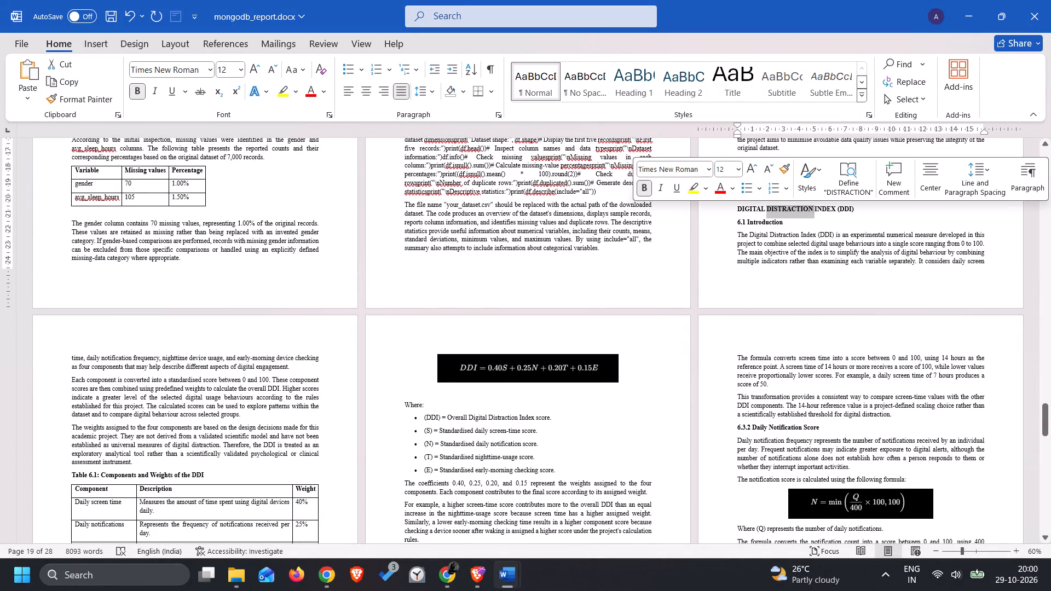
drag(866, 206, 739, 210)
triple_click(806, 162)
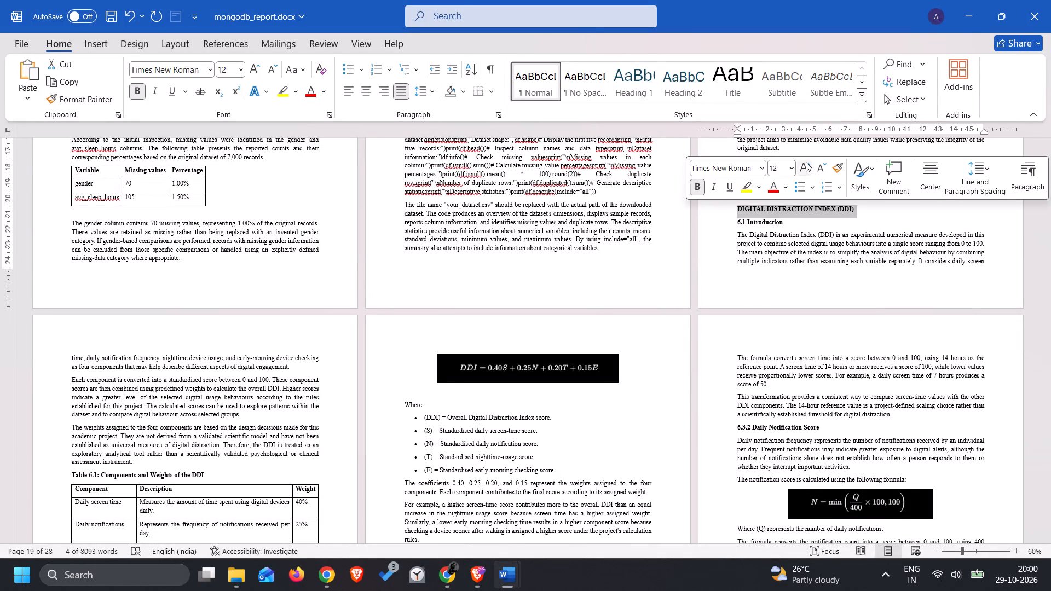
click(806, 162)
click(788, 299)
Delete the "CHAPTER 5:" prefix from the heading so it reads DATA PREPROCESSING.
scroll(788, 299, up, 3)
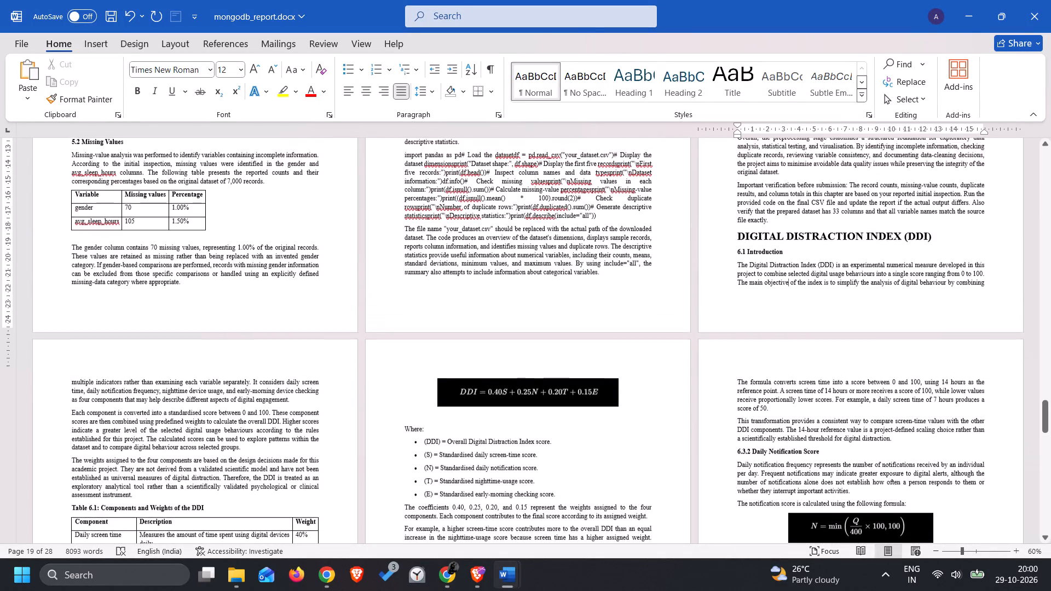
scroll(788, 299, up, 12)
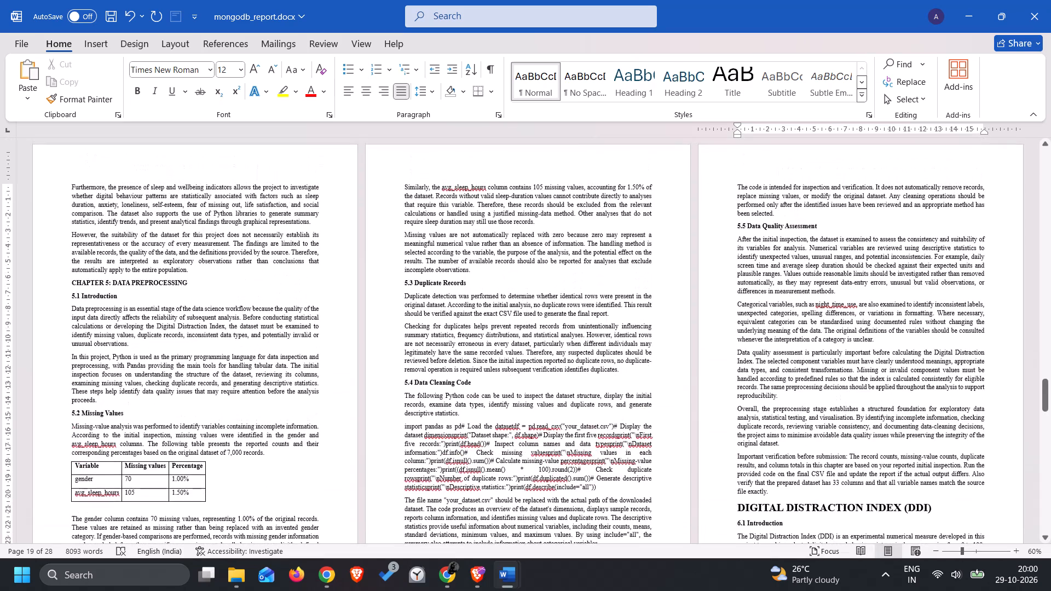
scroll(552, 340, up, 3)
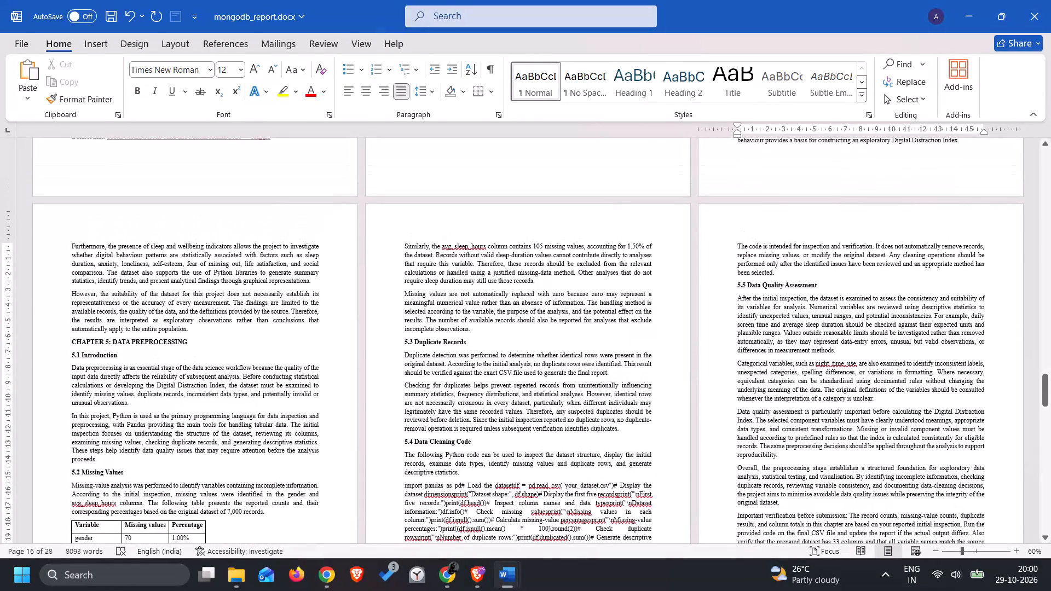
click(115, 343)
key(BackSpace)
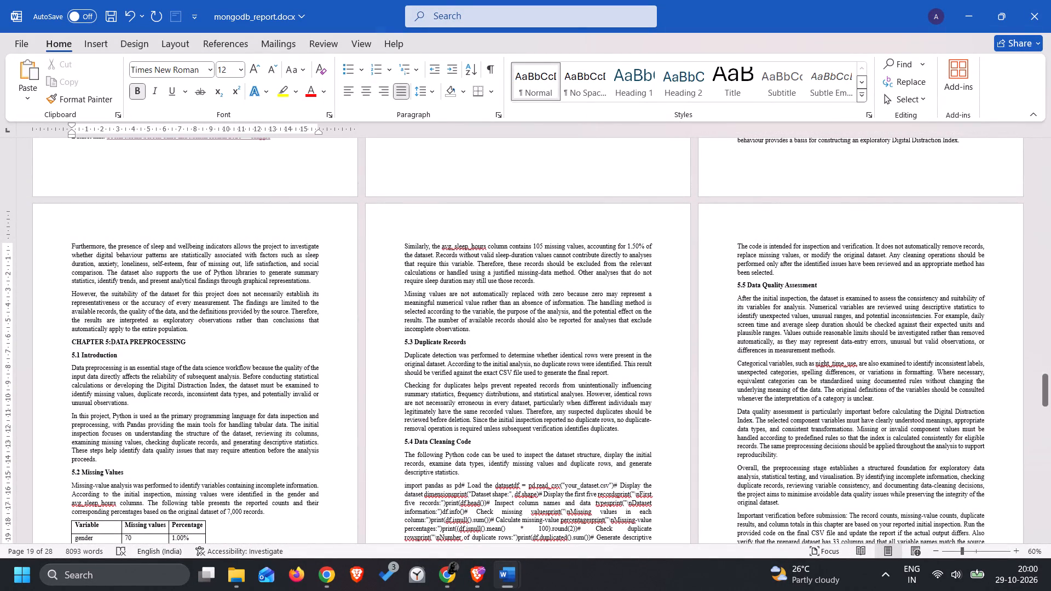
key(BackSpace)
key(BackSpace)
key(BackSpace)
key(BackSpace)
key(BackSpace)
key(BackSpace)
key(BackSpace)
key(BackSpace)
key(BackSpace)
key(BackSpace)
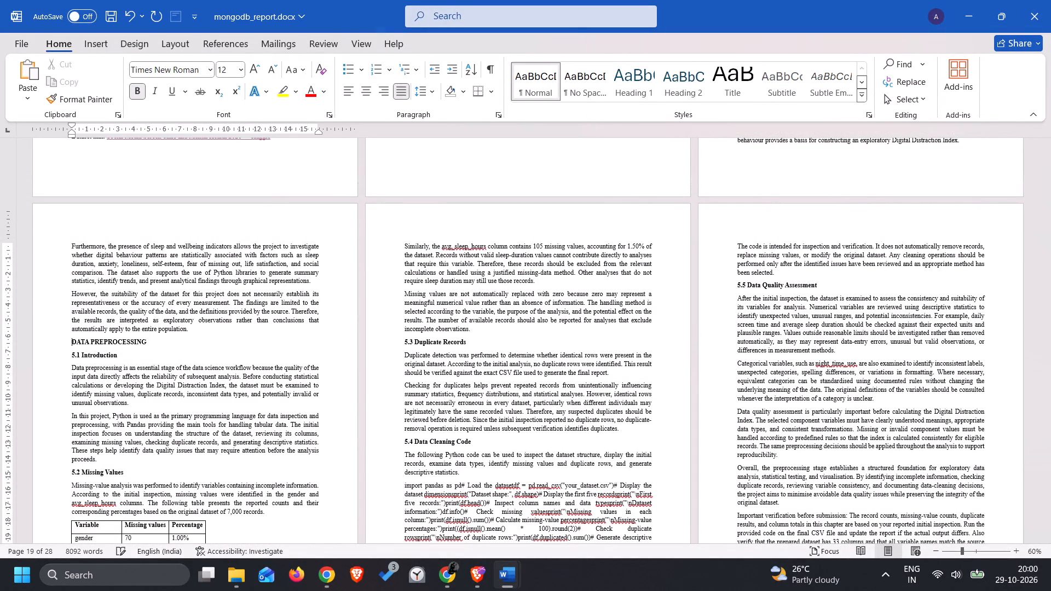
Enlarge the DATA PREPROCESSING heading to 20 pt.
click(61, 339)
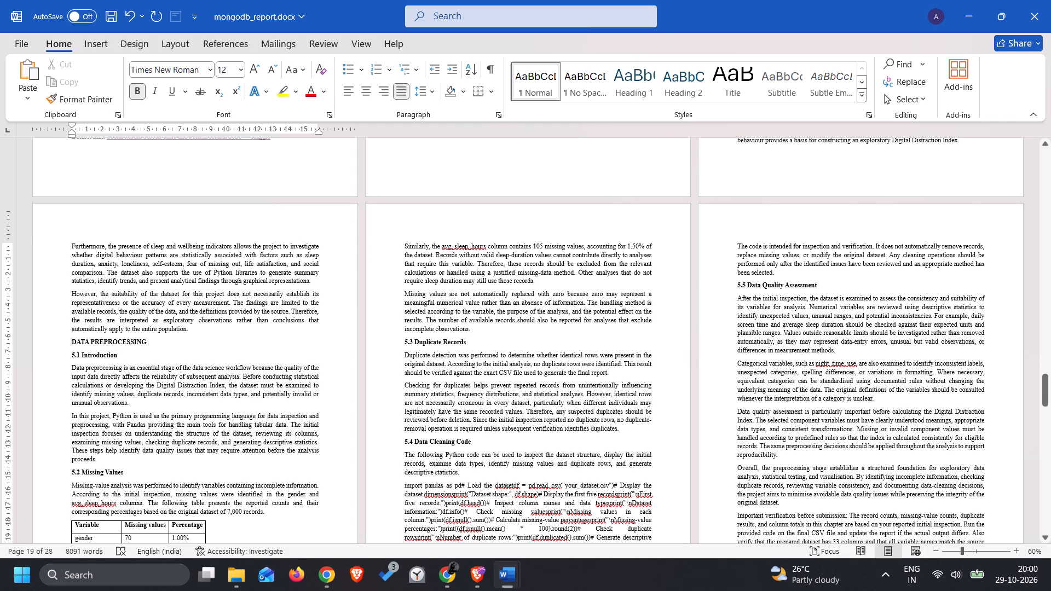
triple_click(173, 298)
click(173, 298)
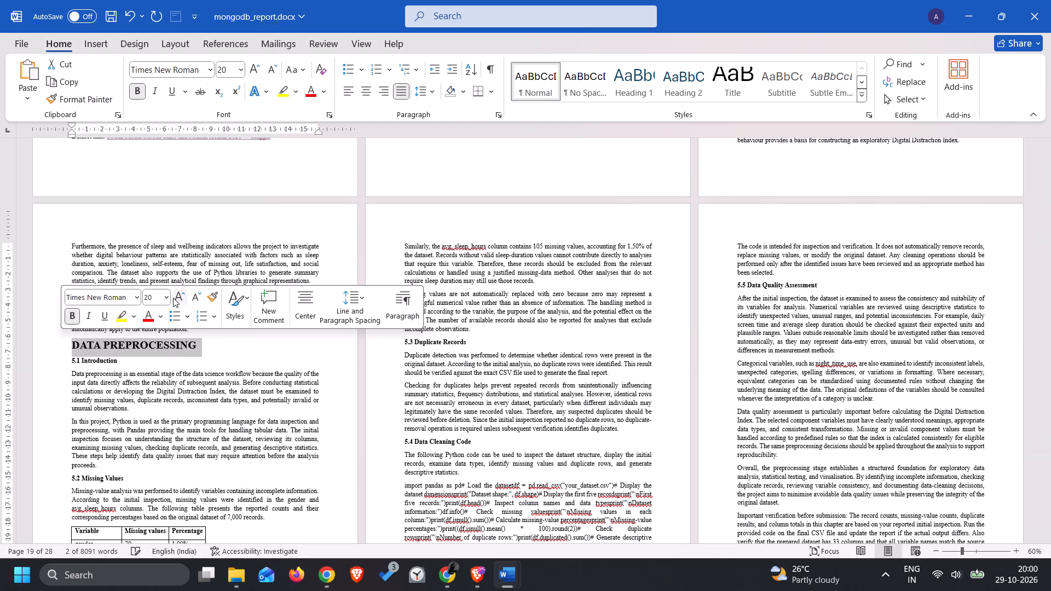
click(173, 298)
click(194, 298)
Enlarge the DATASET DESCRIPTION heading to 20 pt.
scroll(193, 300, up, 2)
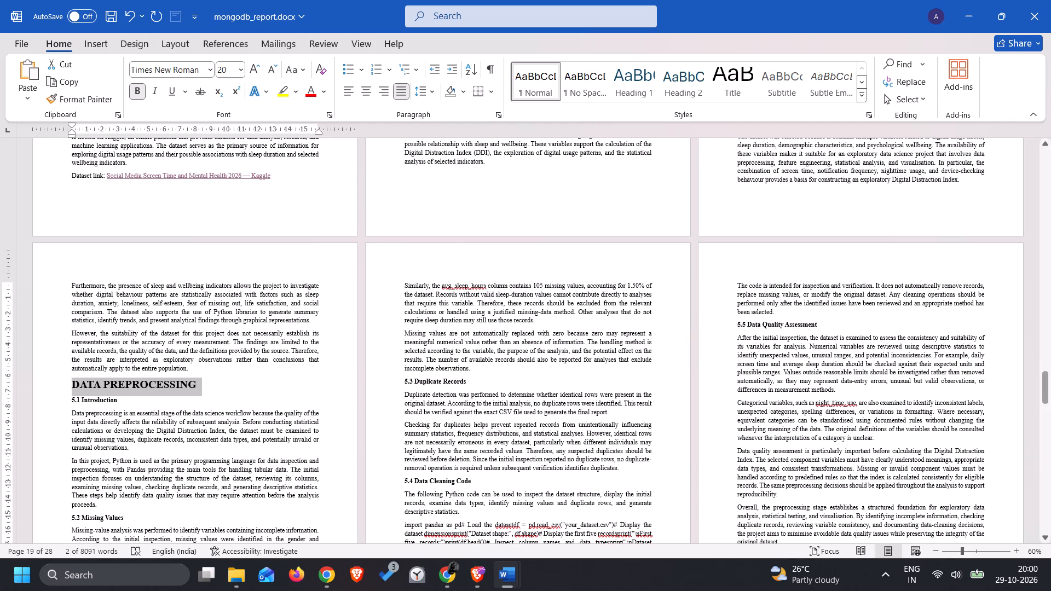
scroll(153, 308, up, 8)
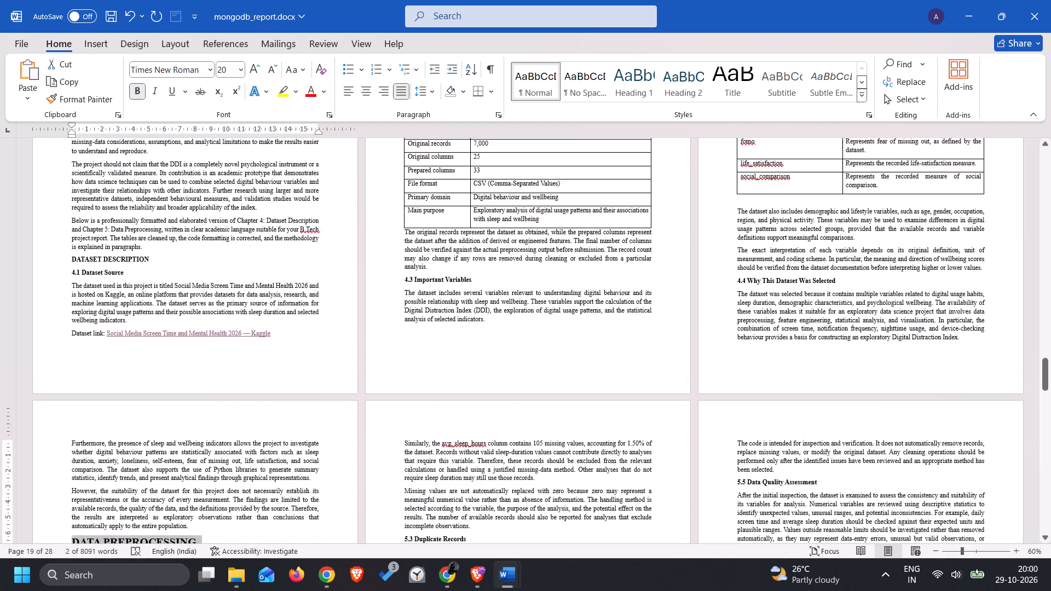
scroll(194, 351, up, 6)
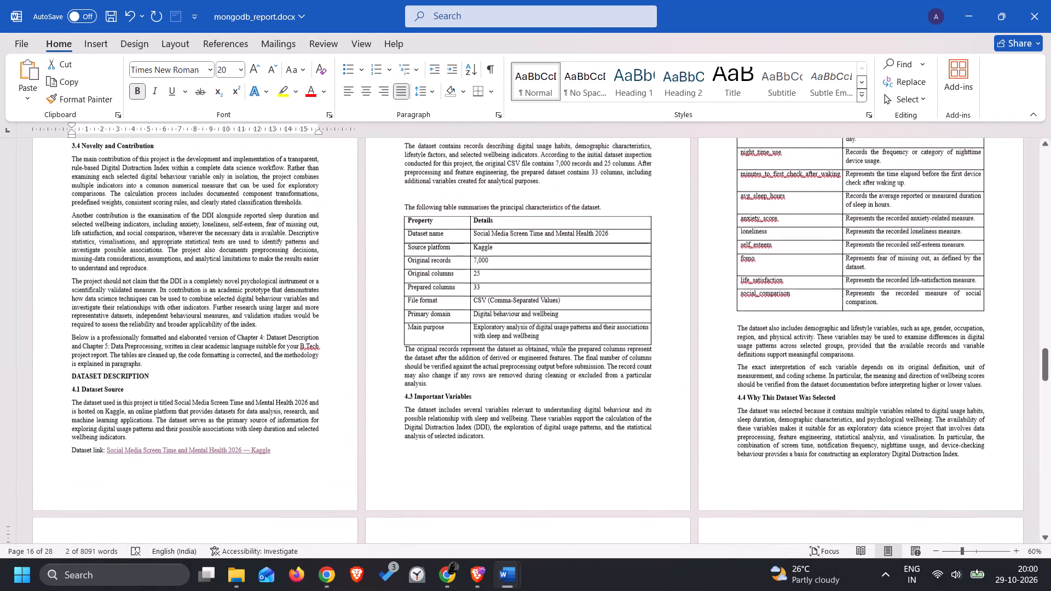
click(64, 377)
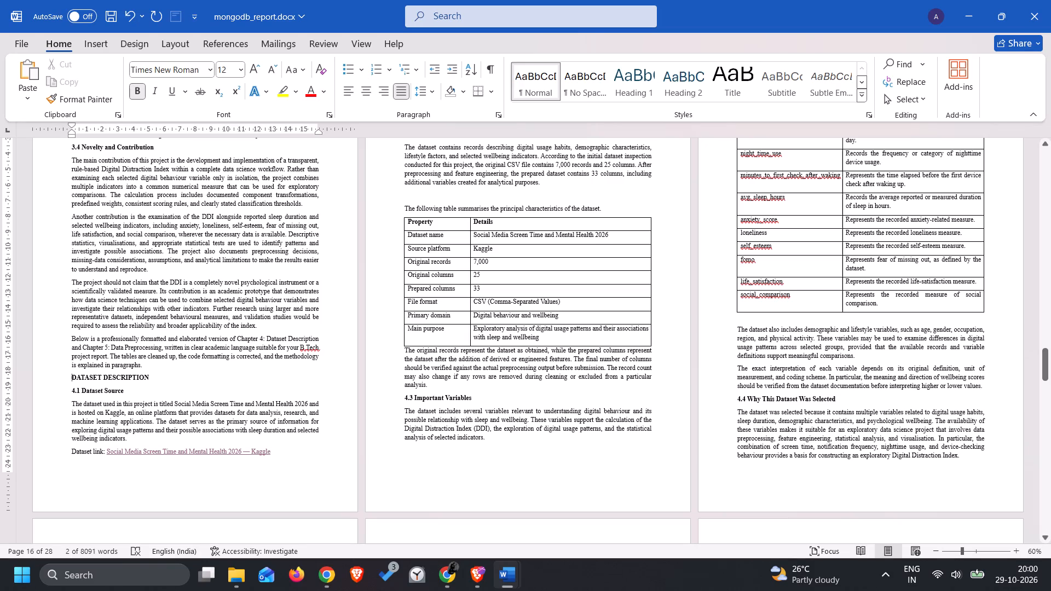
click(59, 378)
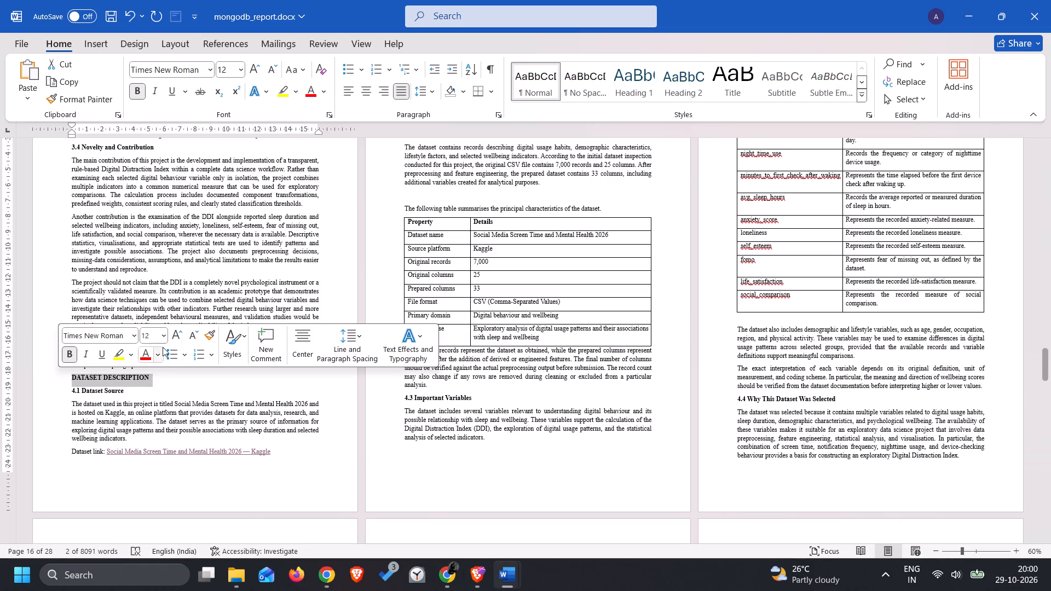
double_click(170, 332)
click(170, 332)
click(170, 332)
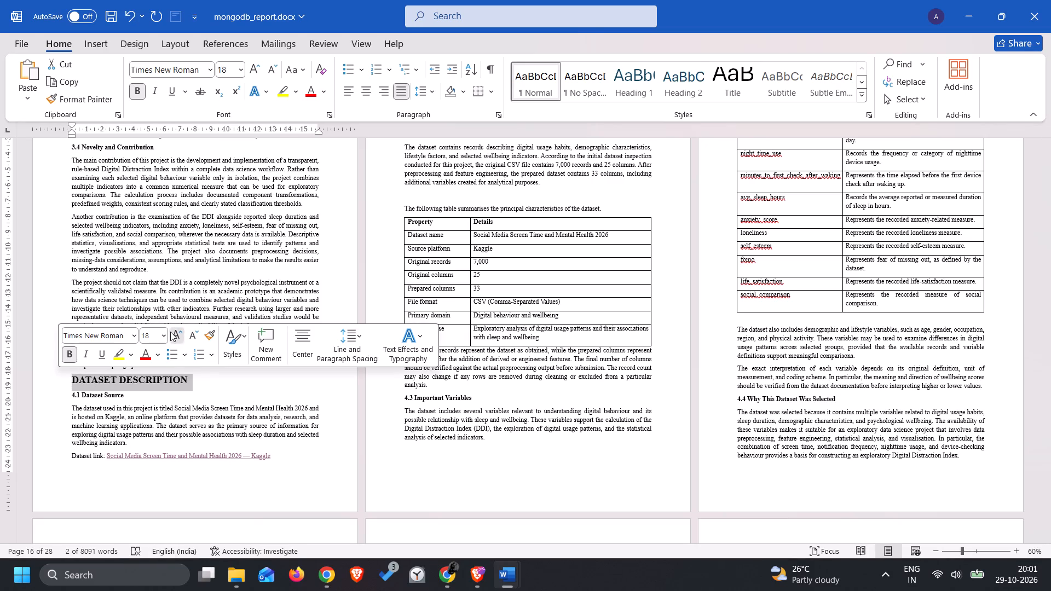
click(234, 407)
Insert two blank lines before the 2.6.5 Missing and Incomplete Data heading so it starts on the next page with its paragraph.
scroll(251, 396, up, 7)
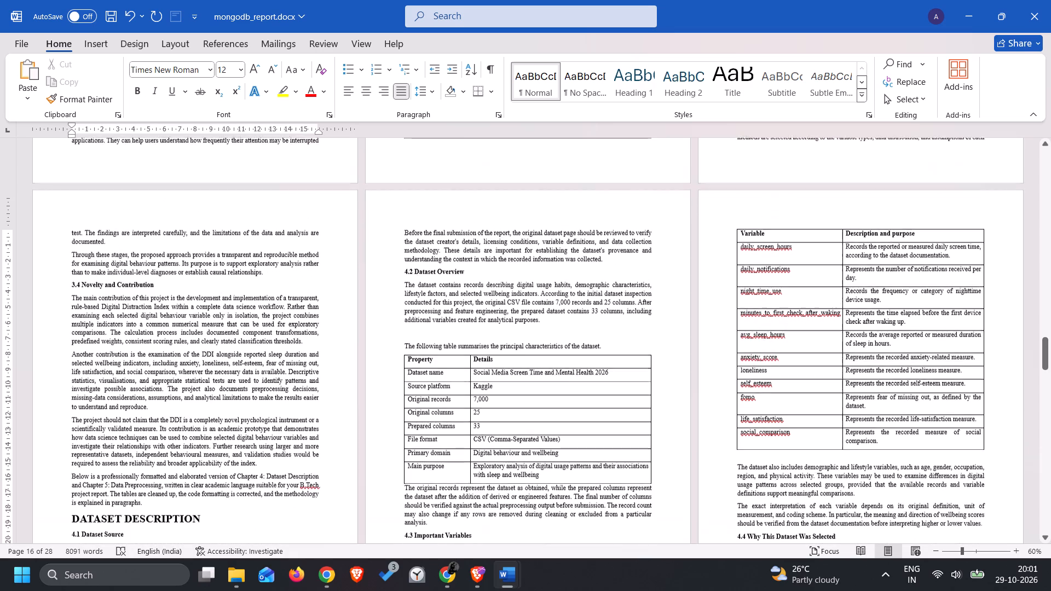
scroll(252, 396, up, 2)
scroll(241, 311, up, 13)
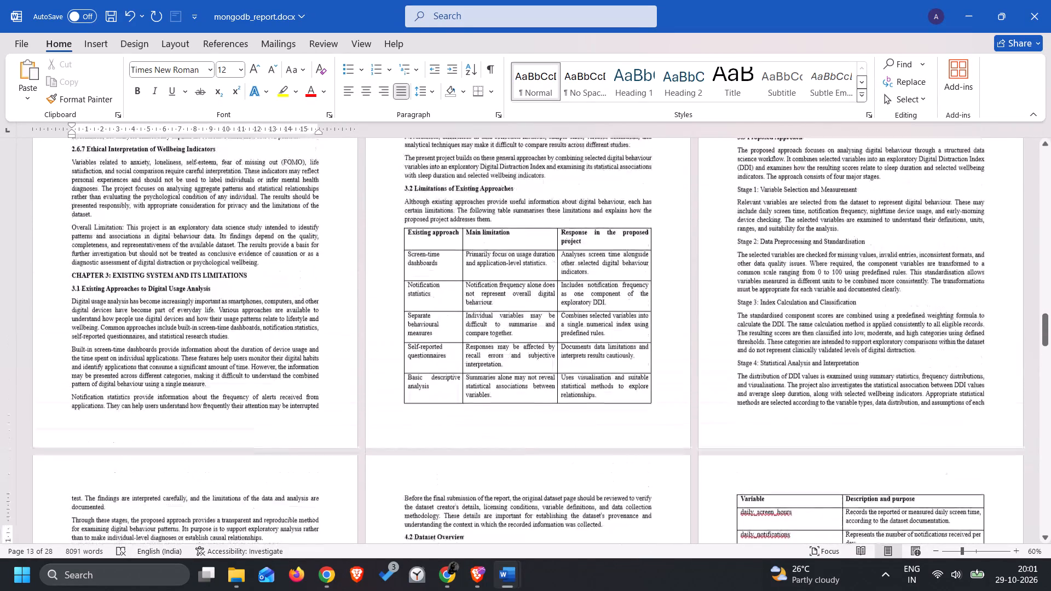
scroll(241, 311, up, 4)
scroll(738, 306, up, 8)
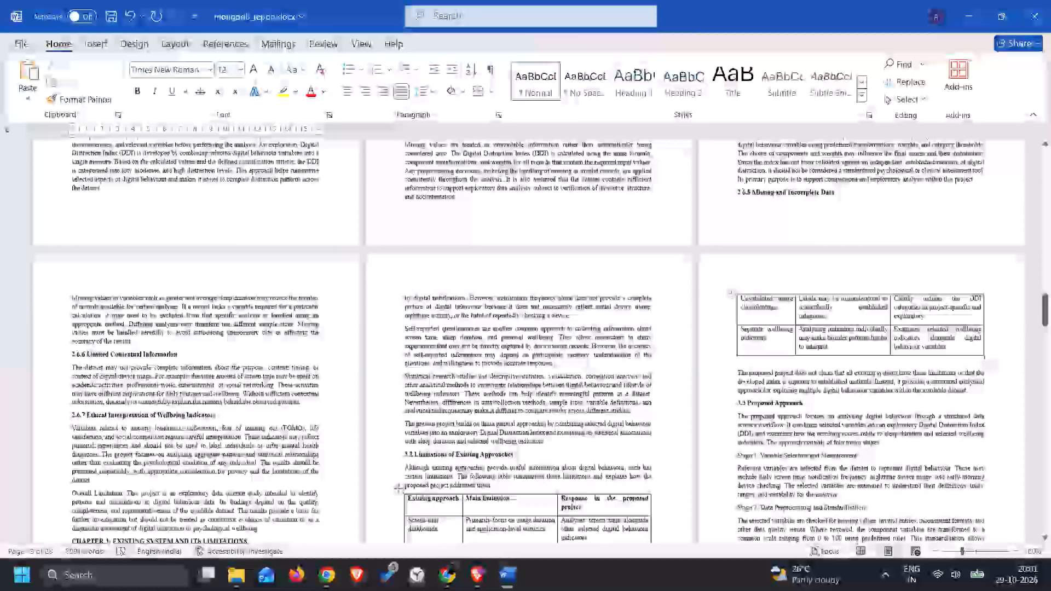
scroll(738, 306, up, 9)
click(737, 377)
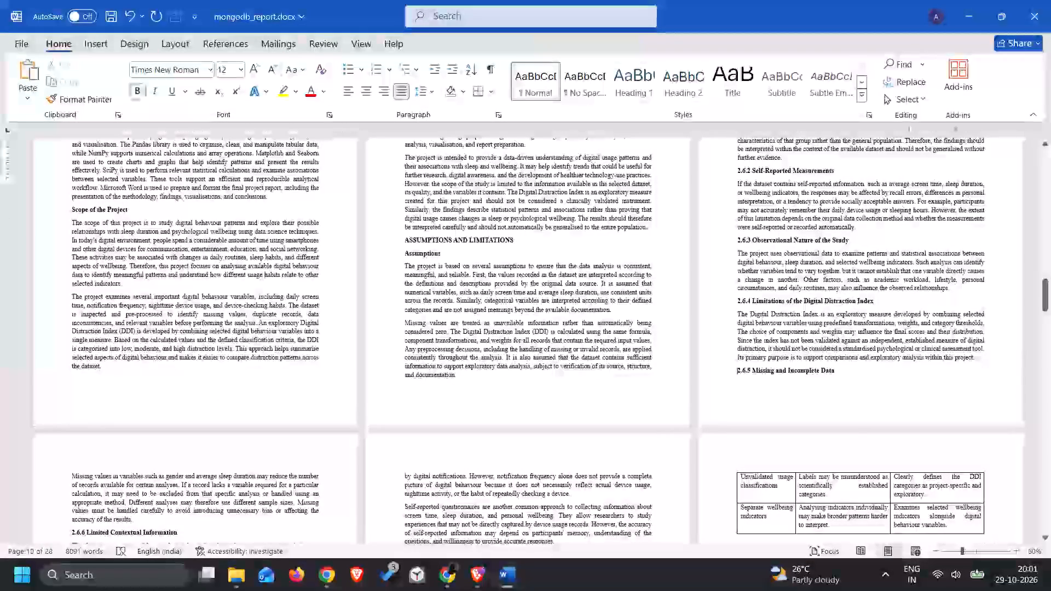
key(Return)
key(Return)
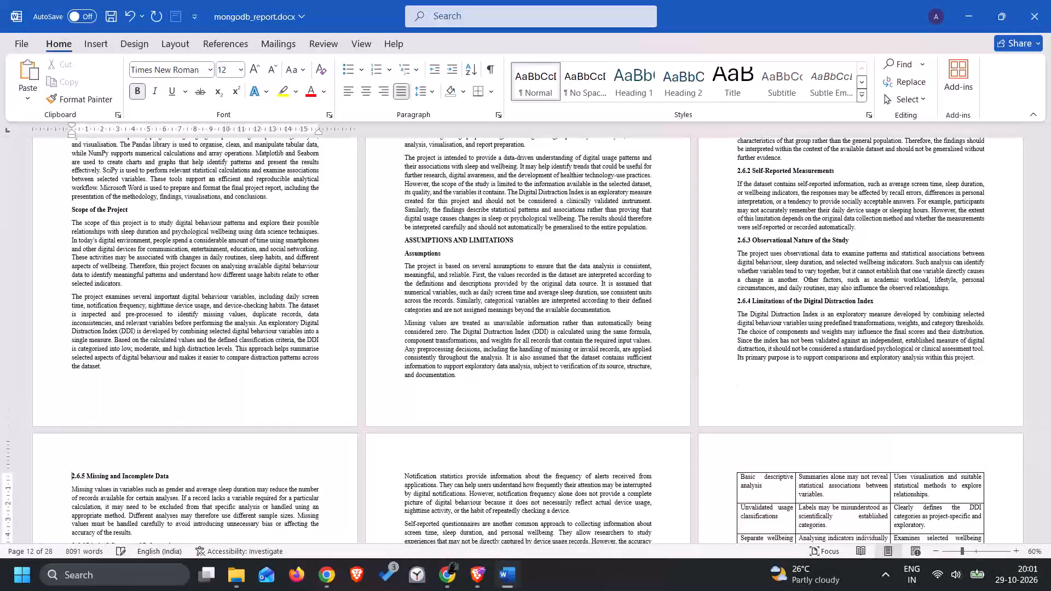
Enlarge the PROBLEM STATEMENT AND OBJECTIVES heading to 20 pt.
scroll(737, 375, up, 11)
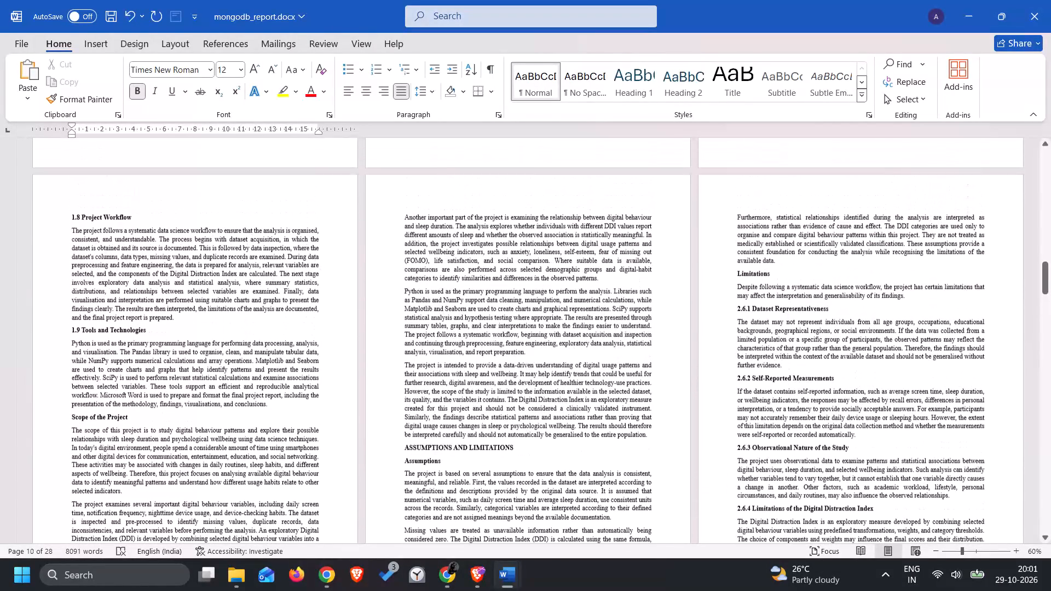
scroll(481, 318, up, 6)
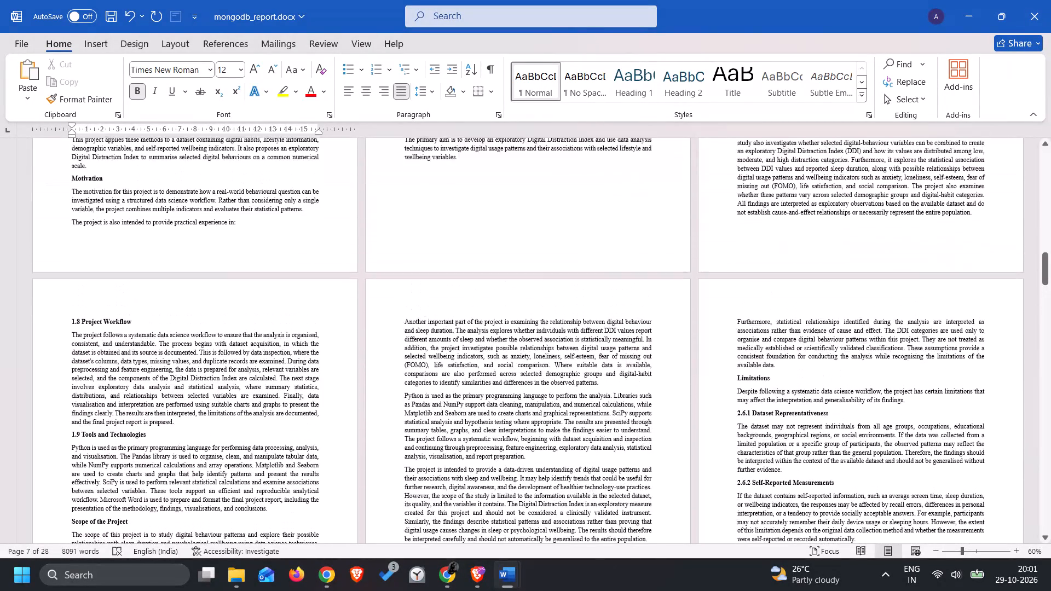
scroll(290, 355, up, 13)
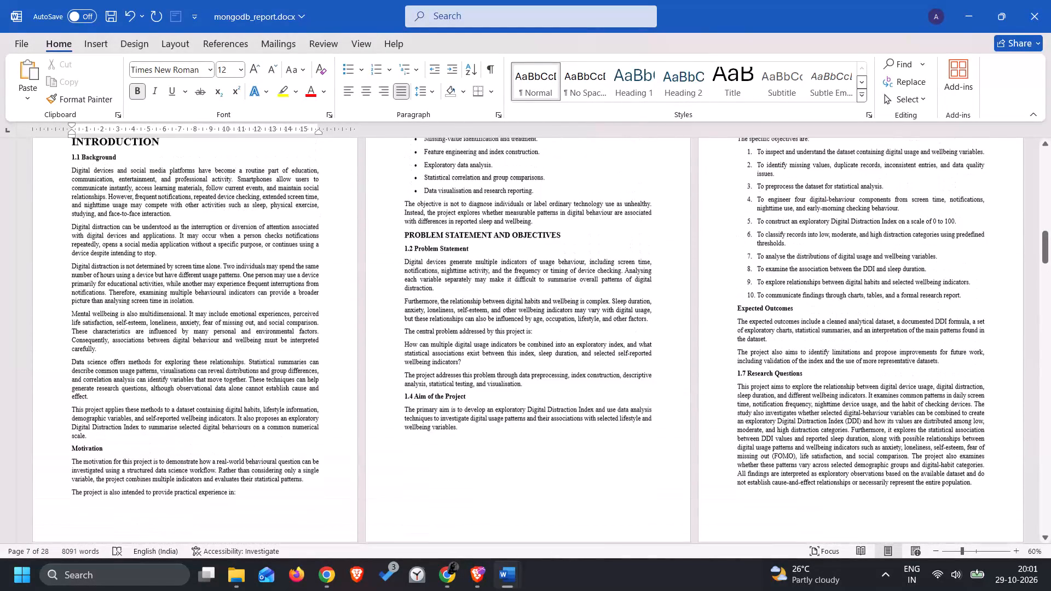
scroll(742, 390, up, 5)
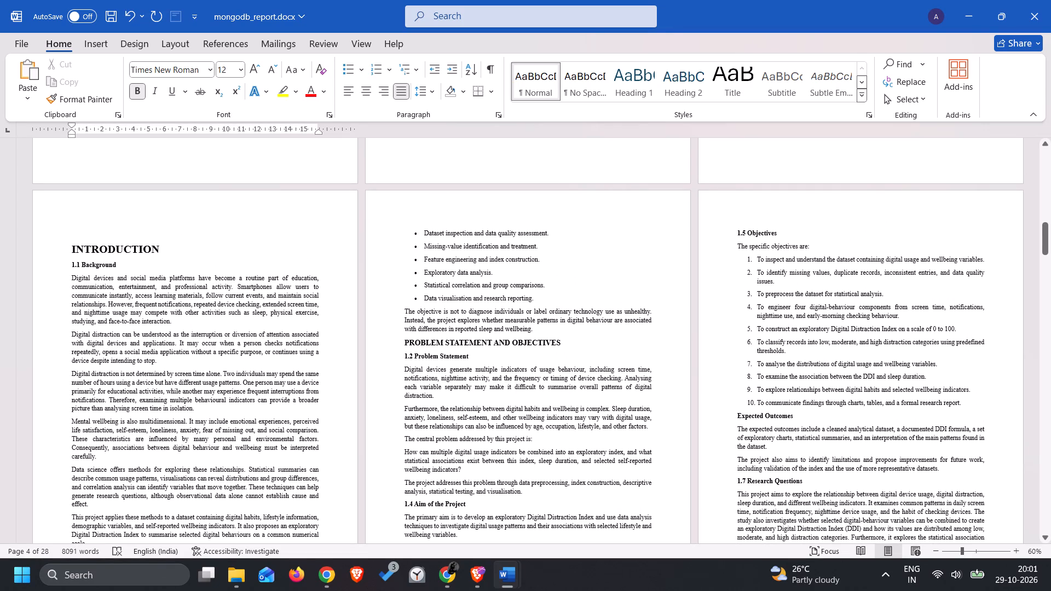
click(391, 343)
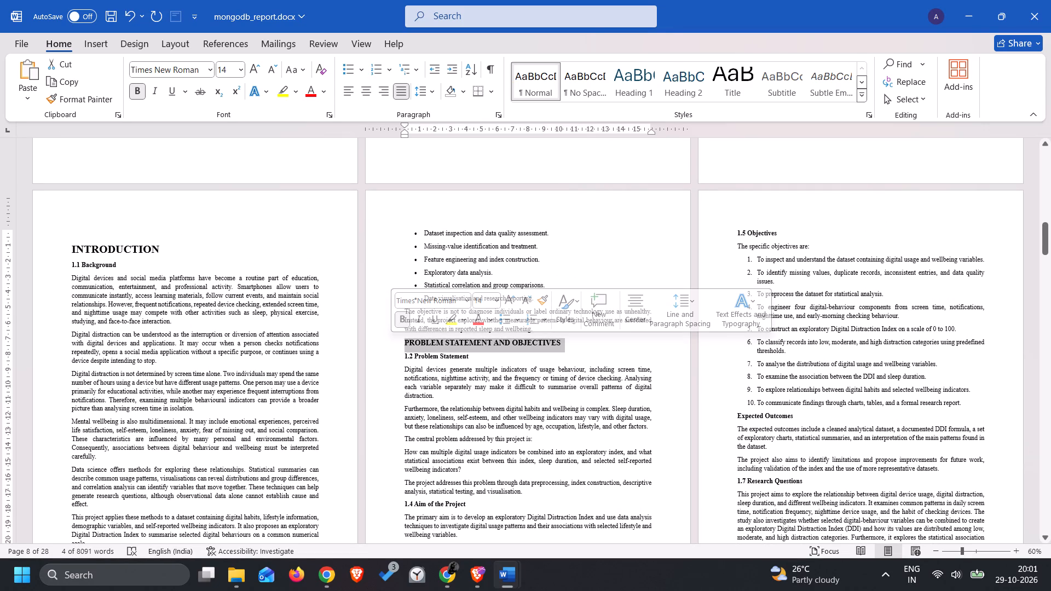
double_click(257, 66)
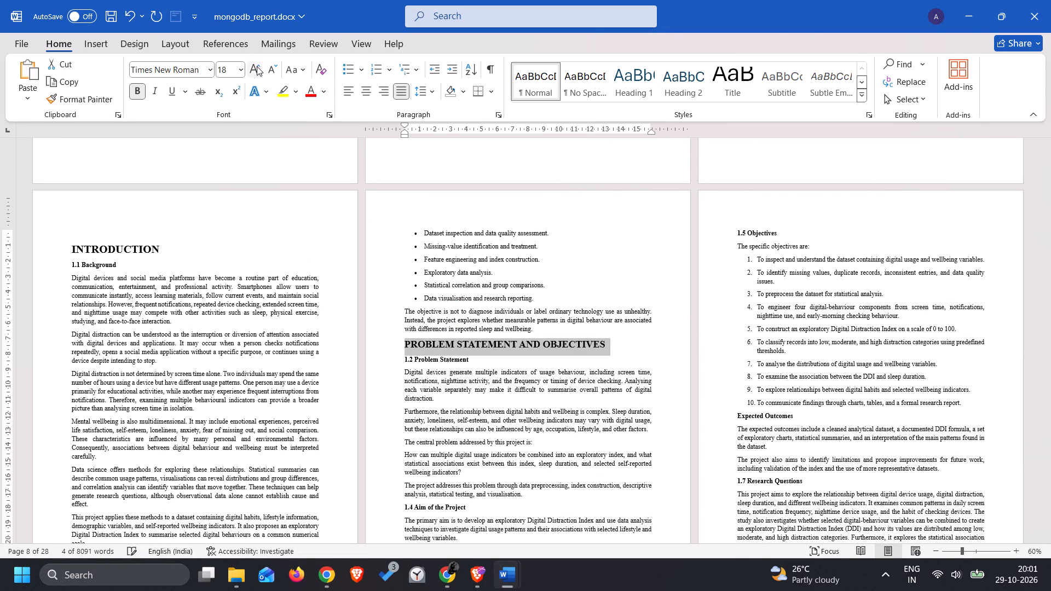
click(257, 66)
click(355, 373)
Review the acknowledgement, table of contents, abstract and introduction pages for heading size and layout.
scroll(438, 390, up, 4)
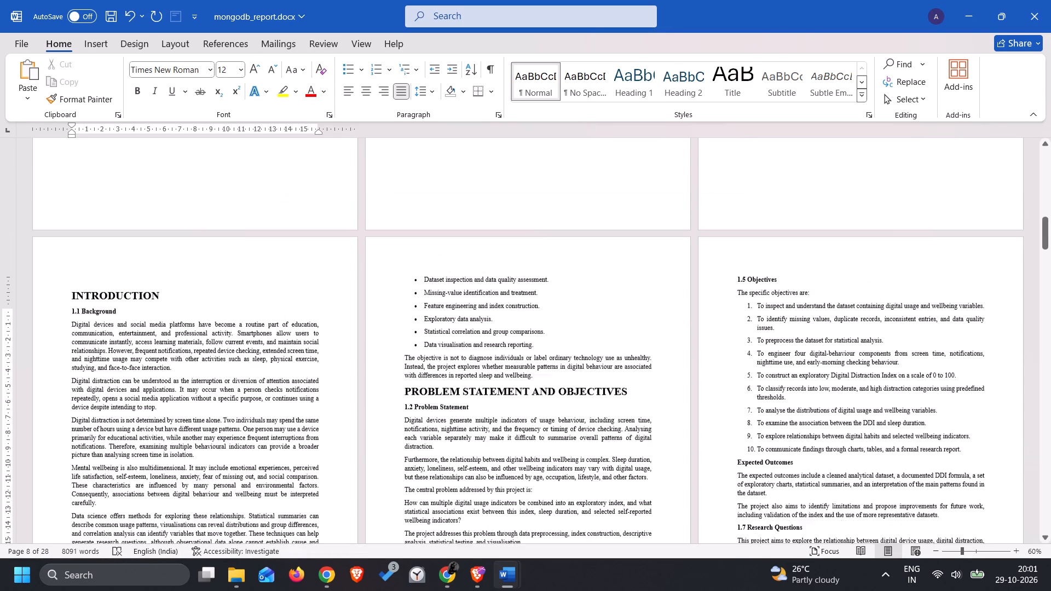
scroll(438, 390, down, 7)
scroll(438, 390, up, 2)
scroll(182, 358, up, 3)
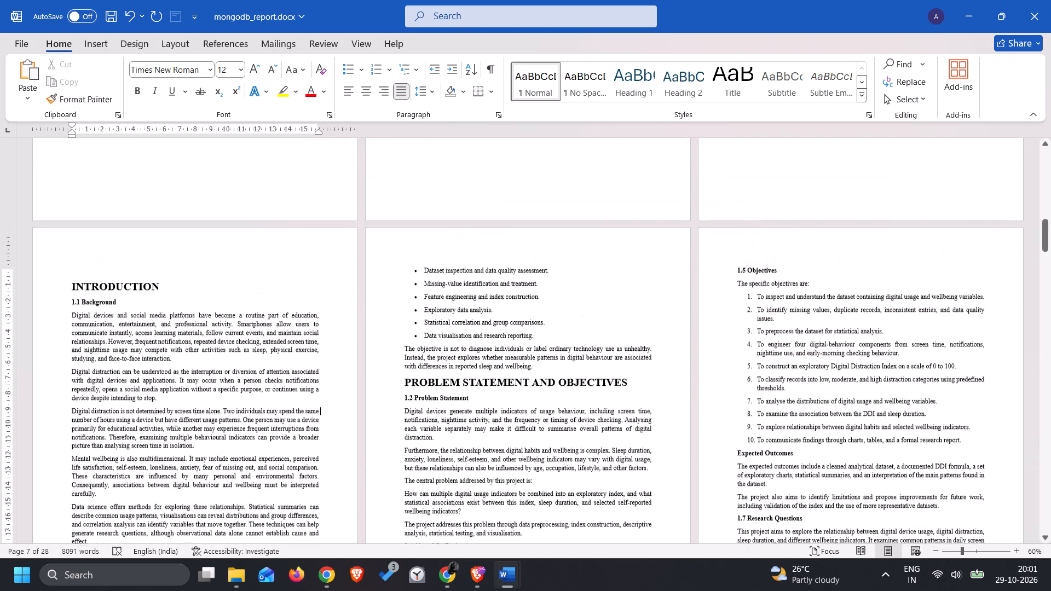
scroll(182, 358, up, 15)
scroll(182, 358, up, 7)
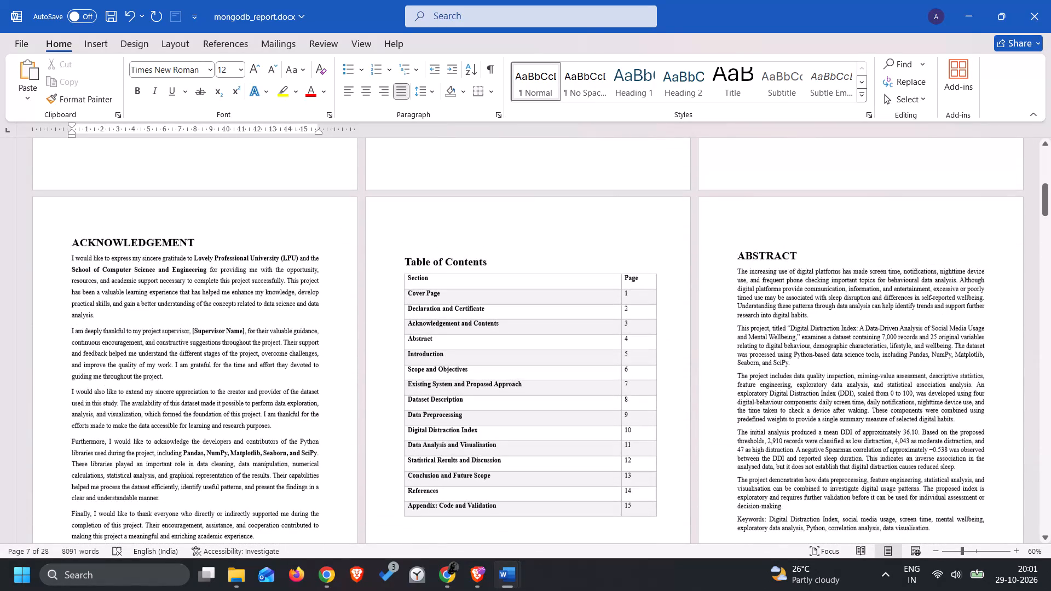
scroll(182, 358, down, 13)
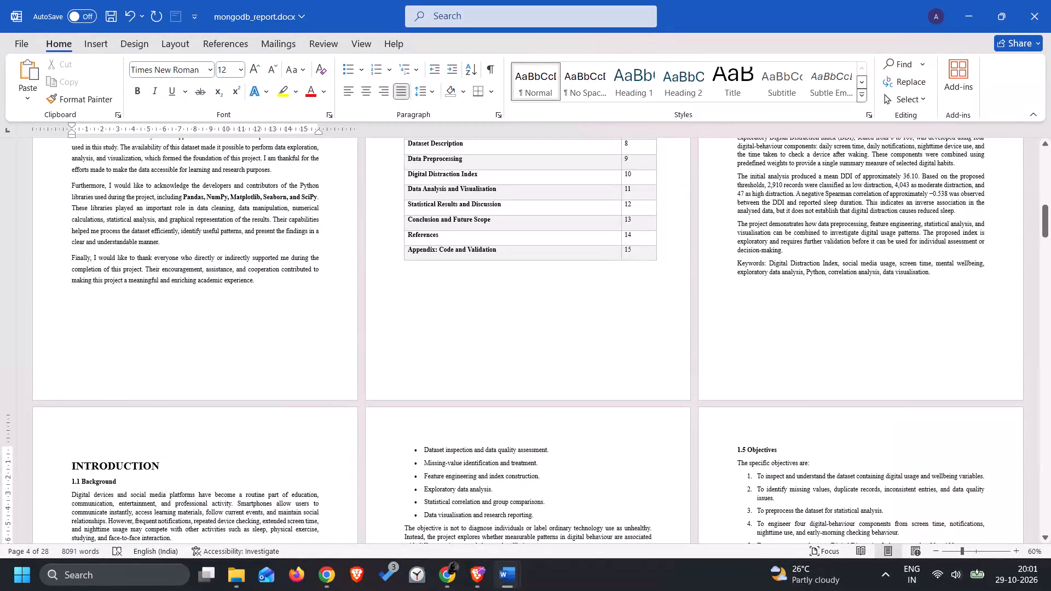
scroll(245, 321, down, 9)
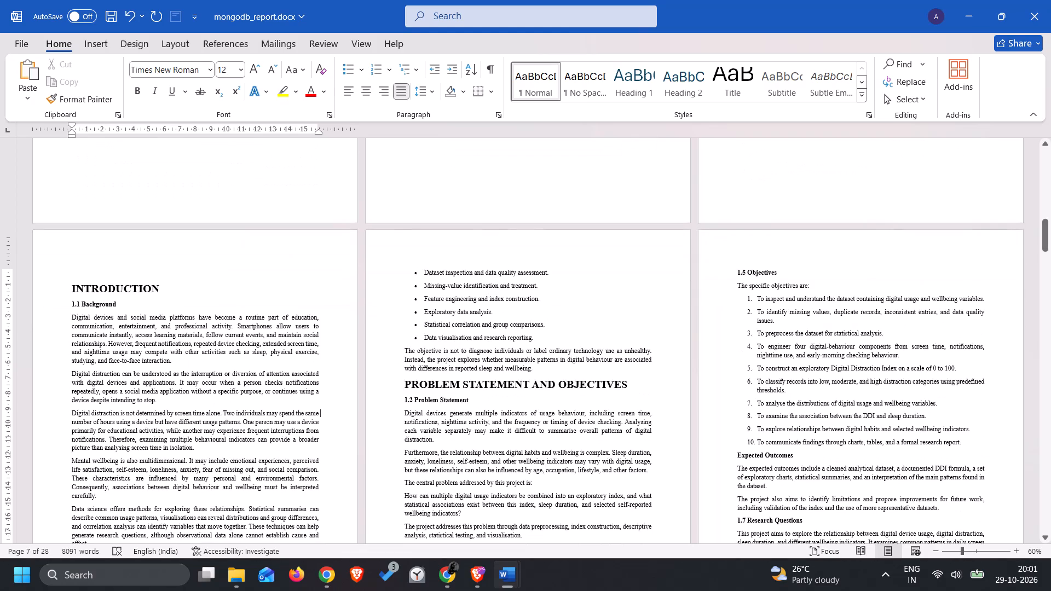
Enlarge the ASSUMPTIONS AND LIMITATIONS heading to 20 pt.
scroll(333, 323, down, 13)
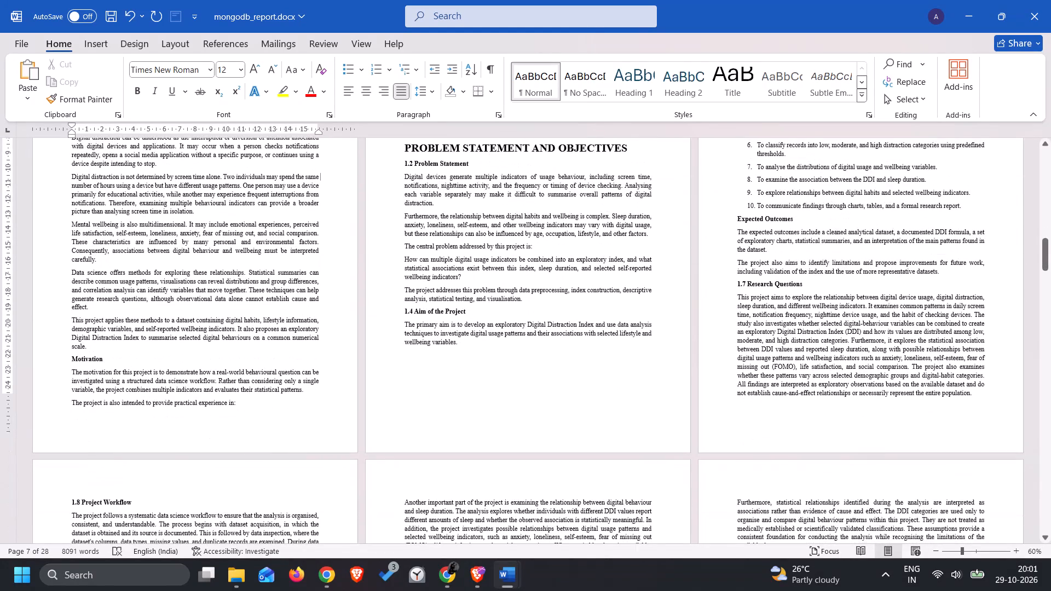
scroll(336, 323, down, 12)
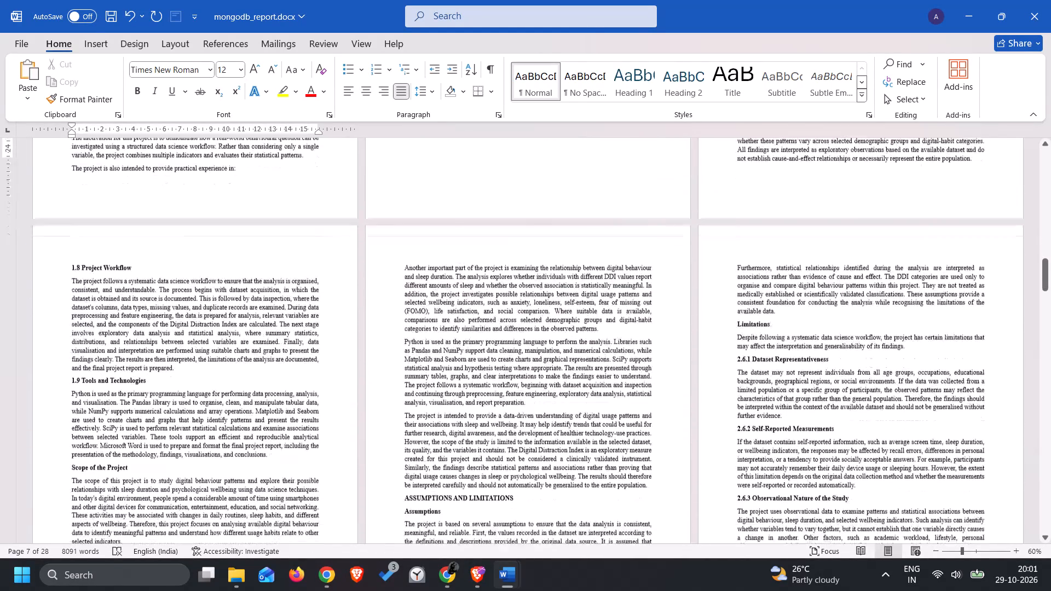
scroll(336, 323, down, 6)
click(427, 361)
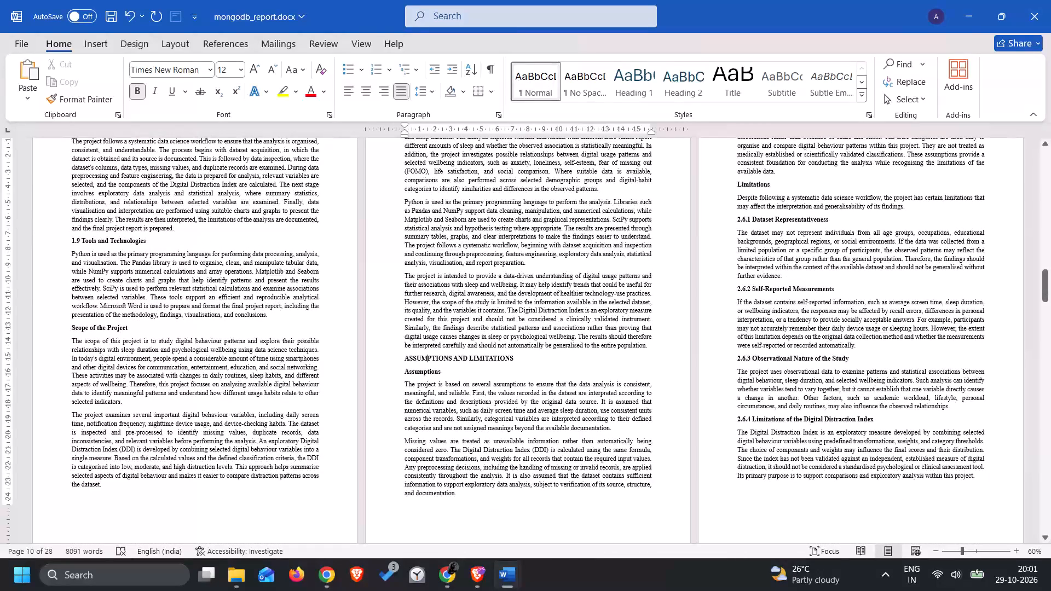
click(396, 358)
click(382, 359)
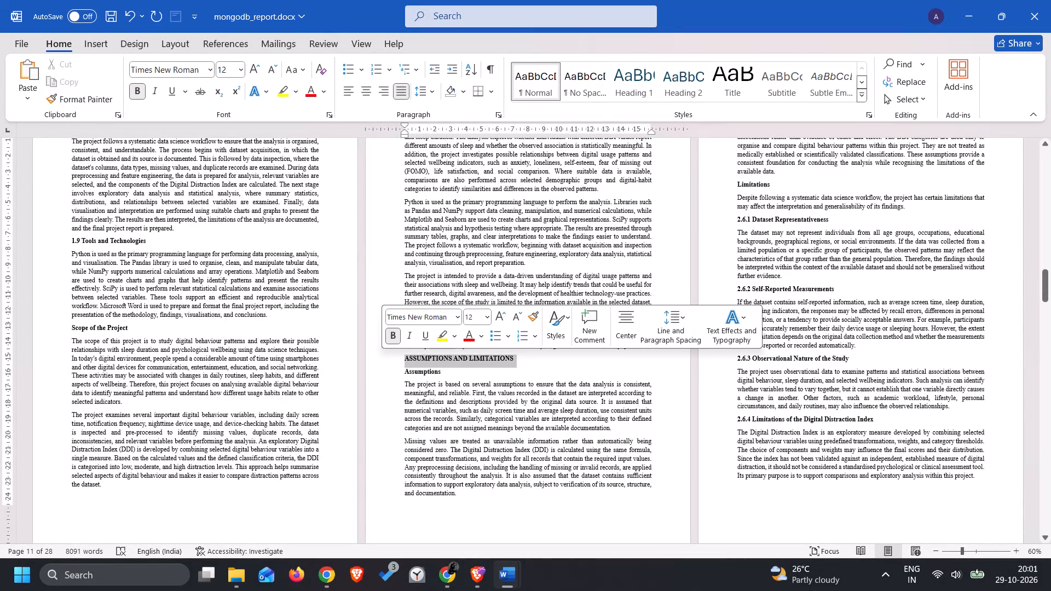
double_click(500, 320)
click(500, 320)
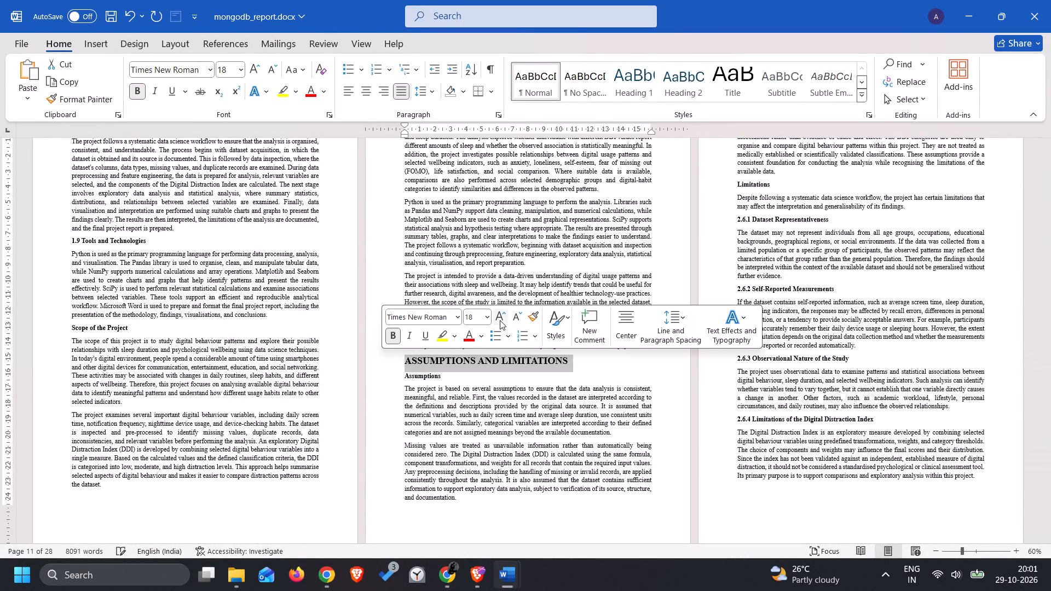
click(500, 320)
click(628, 380)
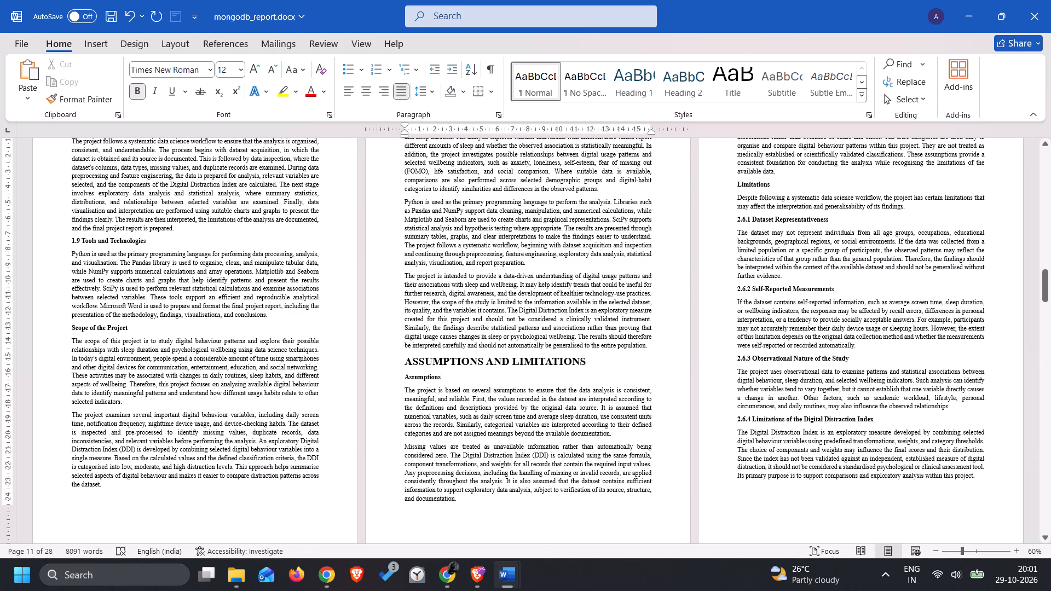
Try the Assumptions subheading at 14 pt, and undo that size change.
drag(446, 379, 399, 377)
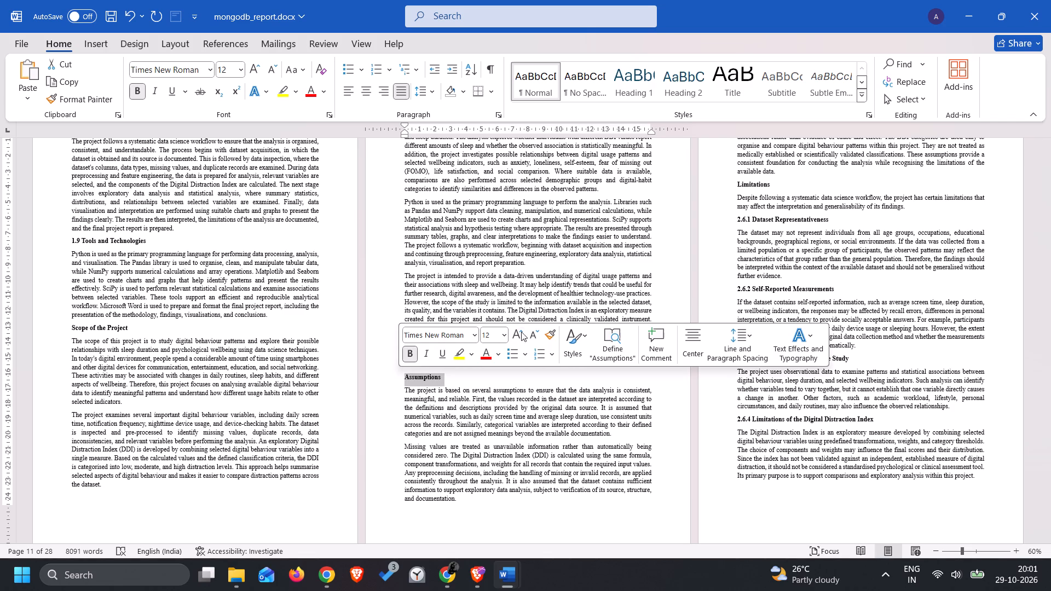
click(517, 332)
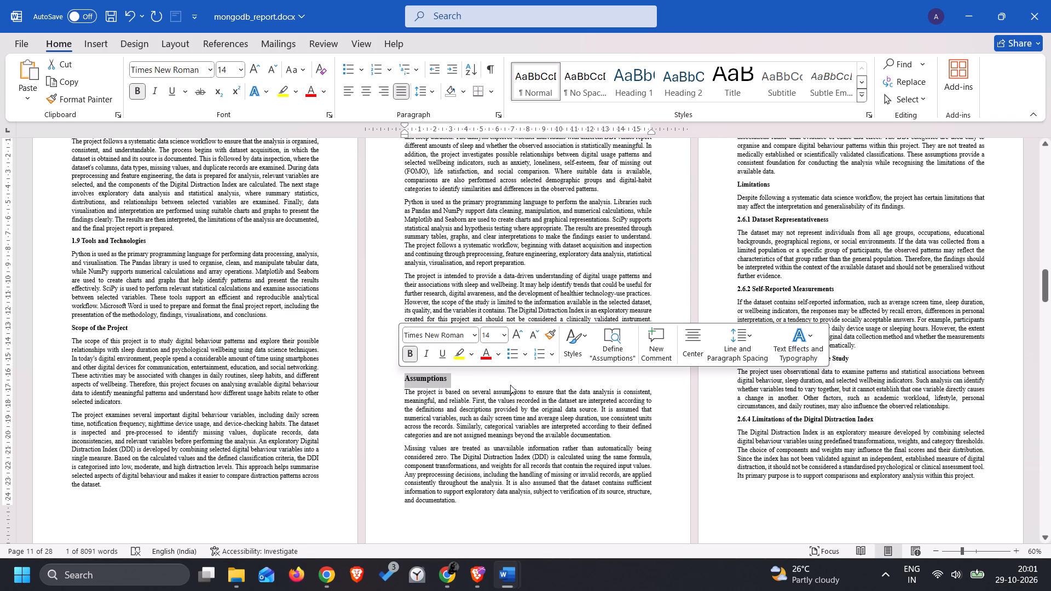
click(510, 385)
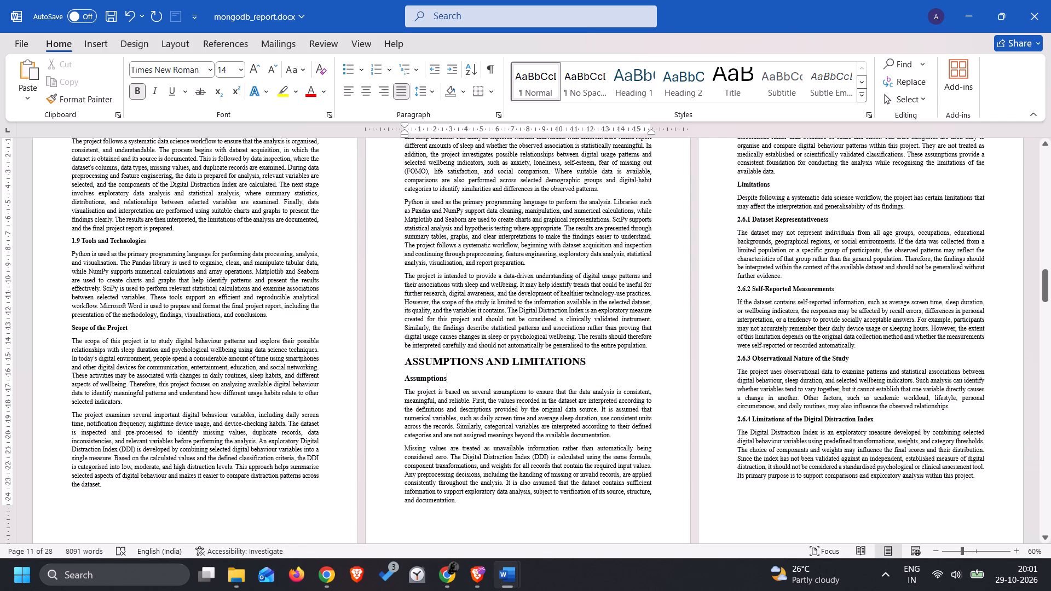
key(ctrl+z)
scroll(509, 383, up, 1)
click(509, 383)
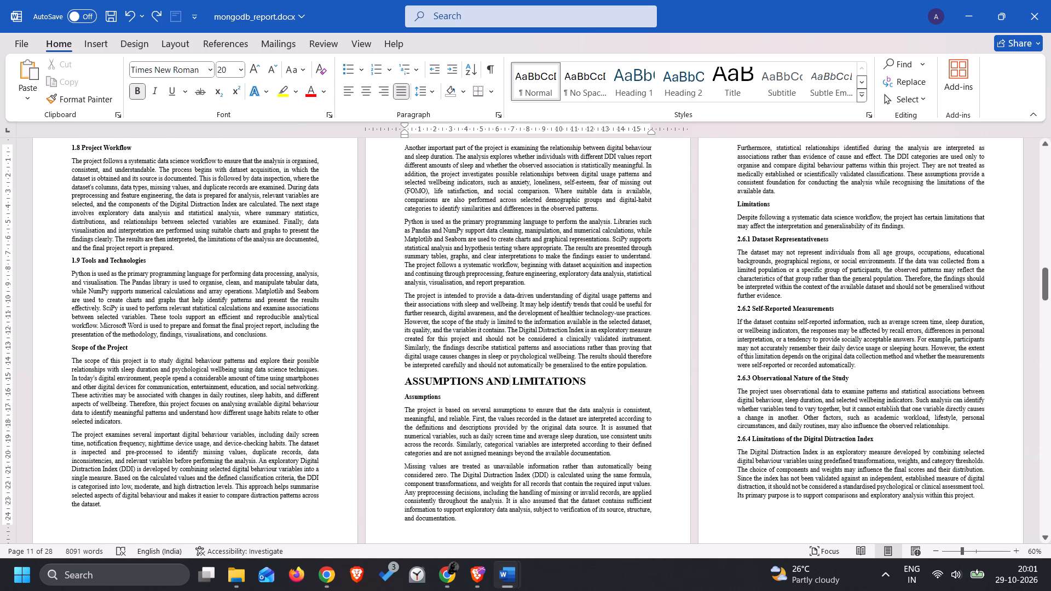
Review the pages from the limitations section through the existing system and dataset description chapters for heading size and layout.
scroll(509, 383, down, 16)
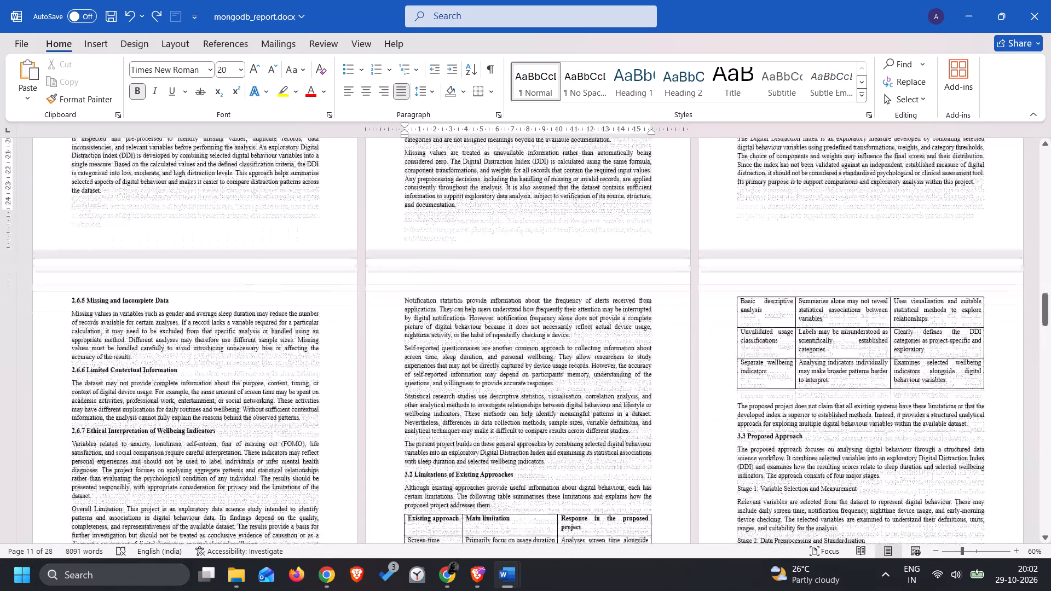
scroll(507, 386, down, 9)
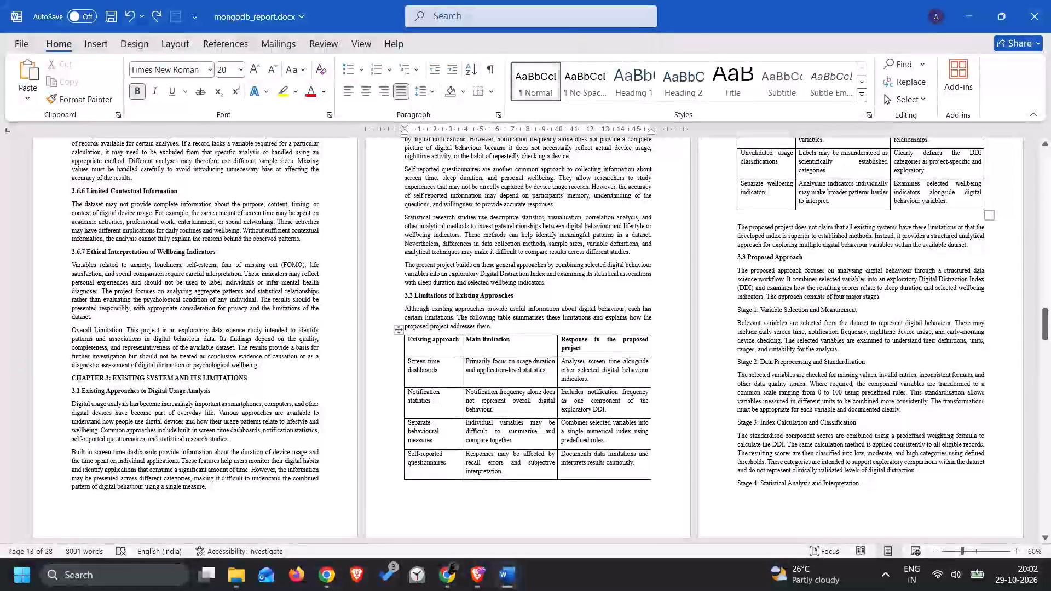
scroll(503, 333, down, 15)
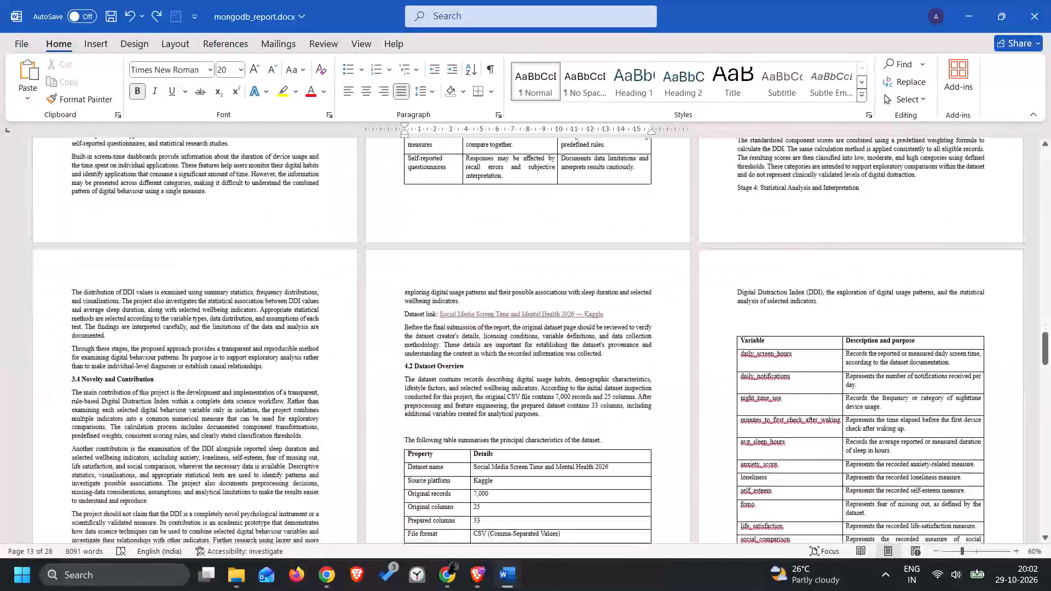
scroll(503, 333, down, 2)
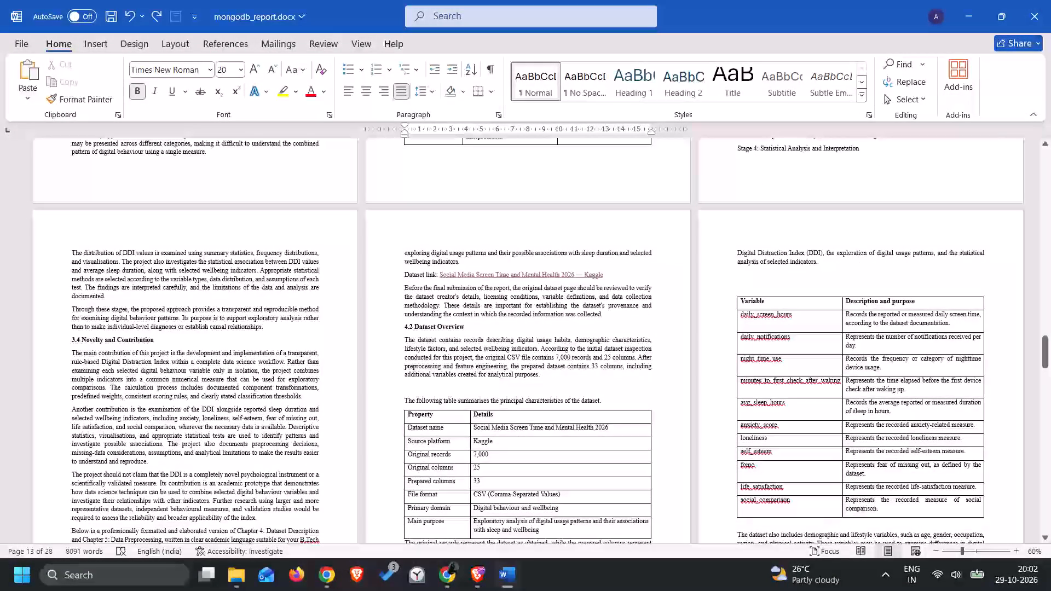
scroll(503, 333, down, 4)
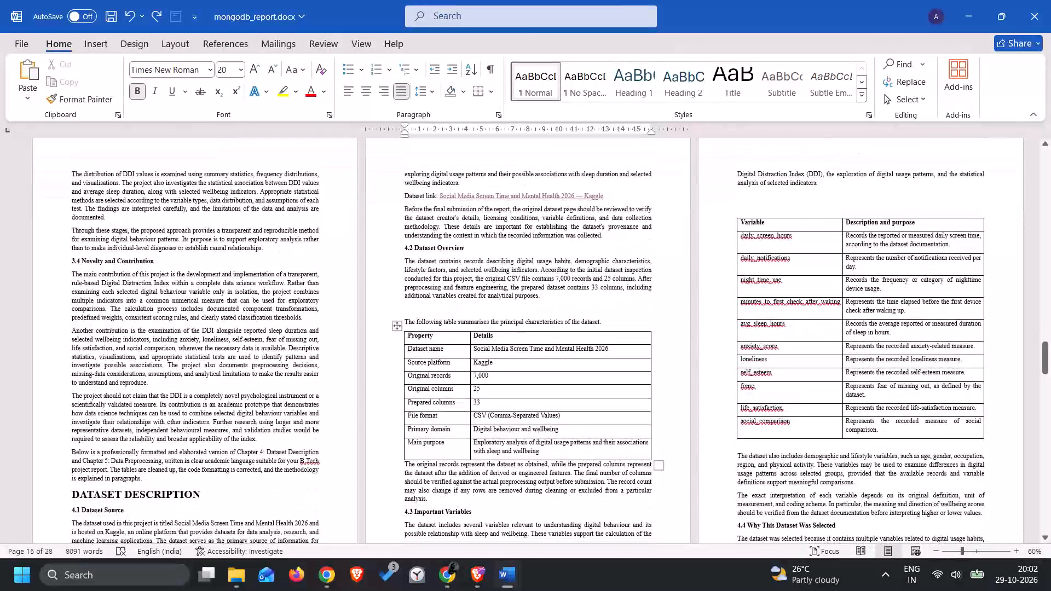
scroll(503, 333, down, 5)
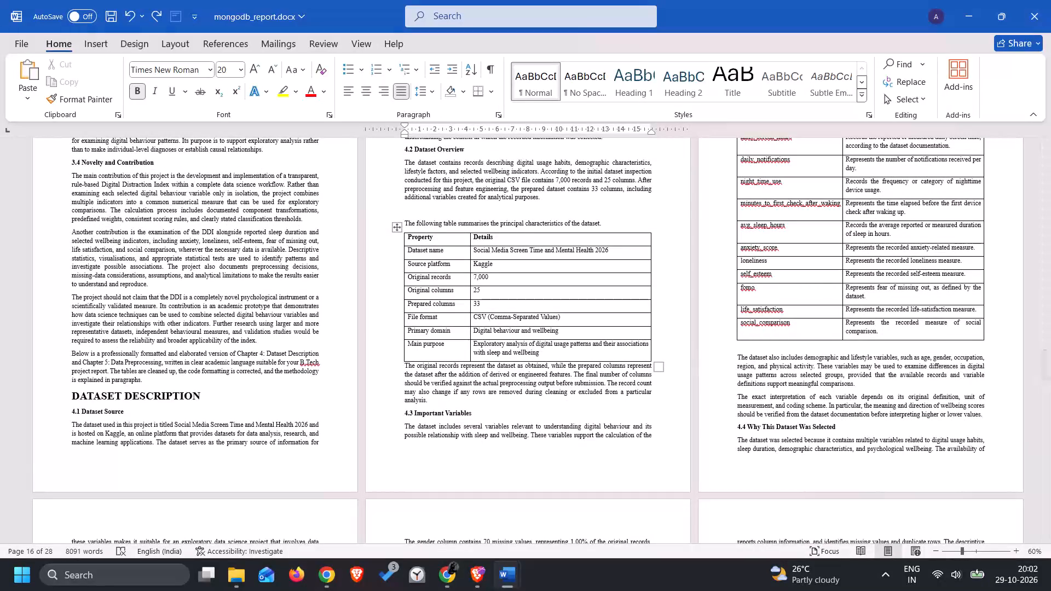
scroll(504, 332, down, 3)
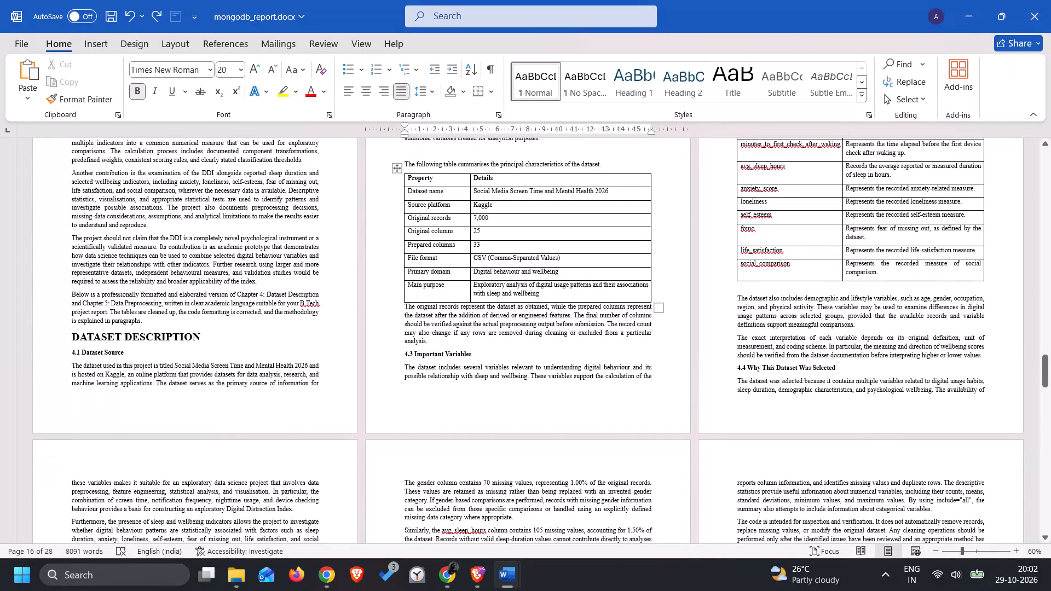
scroll(455, 366, down, 2)
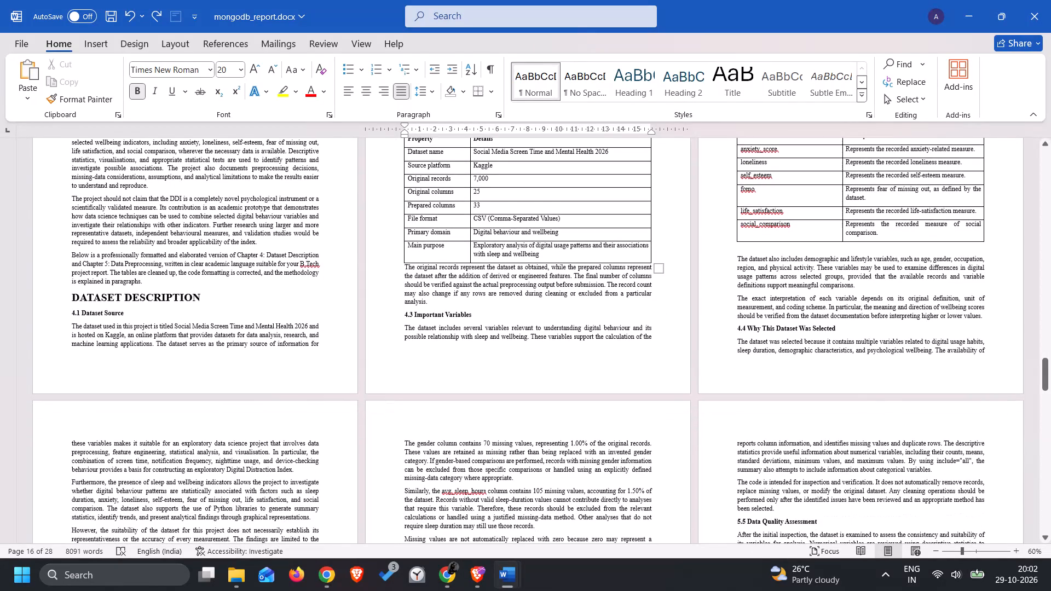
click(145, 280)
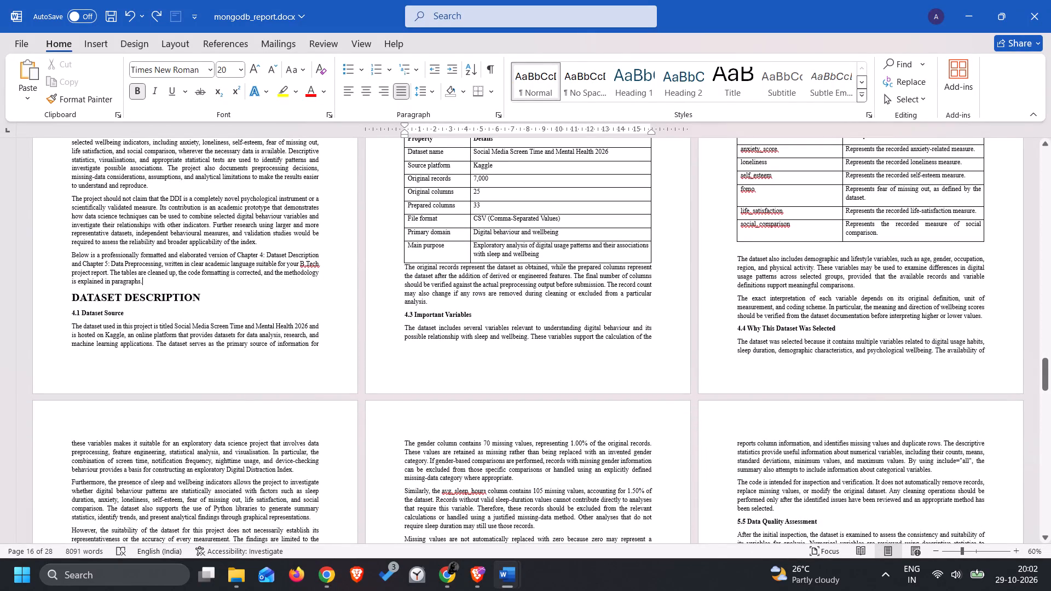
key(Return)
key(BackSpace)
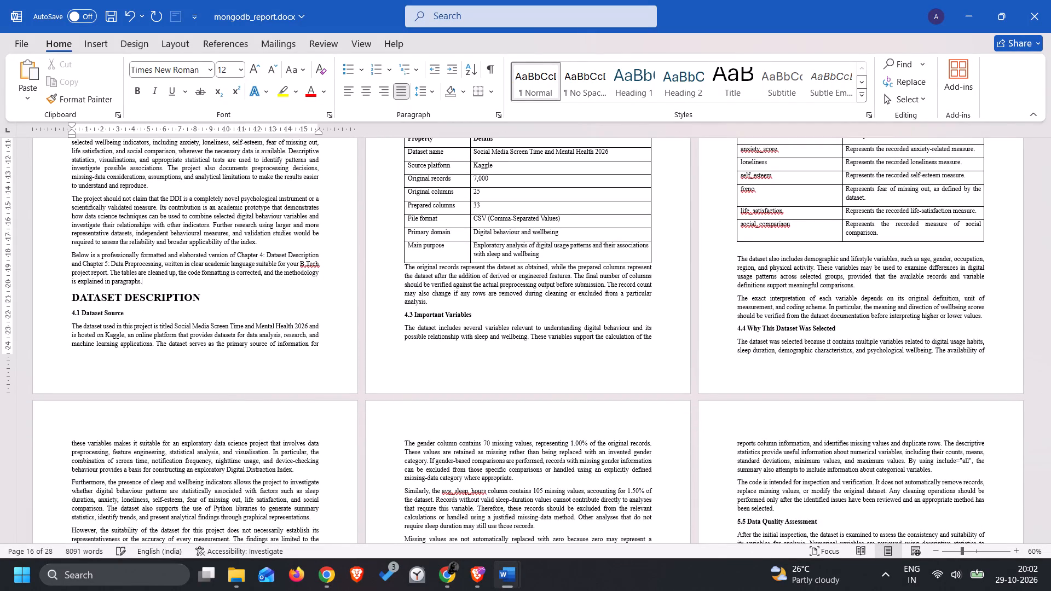
Insert a blank line before the DIGITAL DISTRACTION INDEX (DDI) heading so it starts on the following page with its introduction.
scroll(406, 286, down, 3)
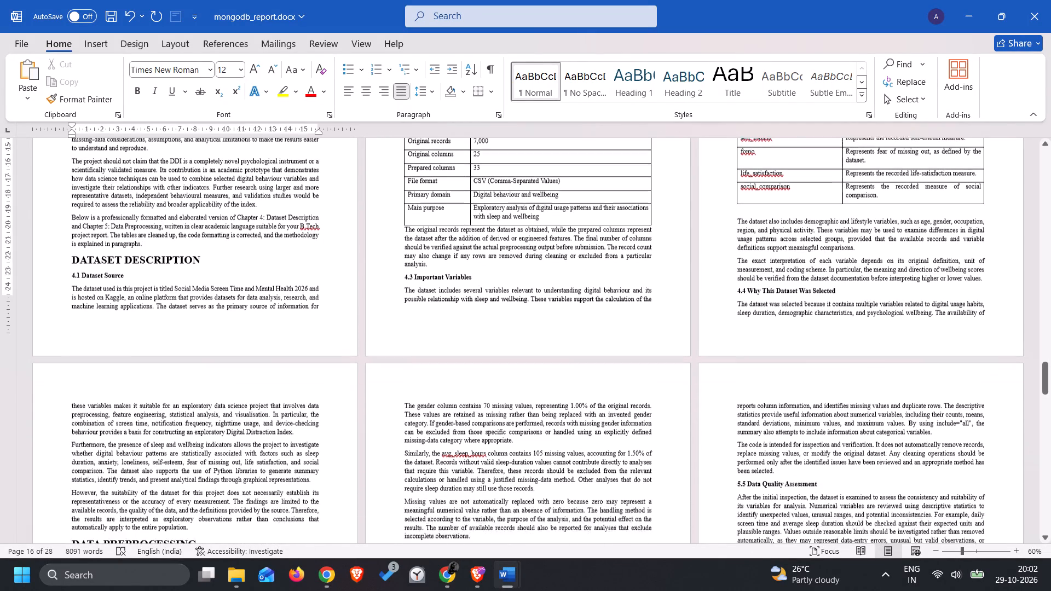
scroll(406, 286, down, 7)
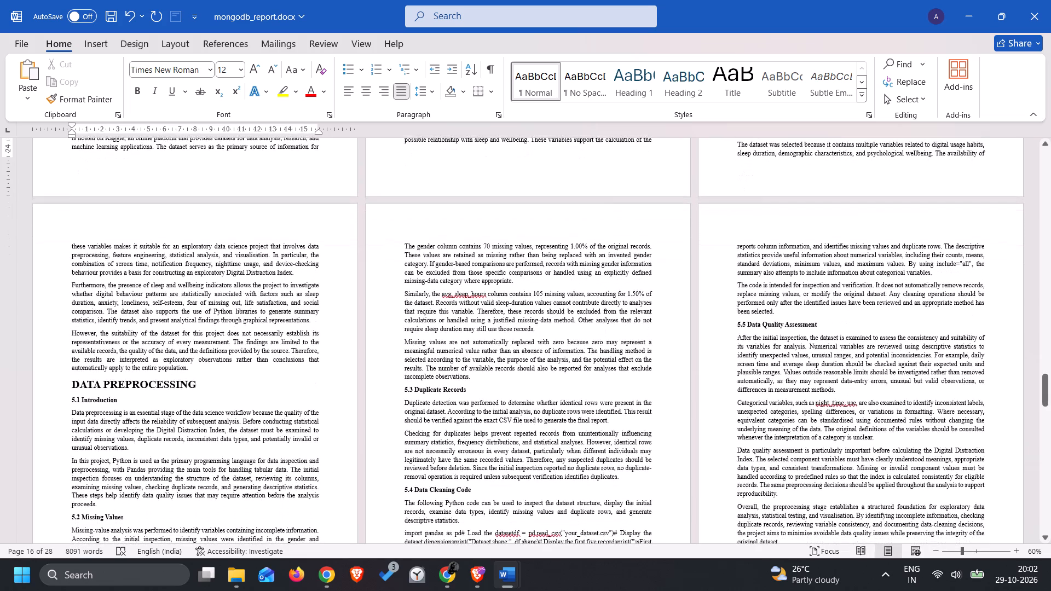
scroll(394, 297, down, 11)
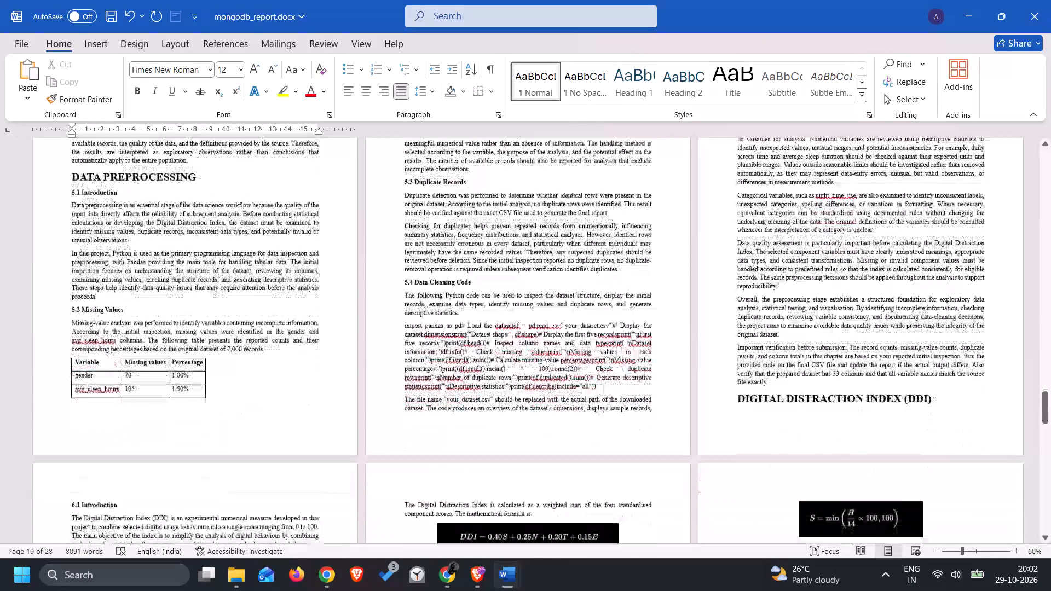
click(736, 389)
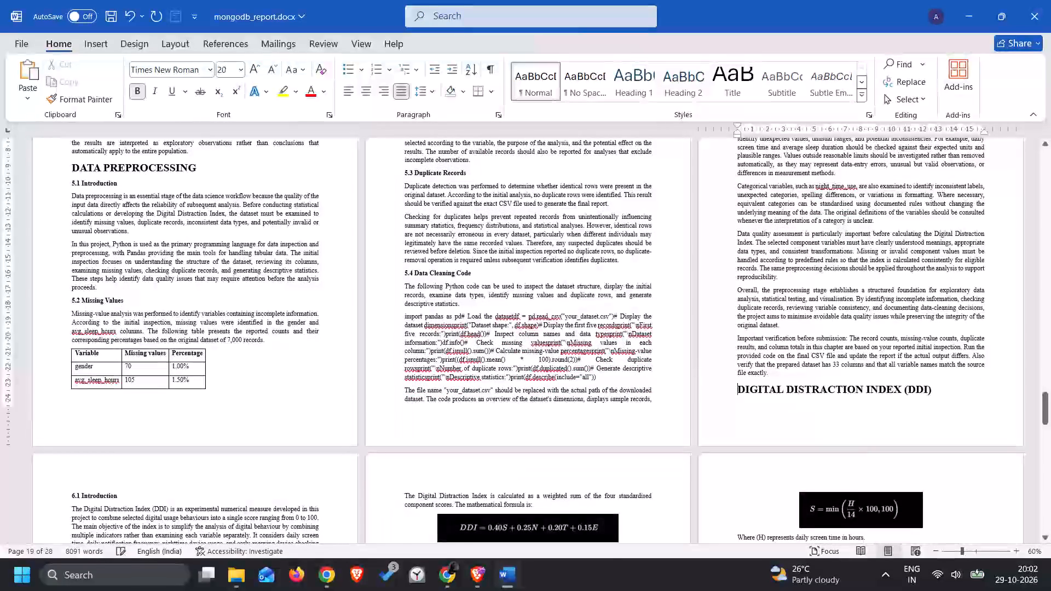
key(Return)
Review the Digital Distraction Index, data analysis and conclusion pages for heading size, tables and page breaks.
scroll(605, 383, down, 4)
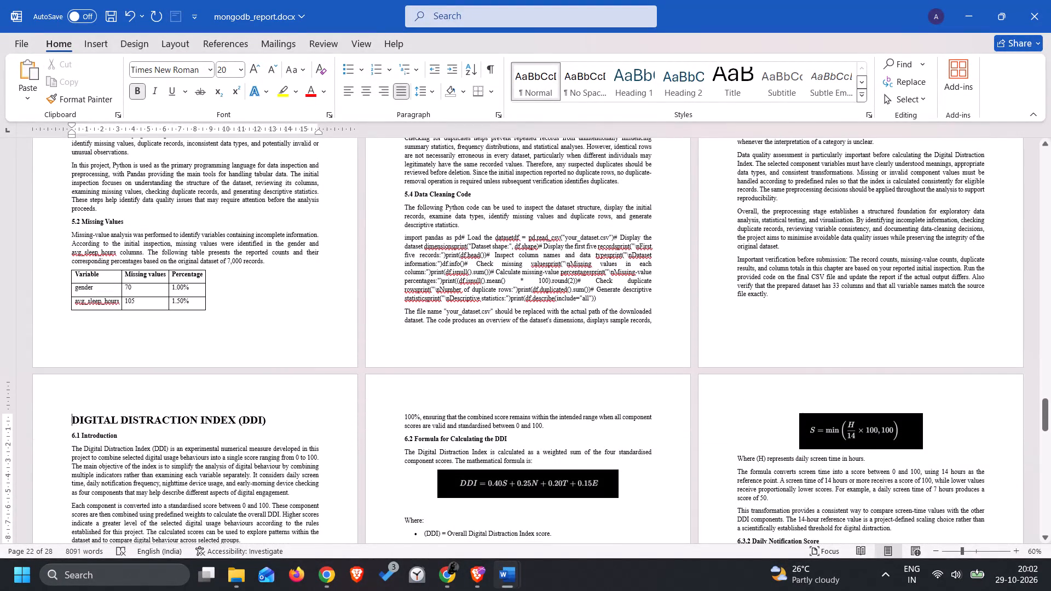
scroll(498, 352, down, 3)
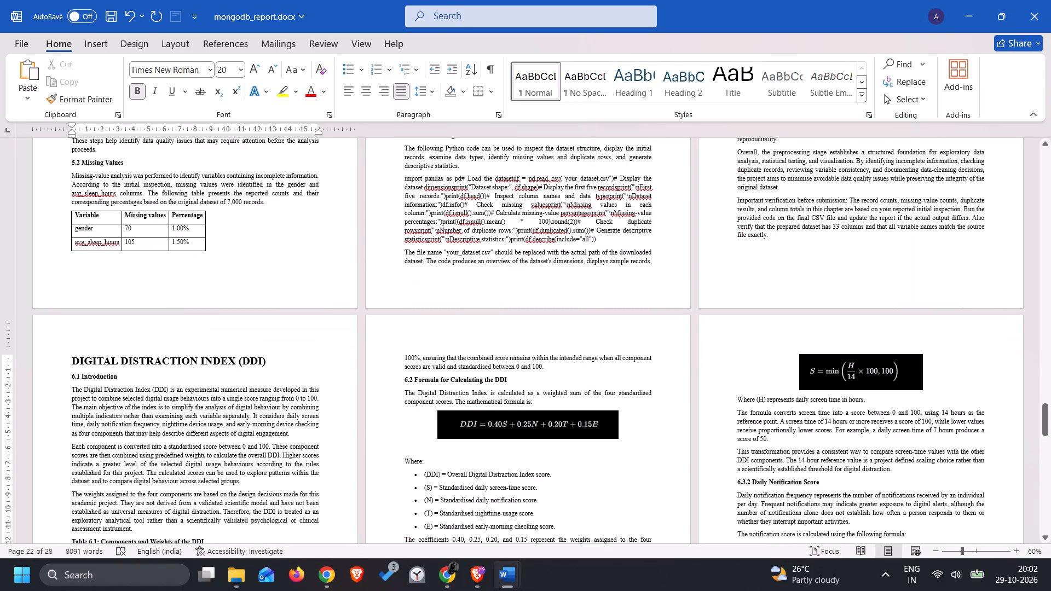
click(357, 288)
scroll(357, 288, down, 2)
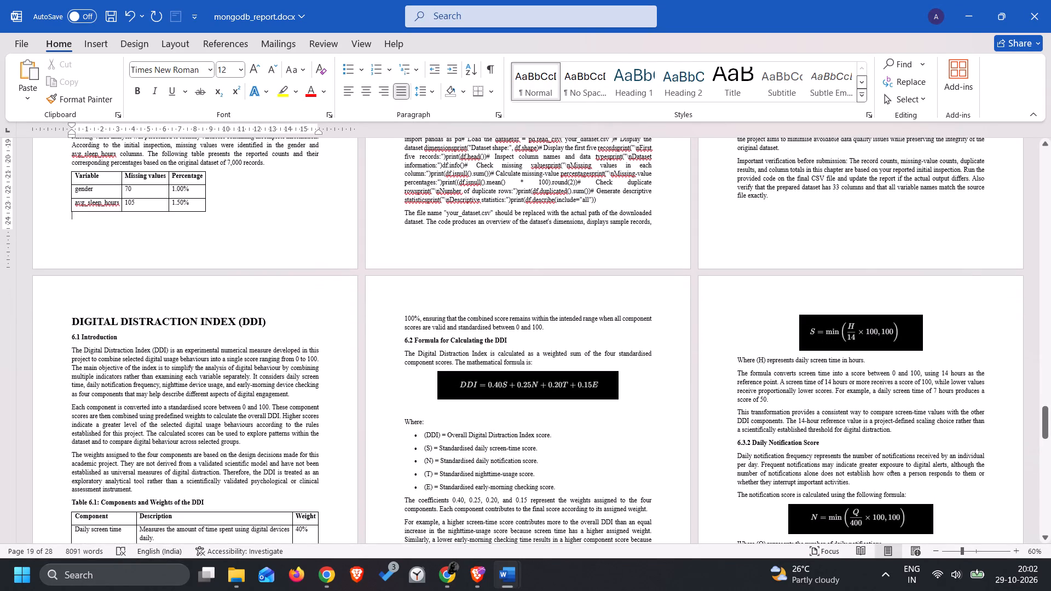
scroll(357, 288, down, 5)
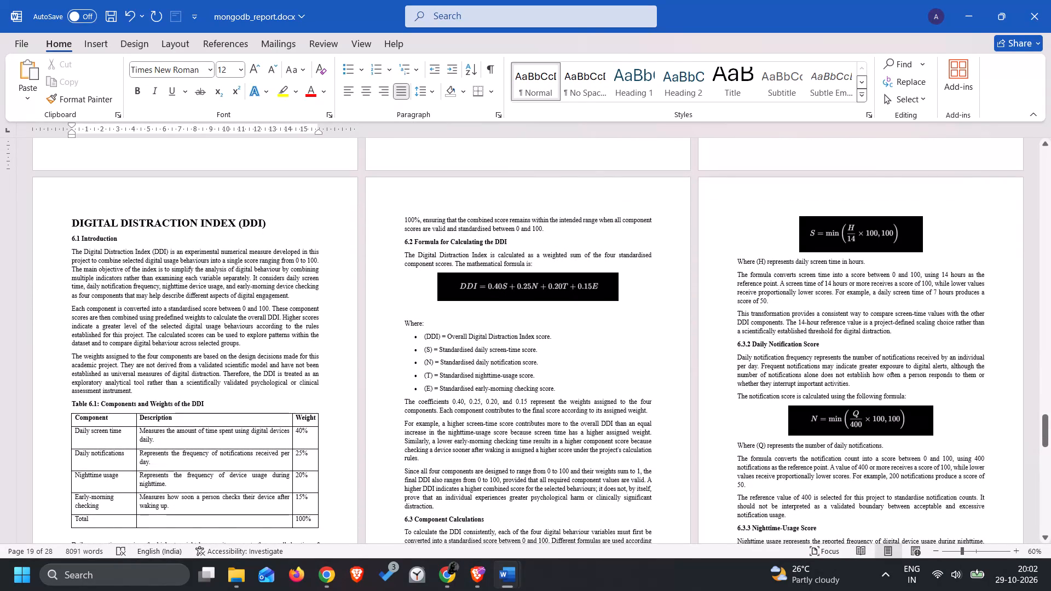
scroll(357, 288, down, 16)
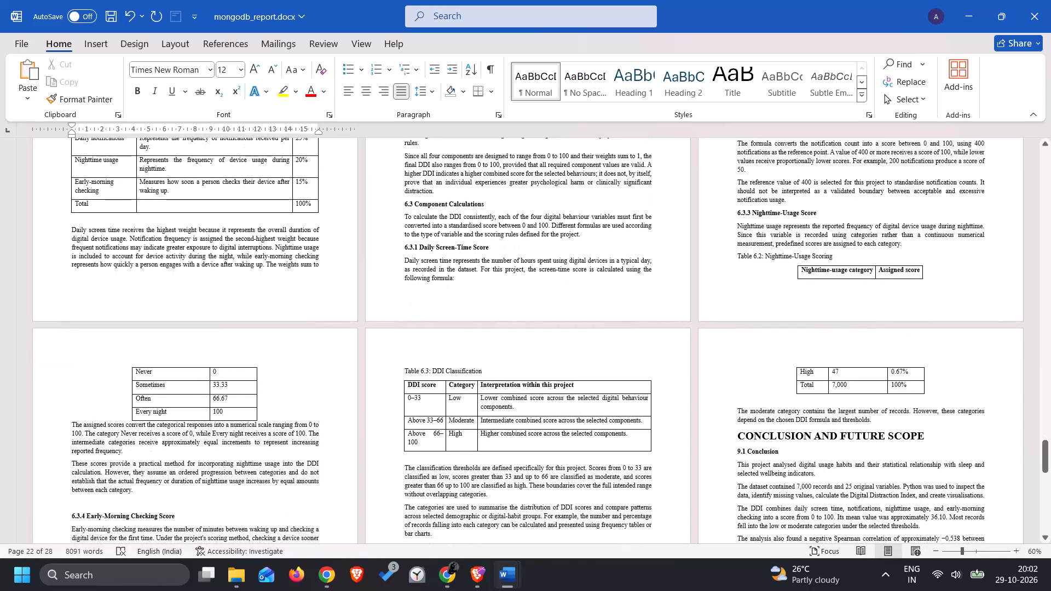
scroll(397, 260, down, 3)
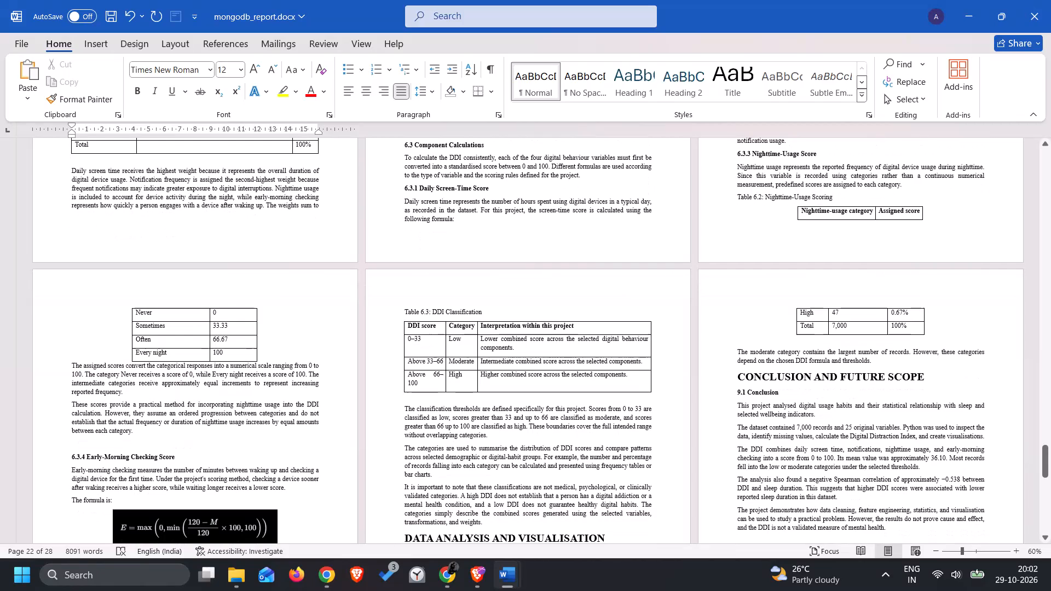
scroll(404, 246, down, 4)
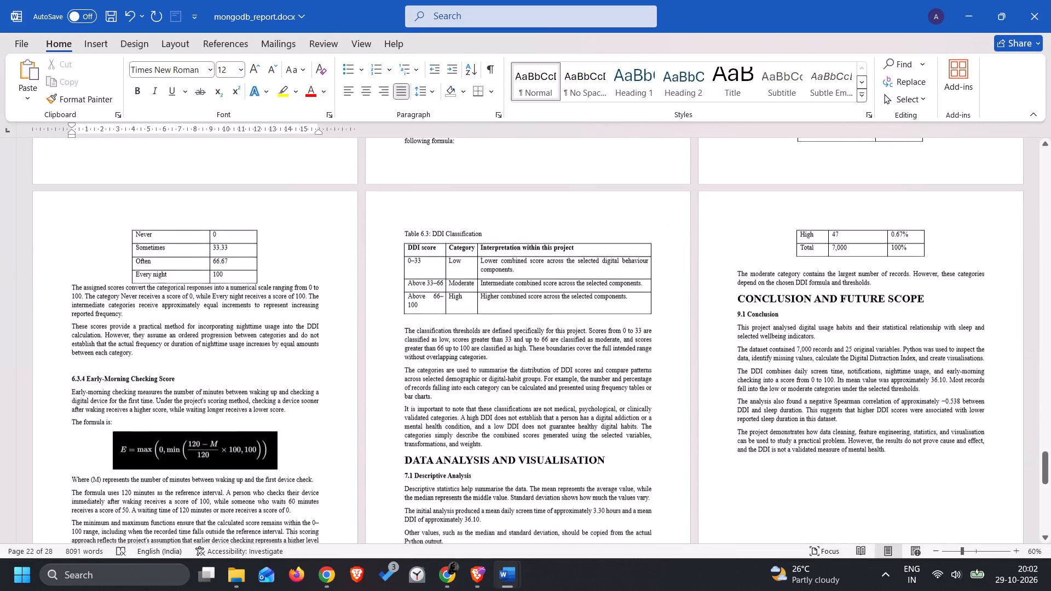
scroll(404, 246, down, 3)
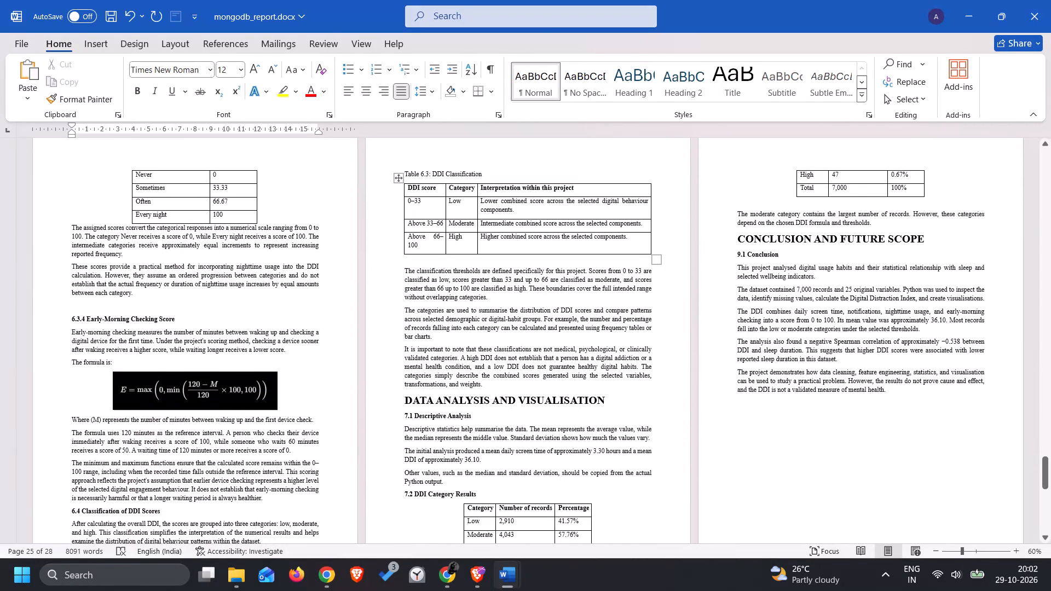
Delete the blank lines above the REFERENCES heading so it sits at the top of its page.
scroll(395, 318, down, 19)
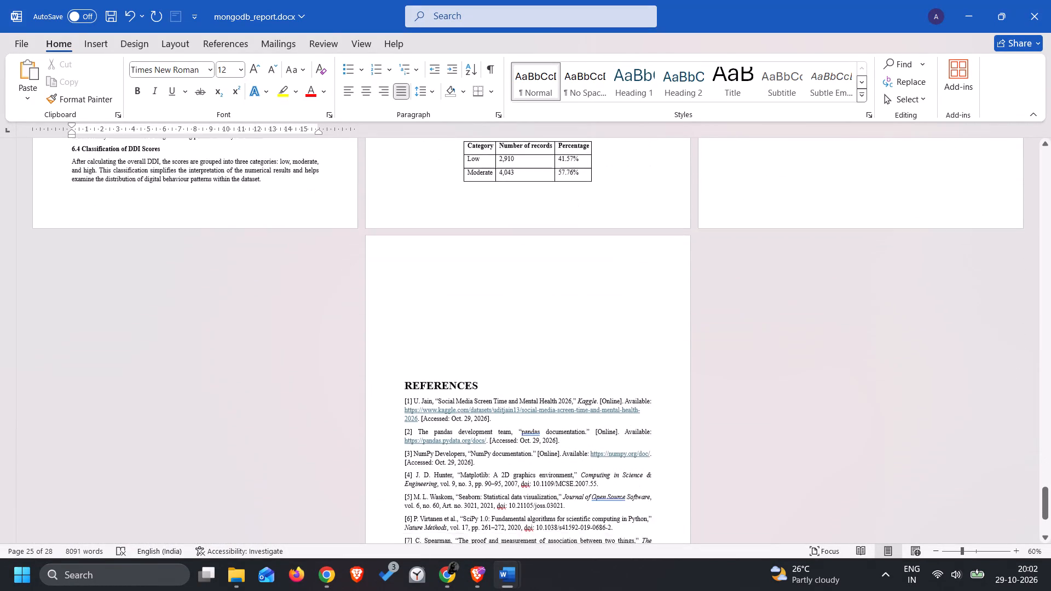
click(431, 367)
click(435, 360)
key(BackSpace)
key(BackSpace)
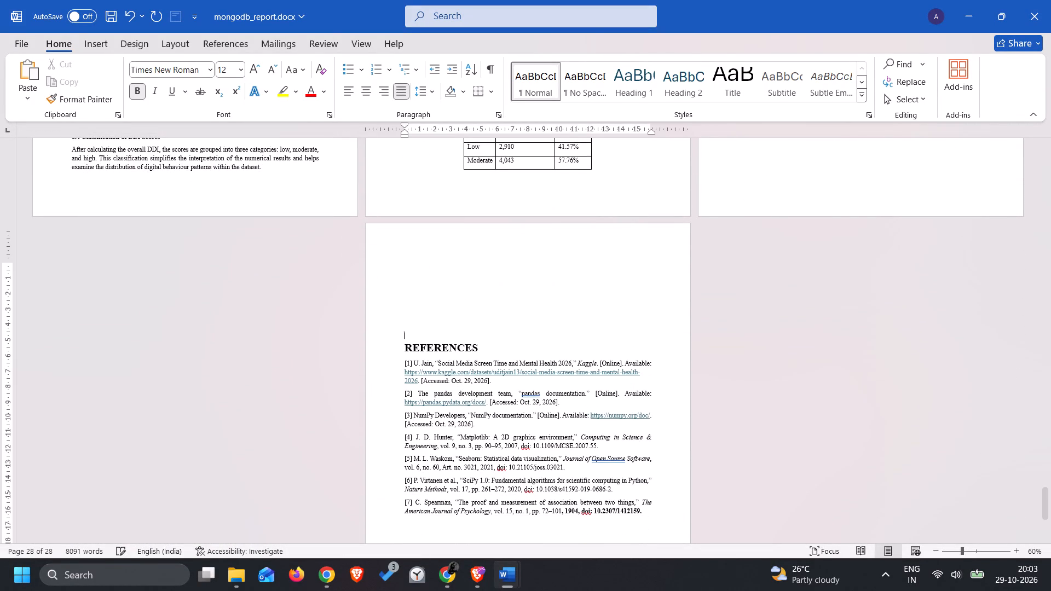
key(BackSpace)
key(BackSpace)
key(BackSpace)
key(BackSpace)
key(BackSpace)
key(BackSpace)
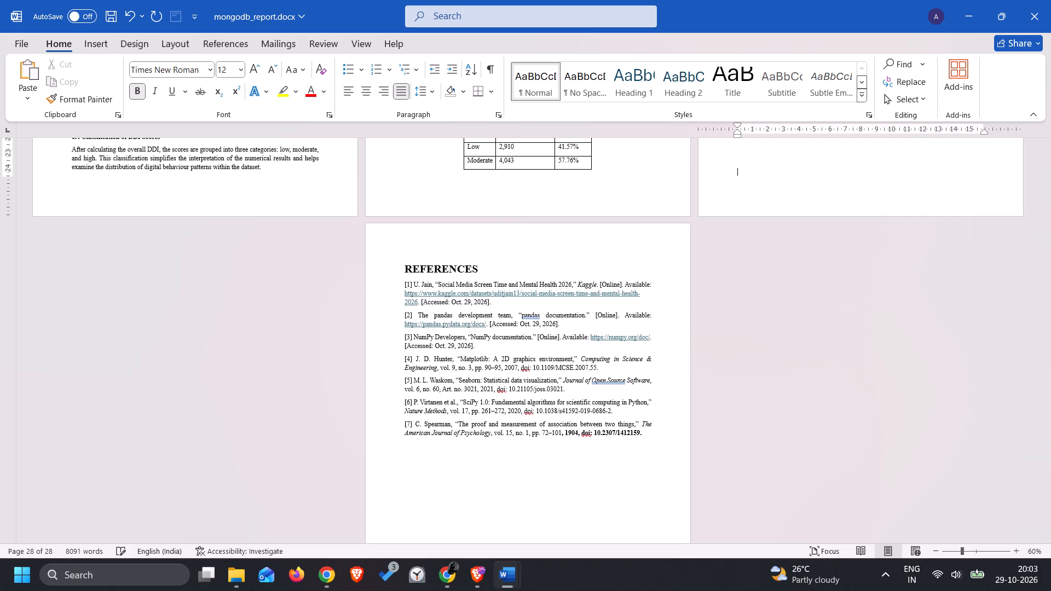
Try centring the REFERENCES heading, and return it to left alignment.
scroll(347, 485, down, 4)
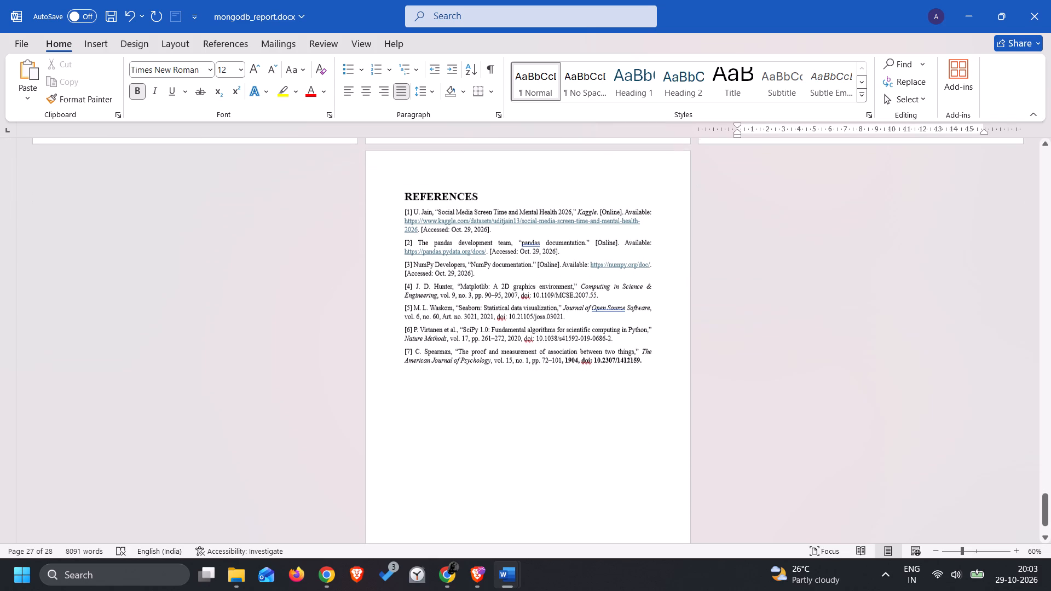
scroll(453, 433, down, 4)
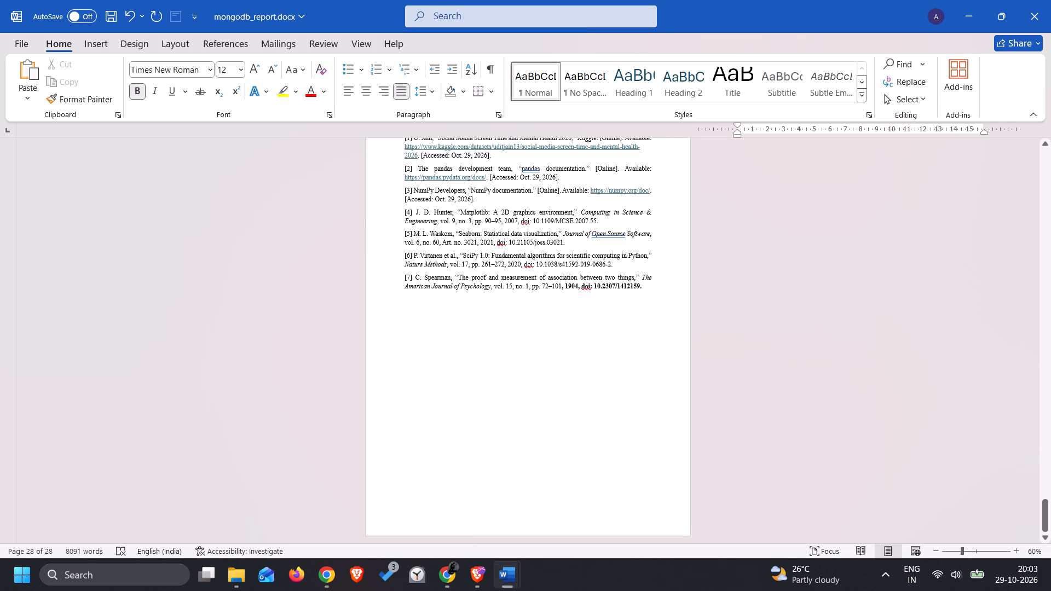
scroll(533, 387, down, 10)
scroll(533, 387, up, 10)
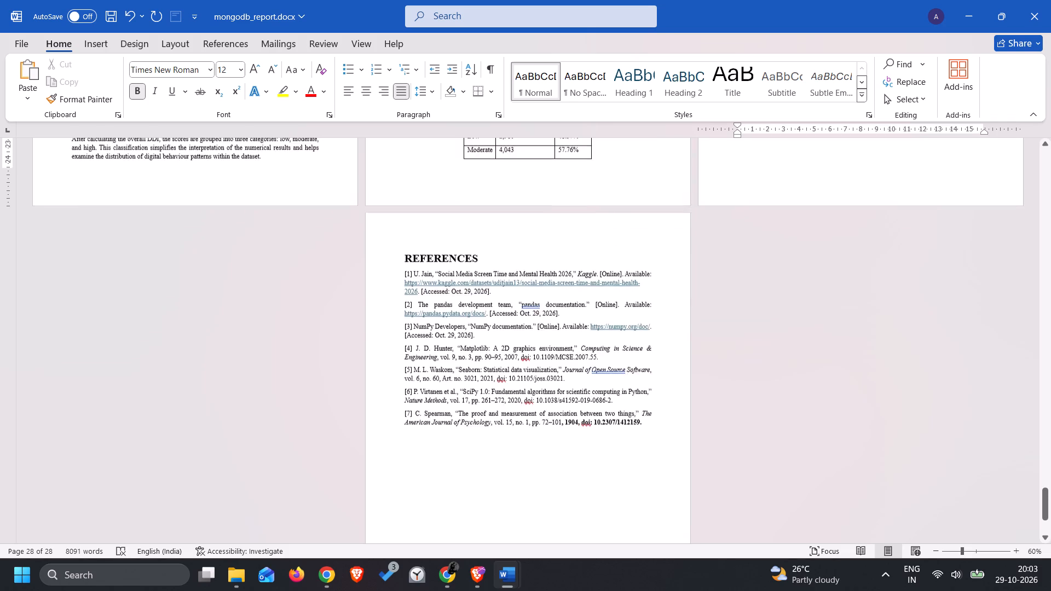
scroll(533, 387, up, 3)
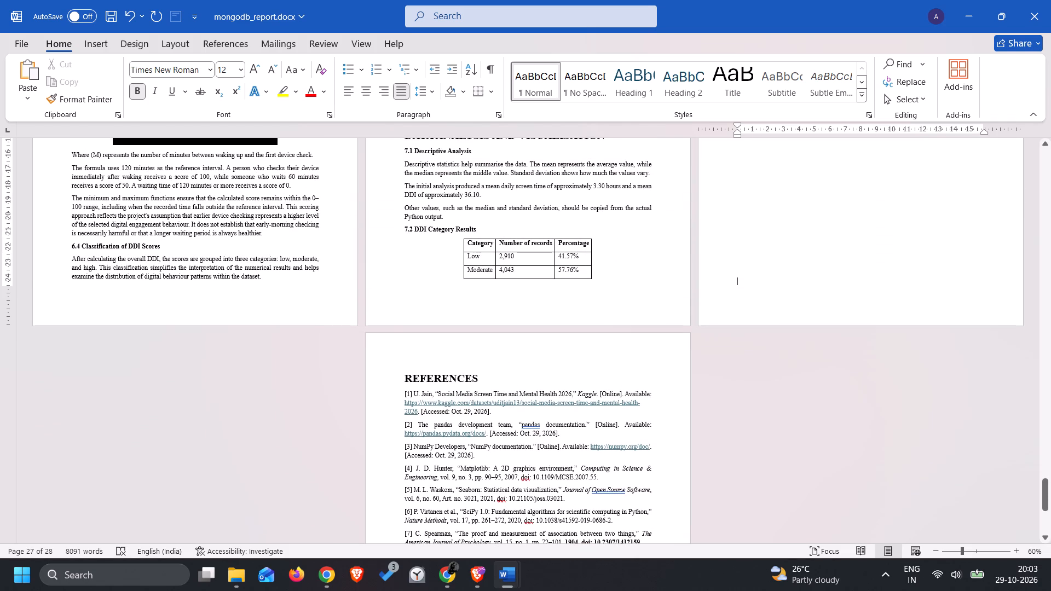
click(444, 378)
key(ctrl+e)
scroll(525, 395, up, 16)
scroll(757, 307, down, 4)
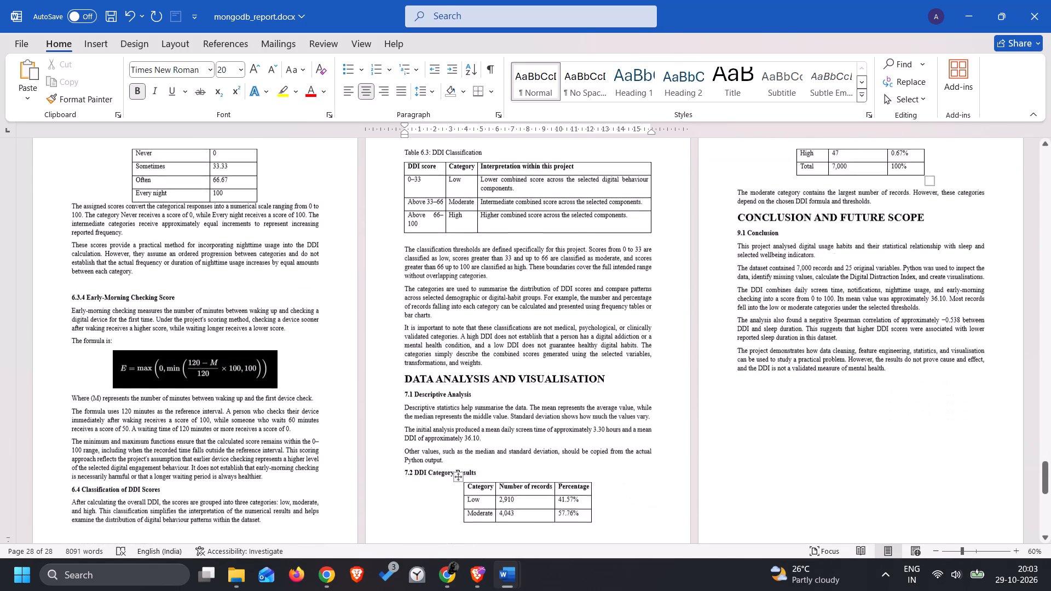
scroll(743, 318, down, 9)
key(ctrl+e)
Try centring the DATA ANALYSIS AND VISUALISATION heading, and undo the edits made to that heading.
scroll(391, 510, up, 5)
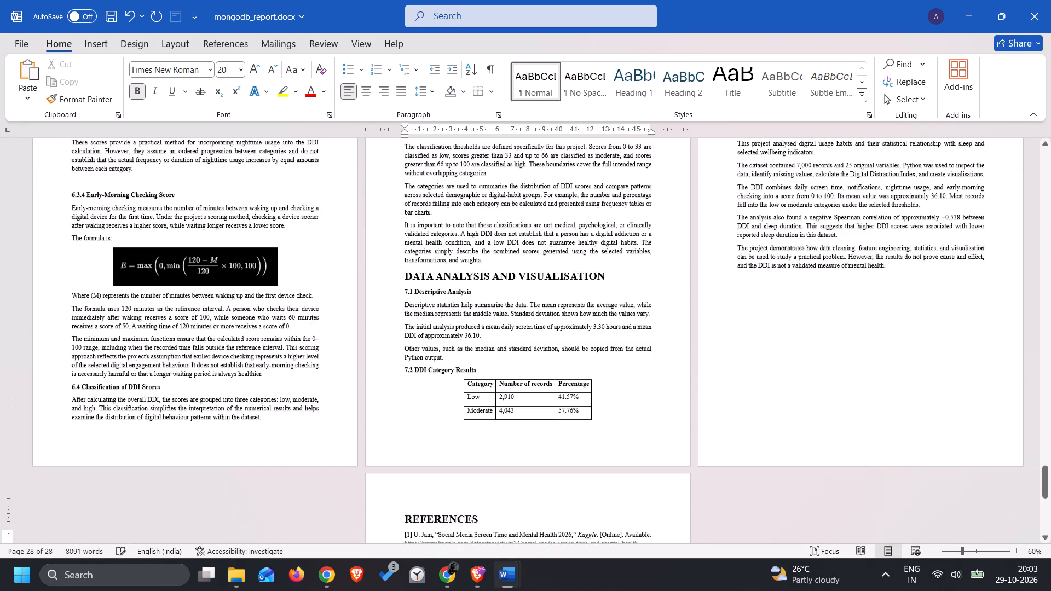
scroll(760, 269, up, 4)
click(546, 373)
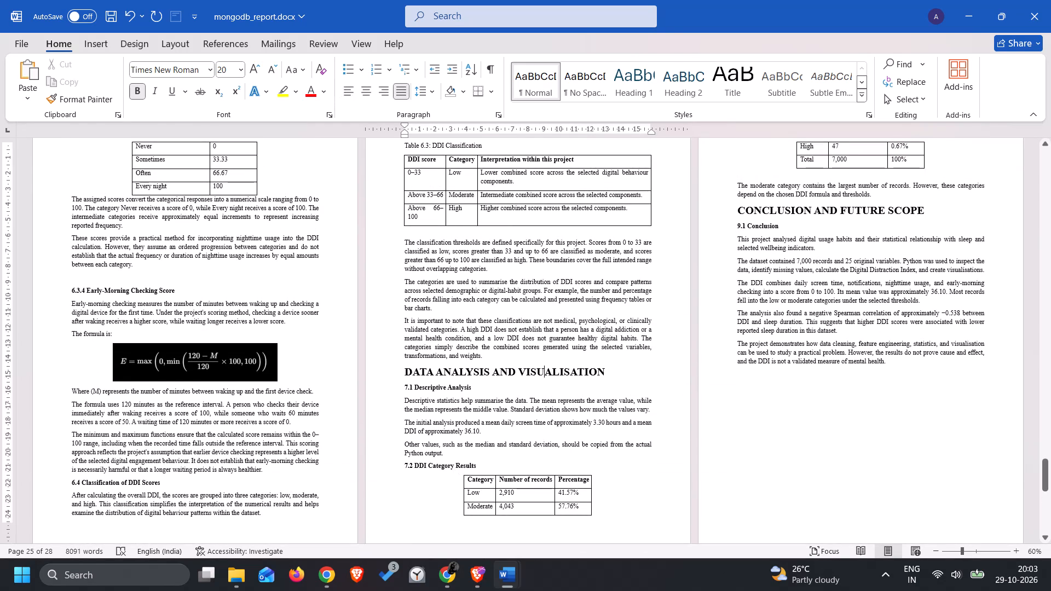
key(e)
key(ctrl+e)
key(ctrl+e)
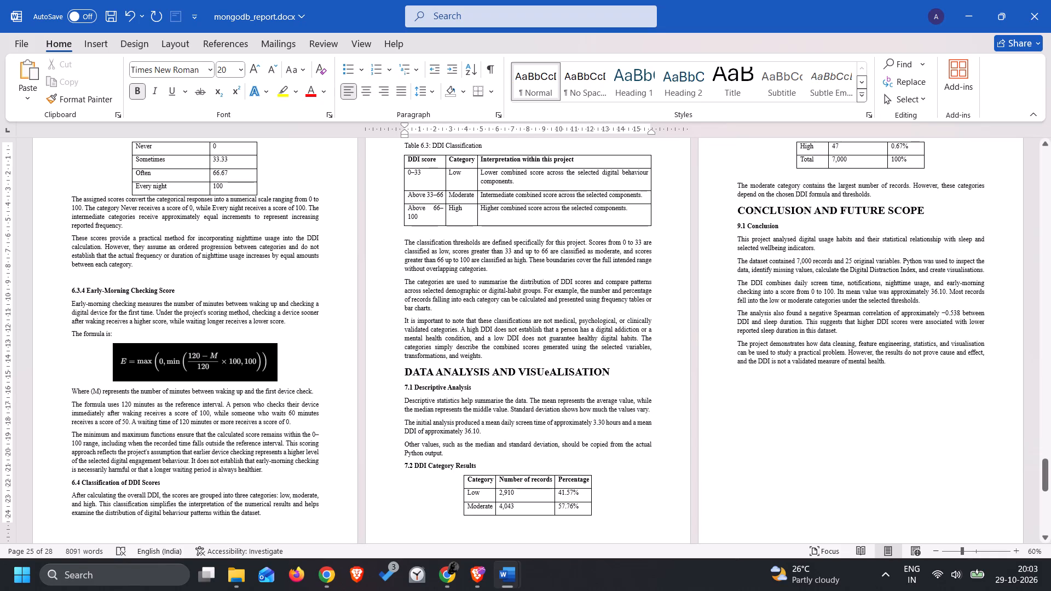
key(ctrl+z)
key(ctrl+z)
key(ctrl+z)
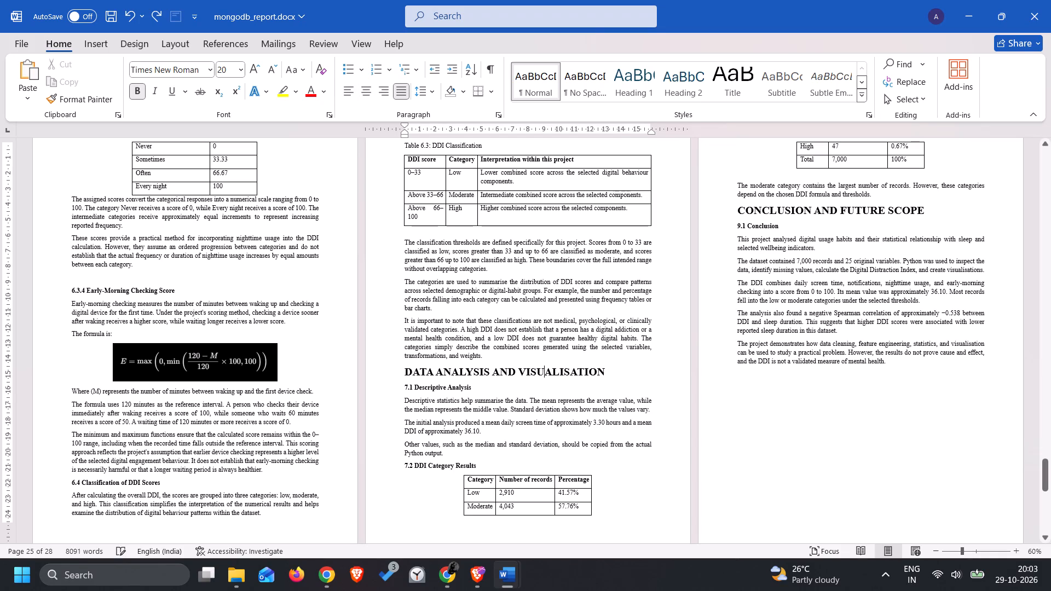
Left-align the DATA ANALYSIS AND VISUALISATION and CONCLUSION AND FUTURE SCOPE headings.
key(ctrl+e)
key(ctrl+e)
scroll(677, 395, up, 3)
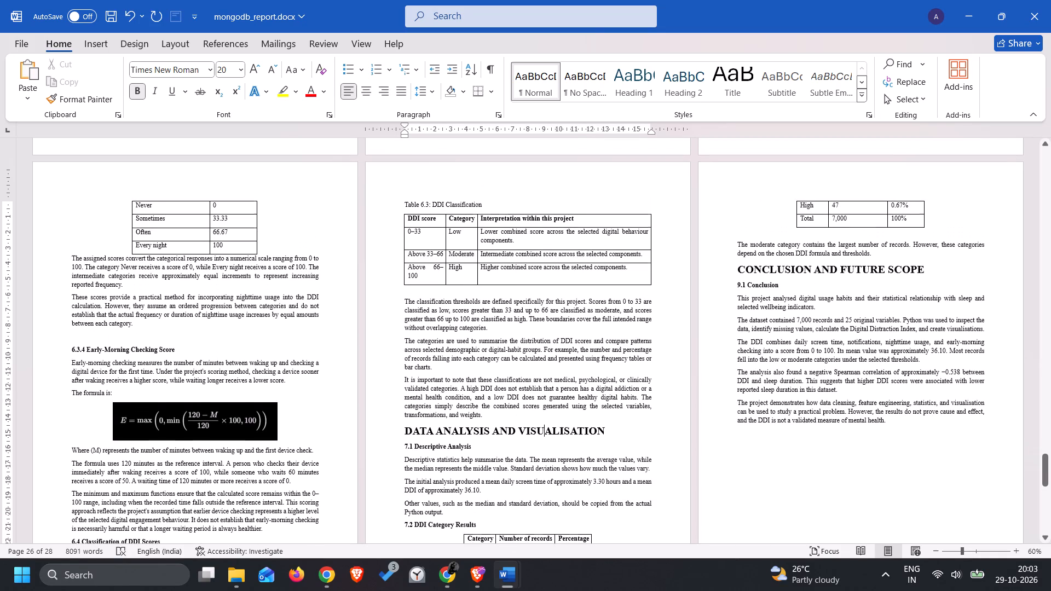
click(789, 275)
key(ctrl+e)
key(ctrl+e)
Left-align the DATA PREPROCESSING chapter heading.
scroll(789, 275, up, 4)
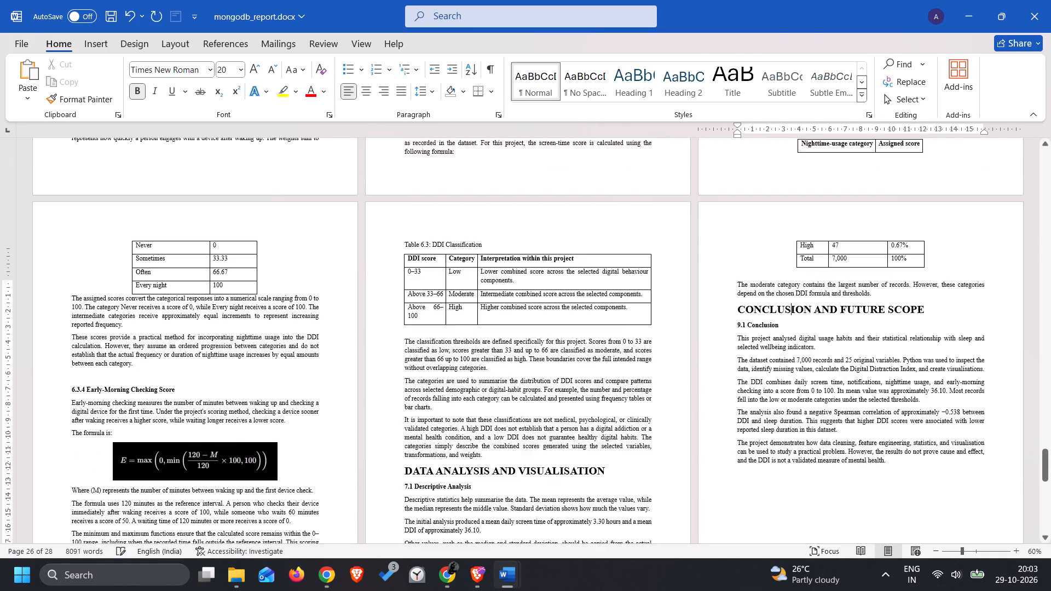
scroll(789, 275, up, 1)
scroll(718, 383, up, 16)
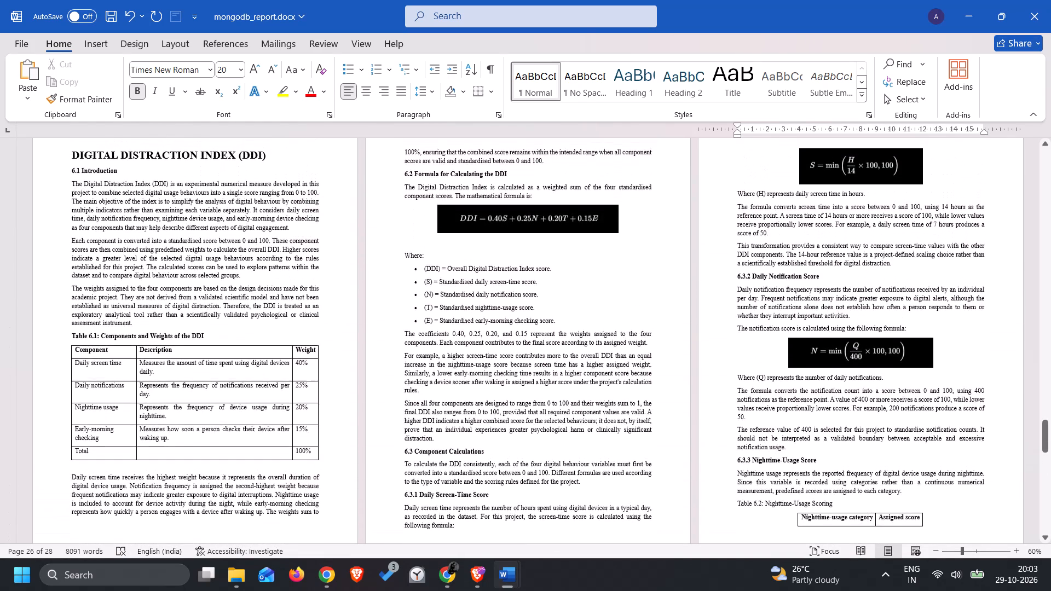
scroll(638, 409, up, 4)
scroll(480, 346, up, 3)
click(139, 285)
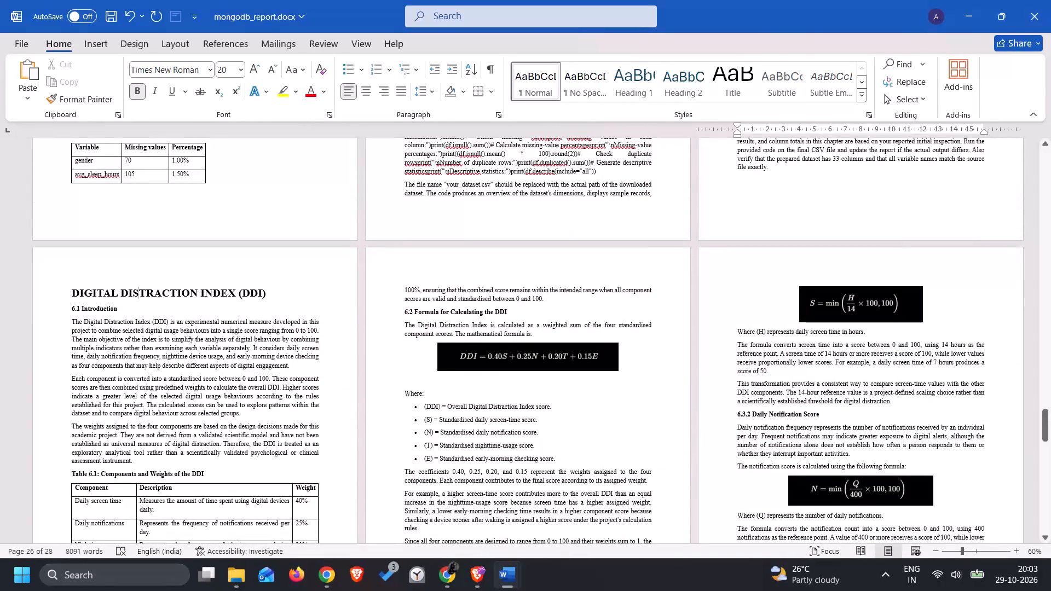
scroll(208, 339, up, 17)
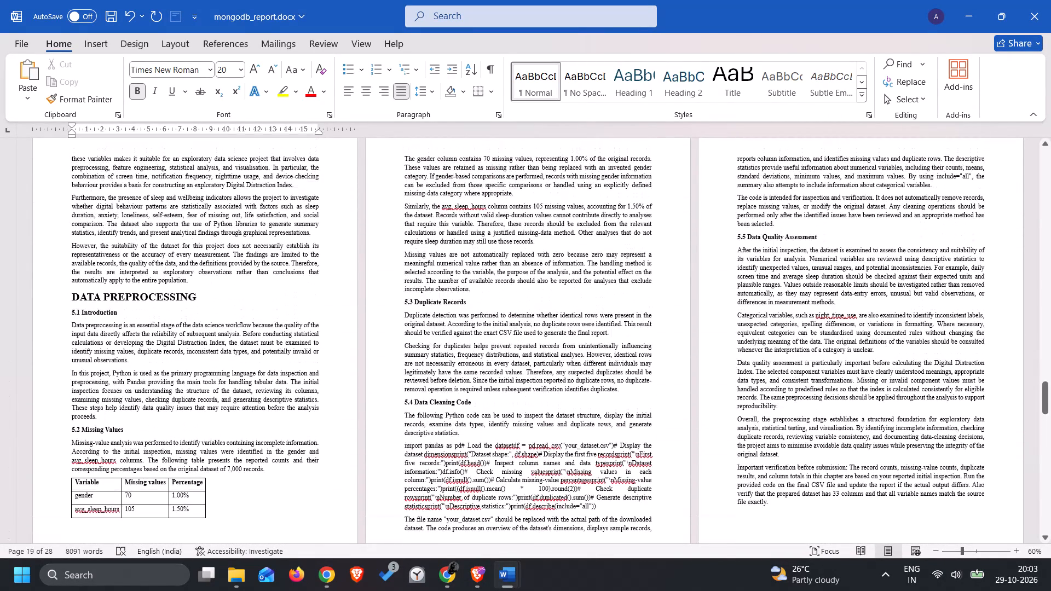
click(138, 304)
key(ctrl+e)
key(ctrl+e)
Delete the "CHAPTER 3:" prefix from the EXISTING SYSTEM AND ITS LIMITATIONS heading.
scroll(477, 341, up, 1)
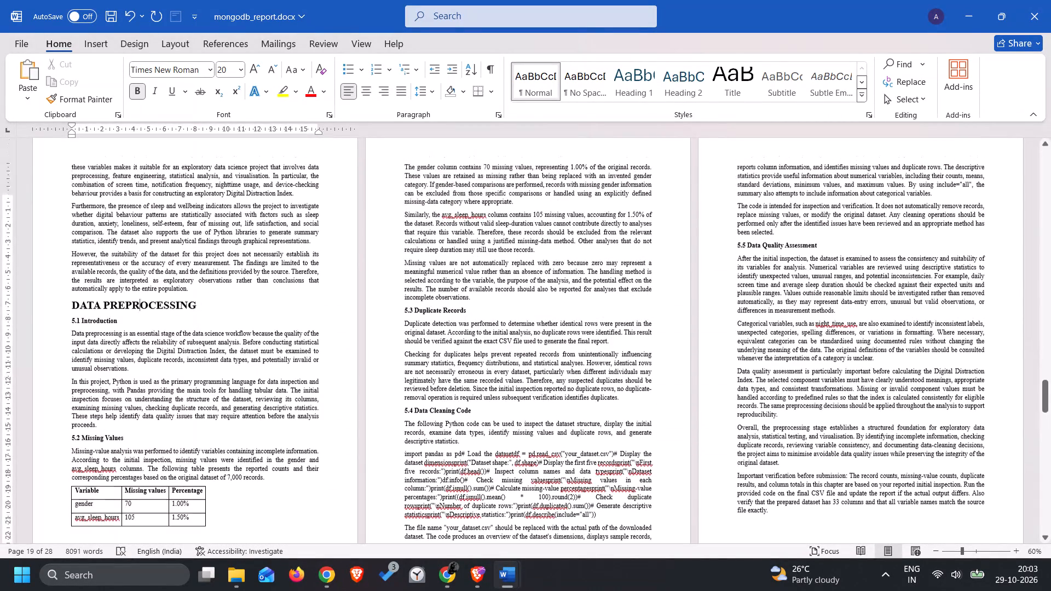
scroll(488, 343, up, 2)
scroll(727, 362, up, 19)
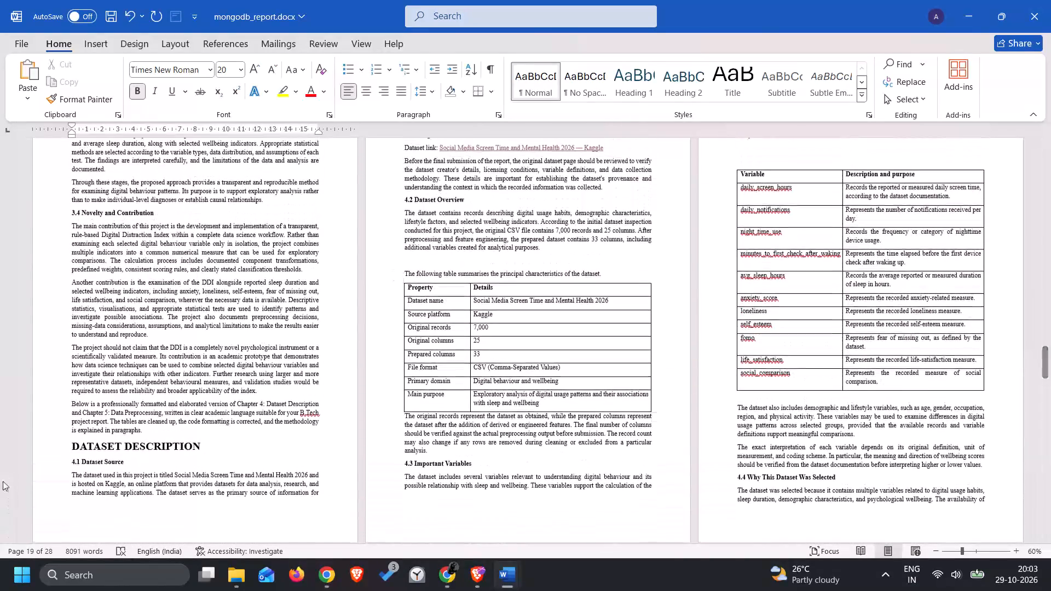
click(96, 453)
scroll(431, 477, up, 8)
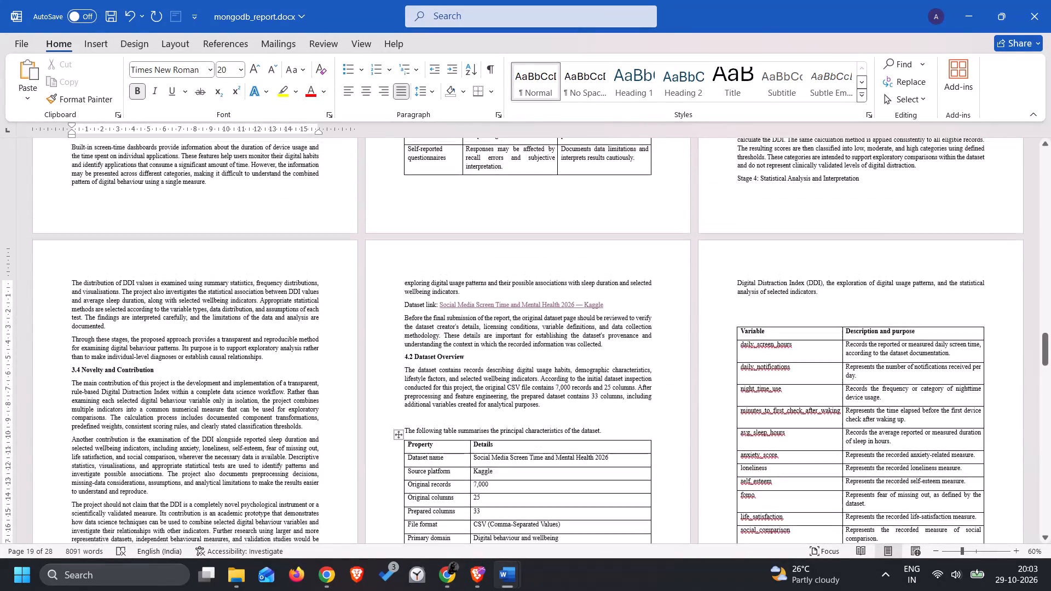
scroll(434, 477, up, 19)
scroll(434, 477, up, 3)
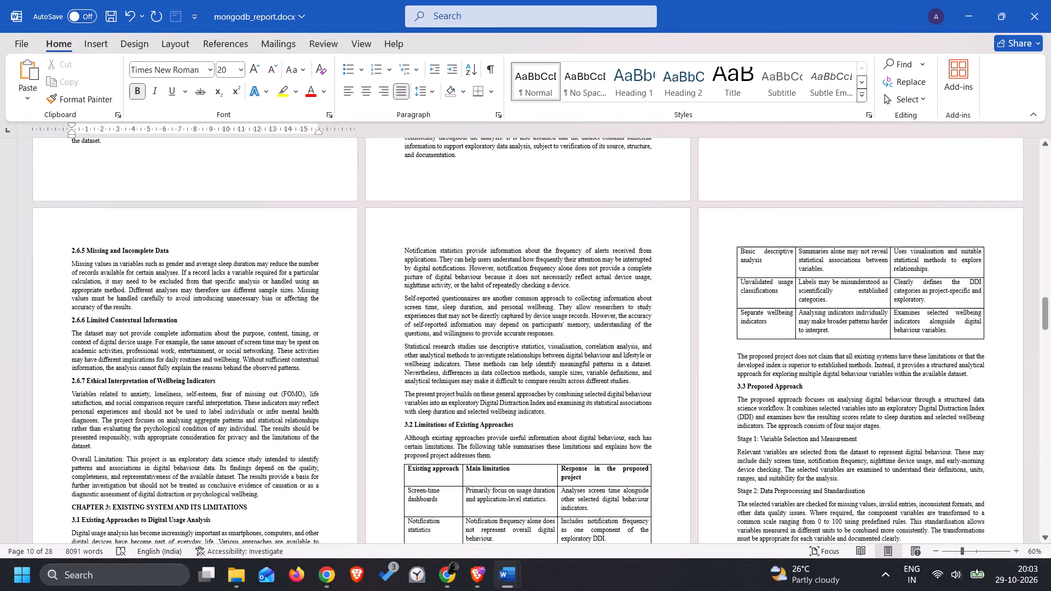
click(114, 510)
key(BackSpace)
key(BackSpace)
key(BackSpace)
key(BackSpace)
key(BackSpace)
key(BackSpace)
key(BackSpace)
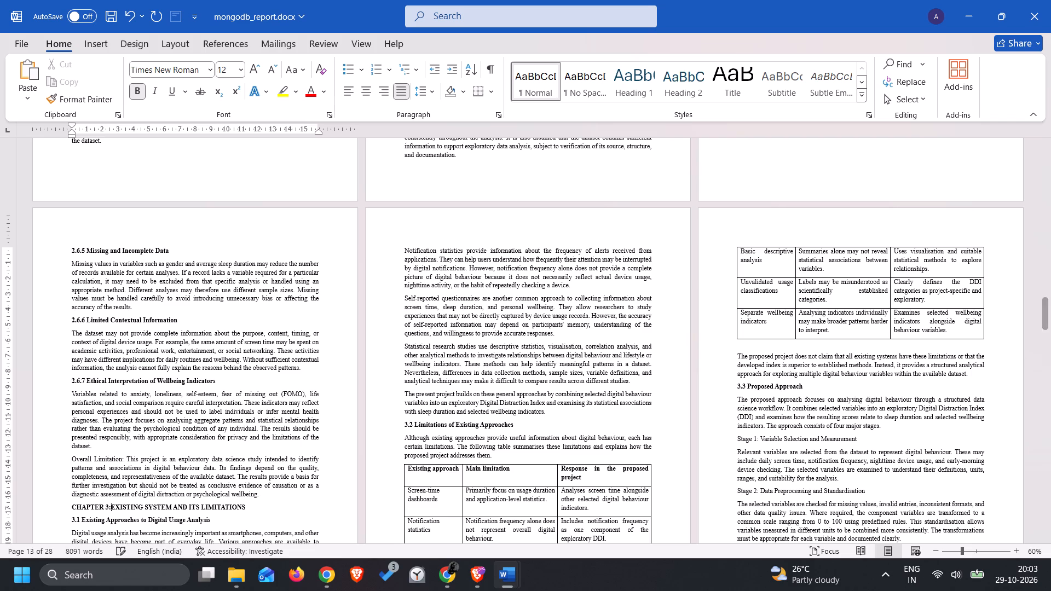
key(BackSpace)
key(BackSpace)
key(BackSpace)
key(BackSpace)
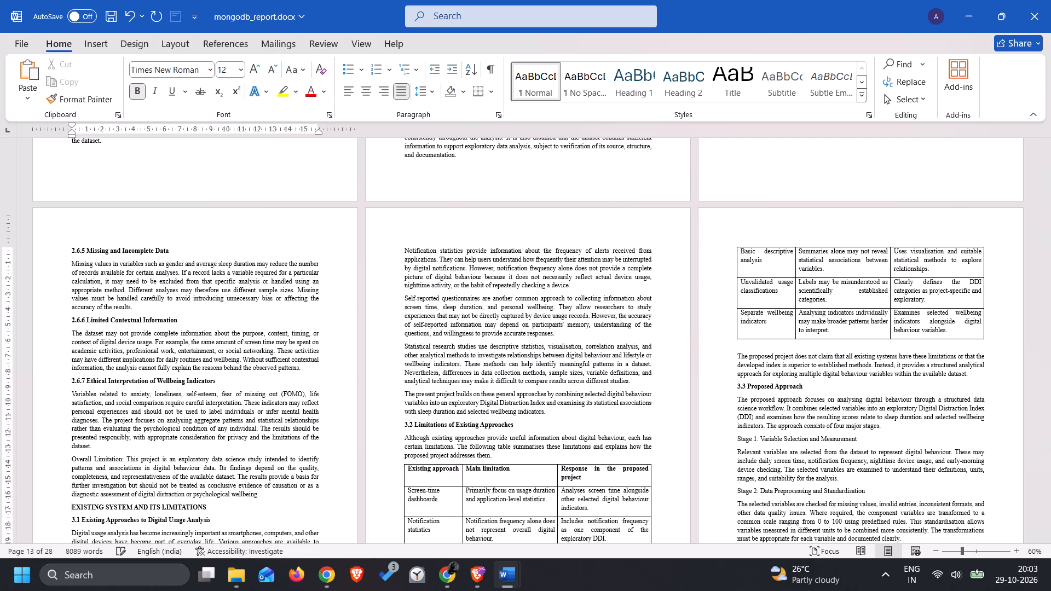
Set the EXISTING SYSTEM AND ITS LIMITATIONS heading to 20 pt.
click(63, 509)
click(56, 507)
double_click(173, 463)
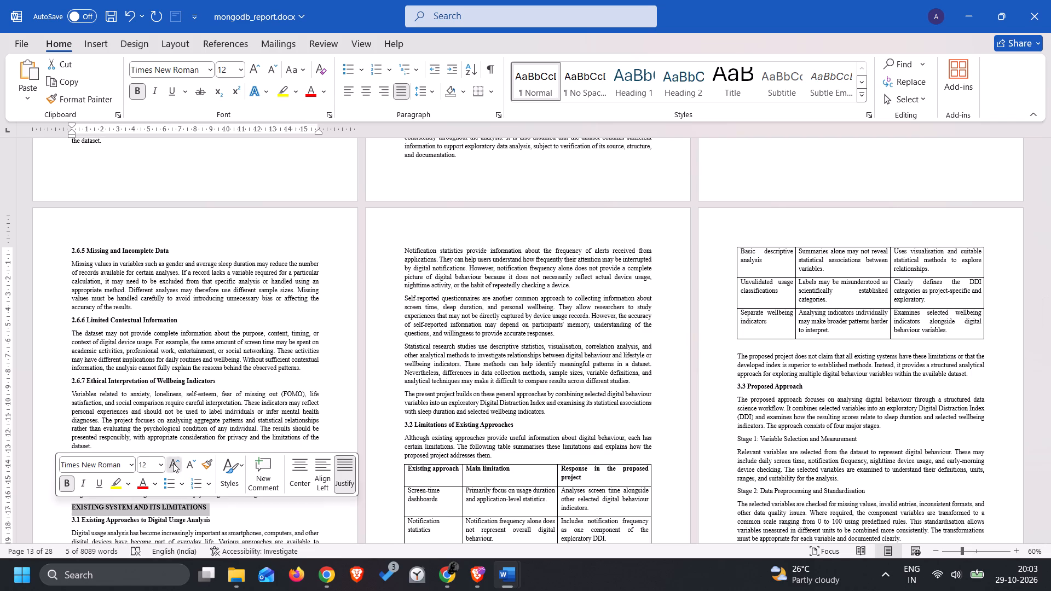
double_click(173, 463)
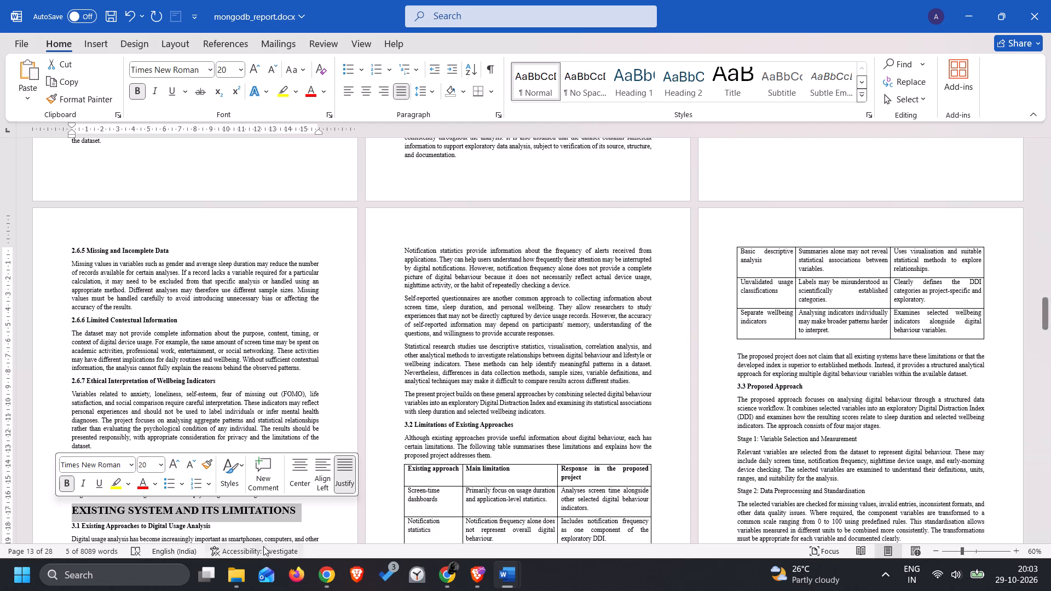
click(262, 508)
Delete the last three Scope of the Project paragraphs, from "Another important part of the project" up to the ASSUMPTIONS AND LIMITATIONS heading.
scroll(269, 507, up, 14)
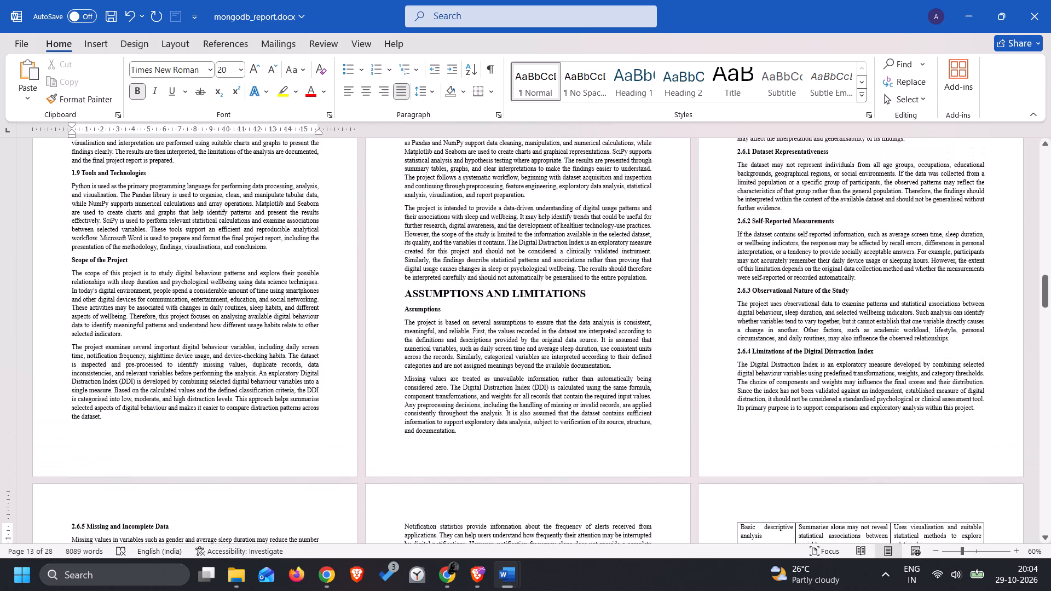
scroll(276, 507, up, 14)
scroll(102, 494, down, 3)
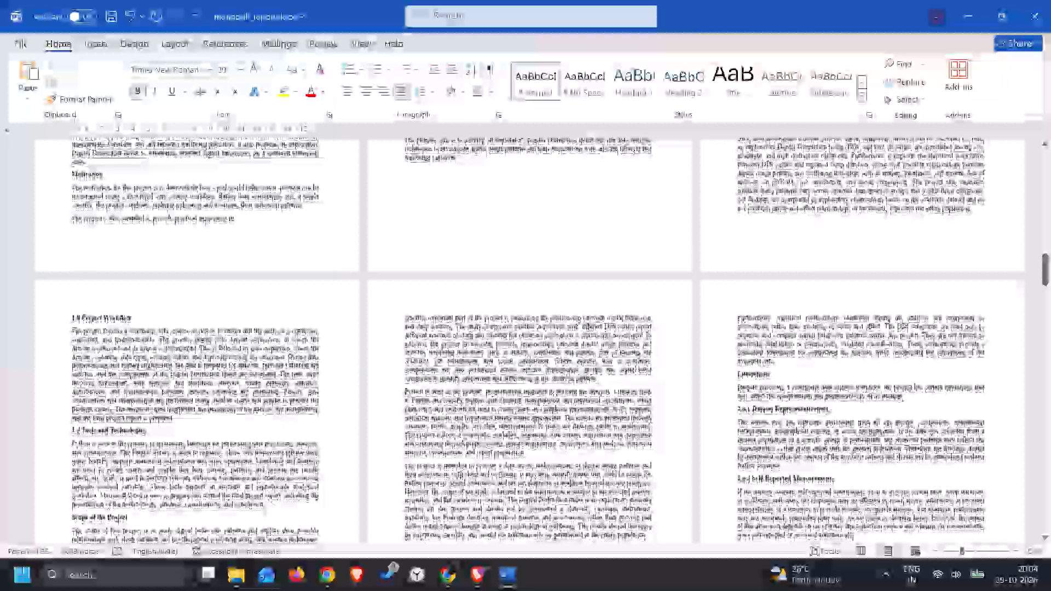
scroll(66, 486, down, 4)
scroll(101, 456, up, 8)
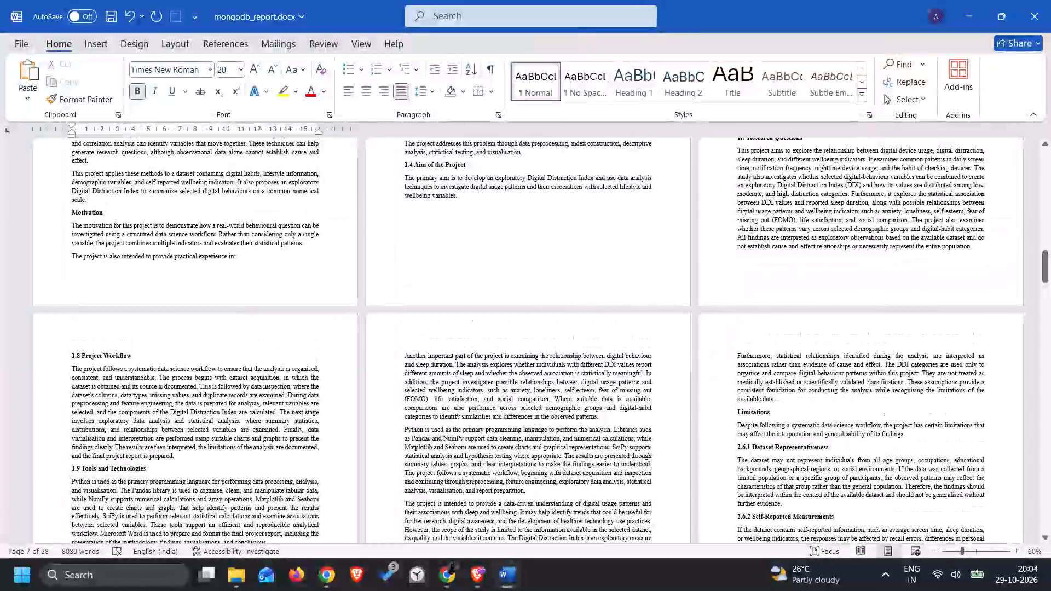
scroll(101, 456, down, 4)
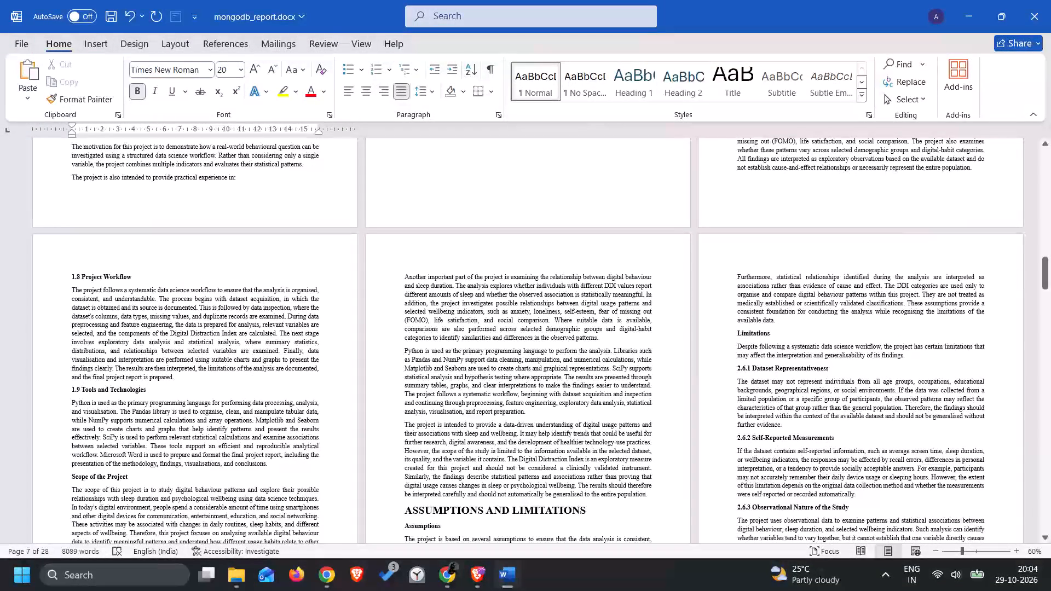
drag(127, 476, 79, 480)
scroll(79, 480, down, 2)
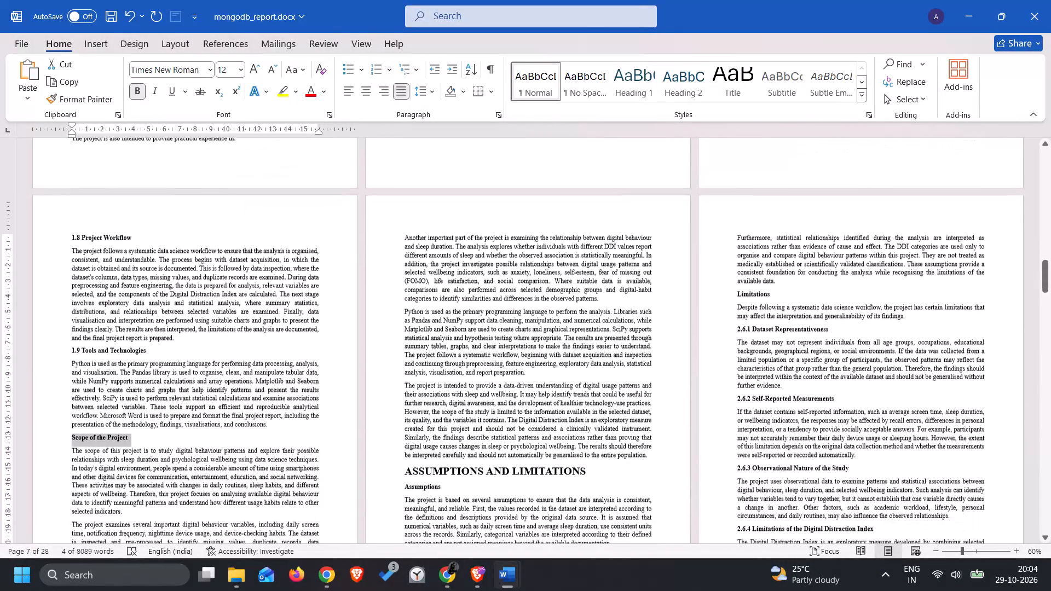
scroll(79, 480, down, 4)
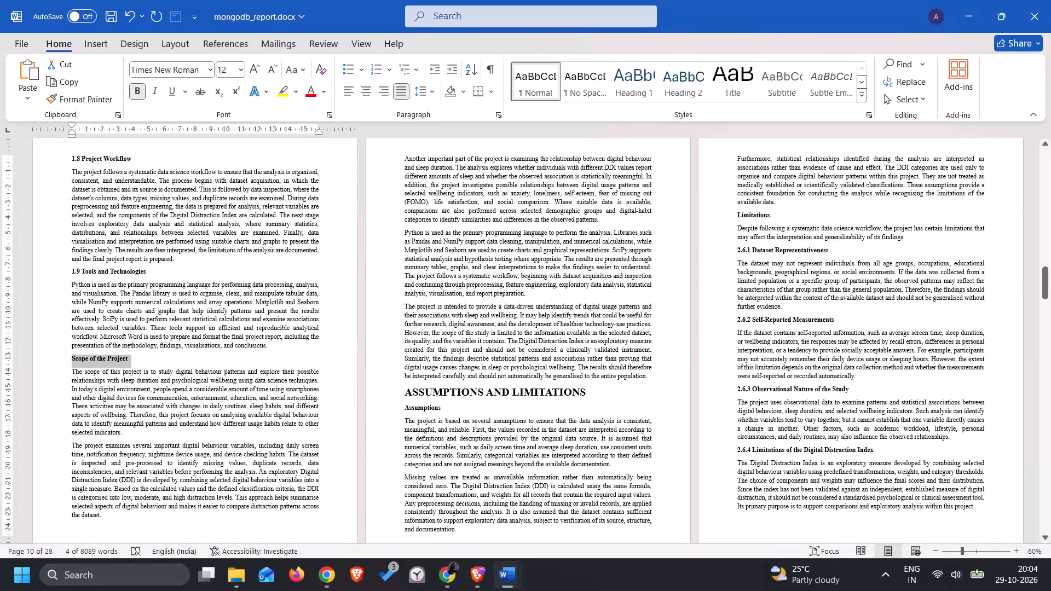
drag(643, 380, 578, 331)
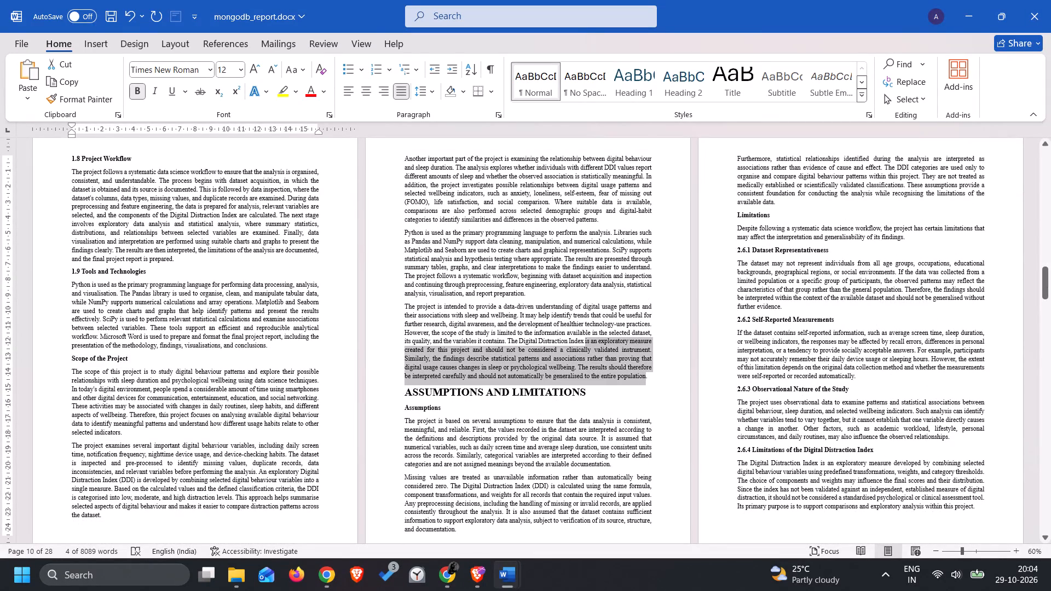
drag(578, 331, 558, 309)
click(633, 370)
drag(654, 380, 472, 230)
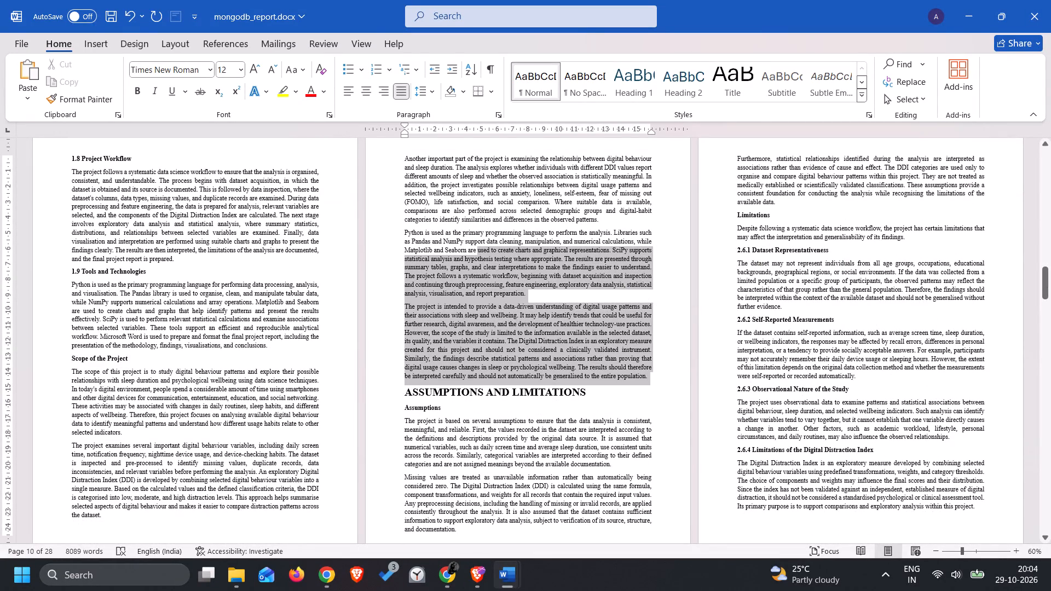
drag(472, 230, 401, 158)
key(BackSpace)
key(BackSpace)
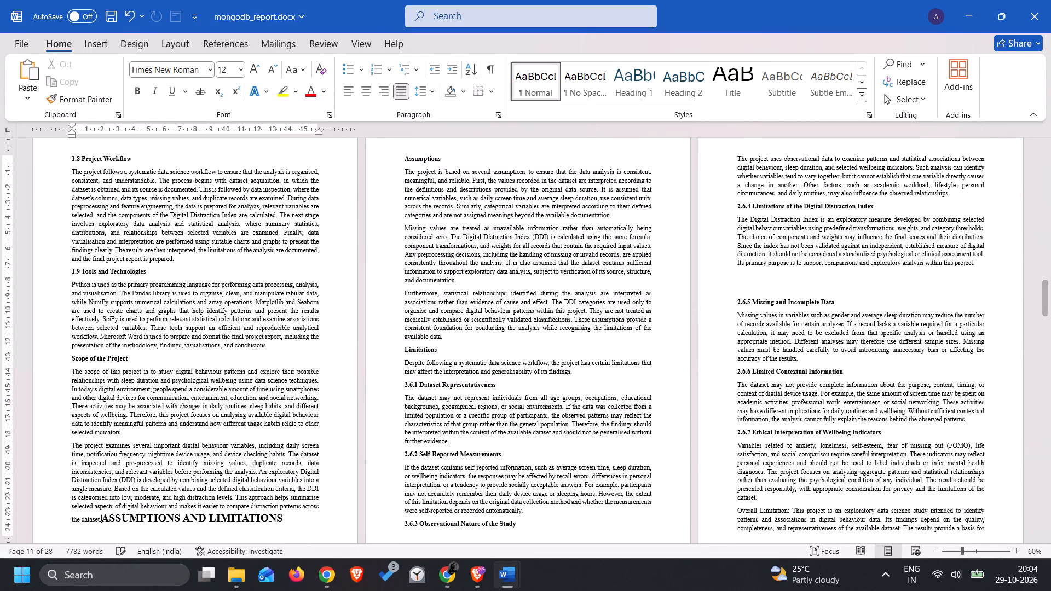
Delete the rest of the Scope of the Project section, including its heading, so ASSUMPTIONS AND LIMITATIONS follows 1.9 Tools and Technologies.
key(BackSpace)
key(BackSpace)
key(BackSpace)
key(BackSpace)
key(BackSpace)
key(BackSpace)
key(BackSpace)
key(BackSpace)
key(BackSpace)
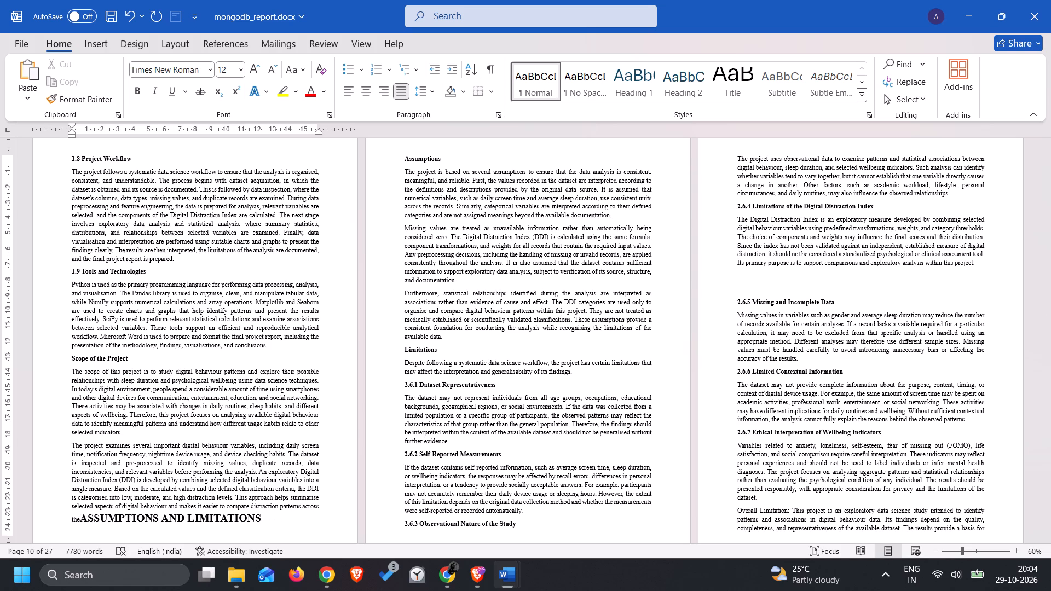
key(ctrl+shift+Up)
key(ctrl+shift+Up)
key(ctrl+shift+Up)
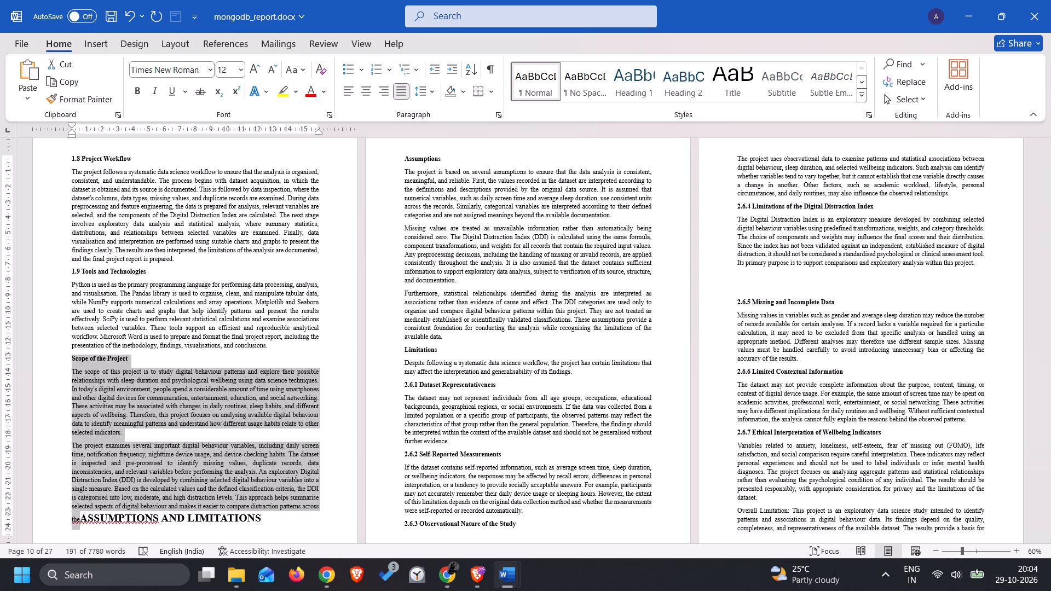
key(BackSpace)
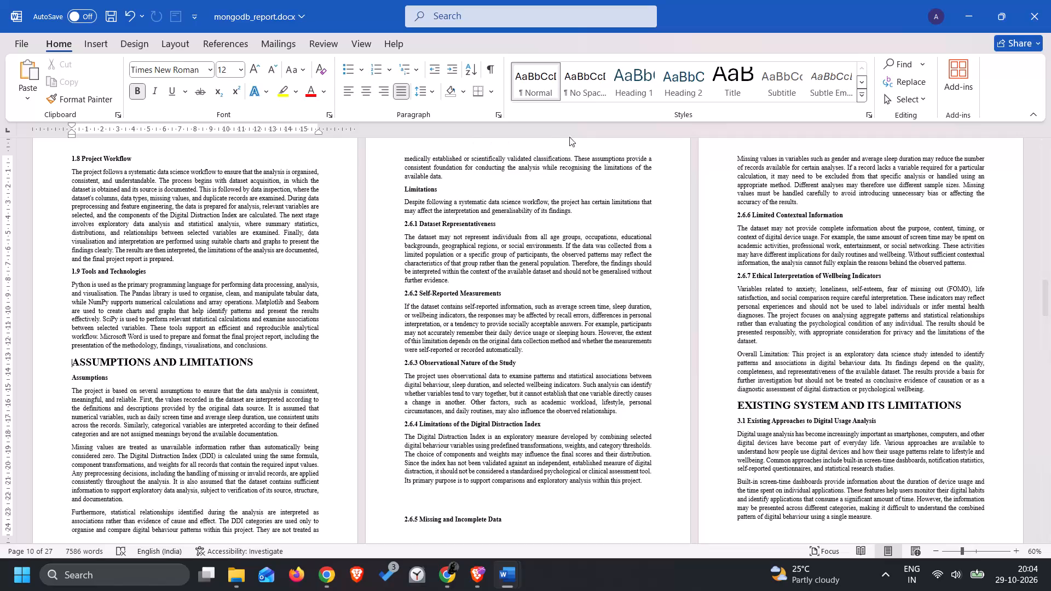
Add two blank lines above the 2.6.5 Missing and Incomplete Data heading to move it to the following page.
scroll(564, 228, up, 6)
scroll(563, 245, down, 10)
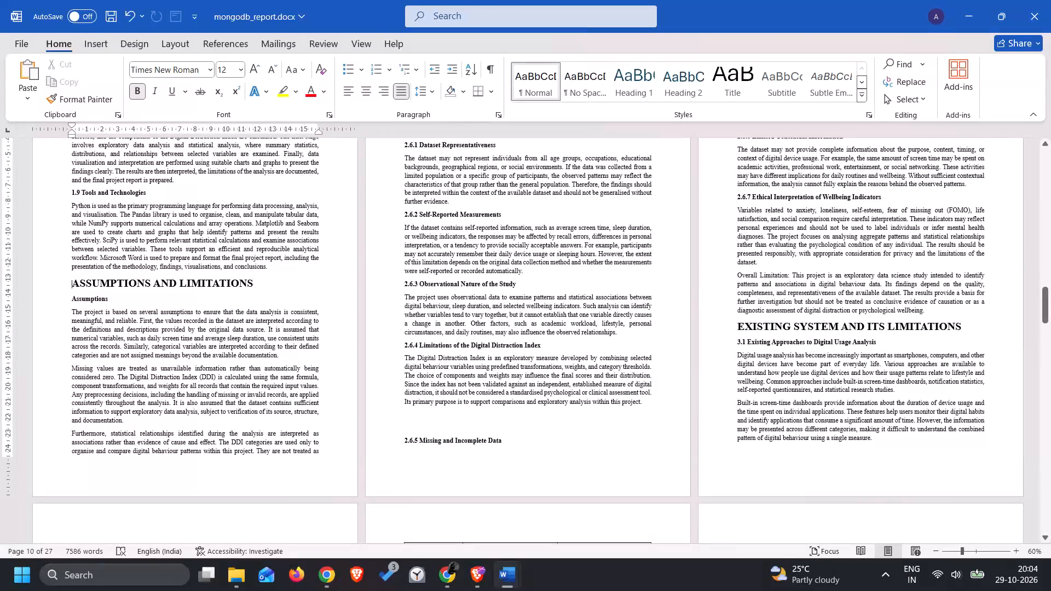
click(447, 430)
key(Return)
key(Return)
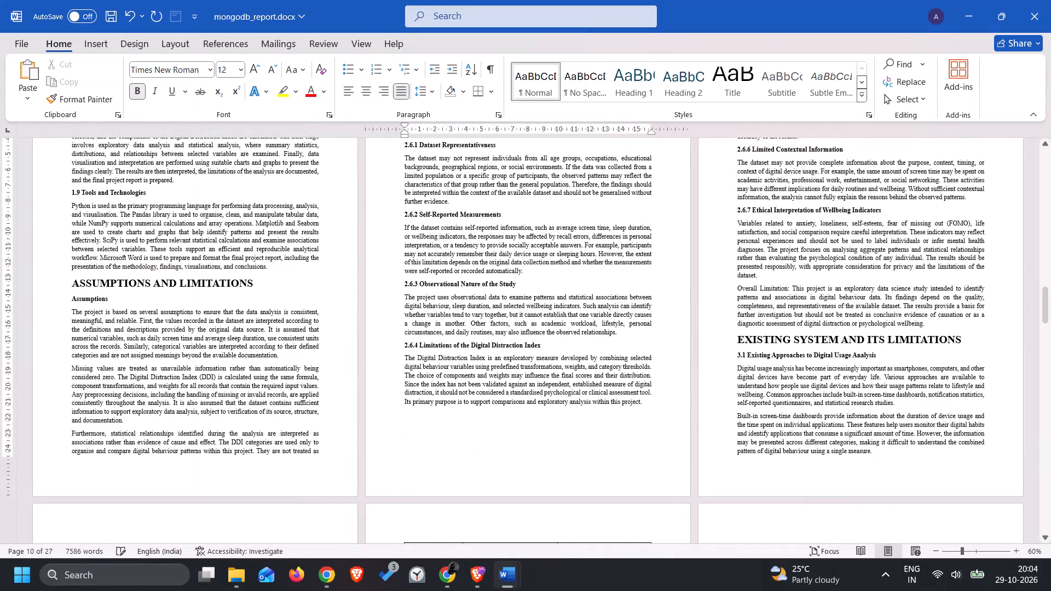
Insert page numbers at the top of every page using the right-aligned Plain Number 3 design.
scroll(446, 427, up, 20)
scroll(446, 427, up, 3)
click(448, 420)
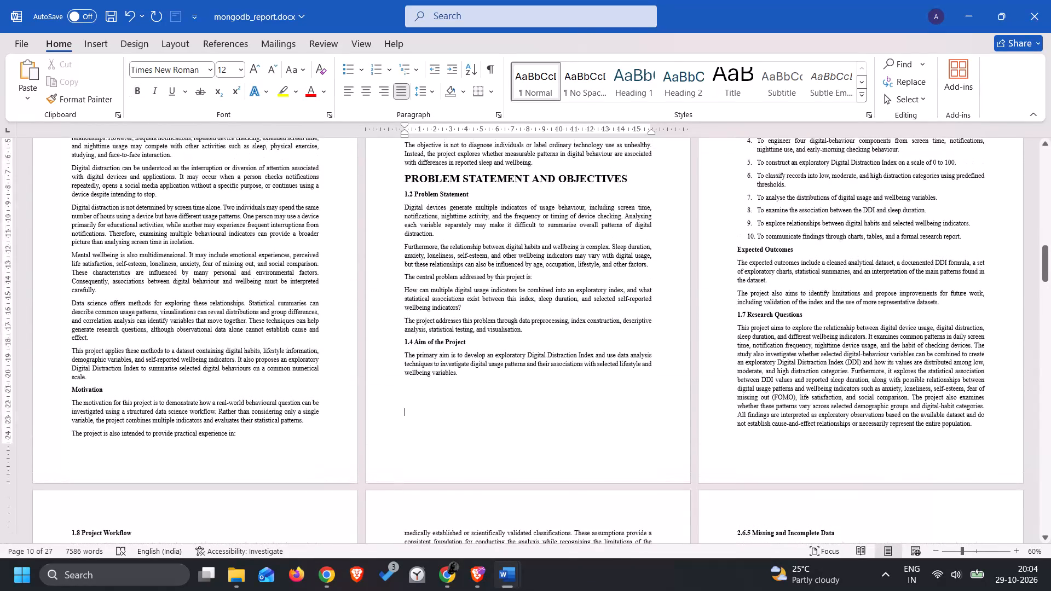
scroll(449, 412, up, 11)
scroll(449, 412, up, 17)
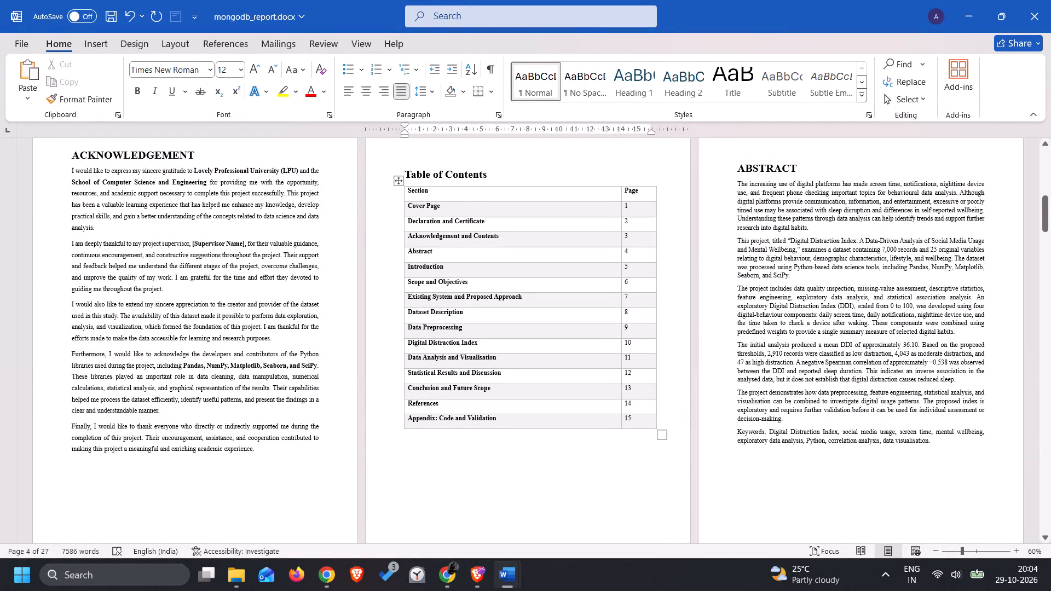
scroll(629, 213, up, 5)
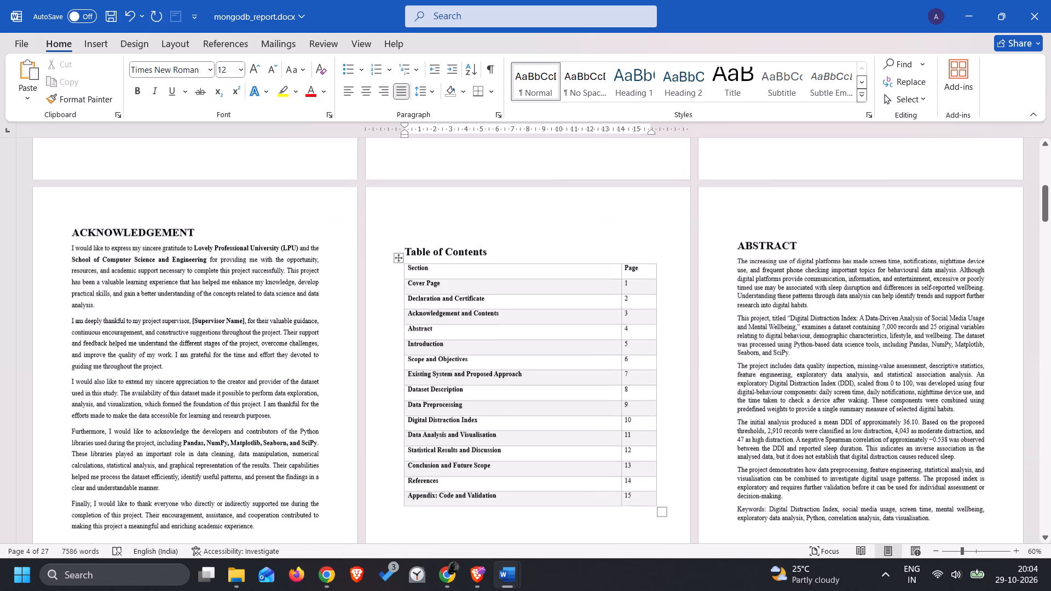
scroll(629, 213, up, 8)
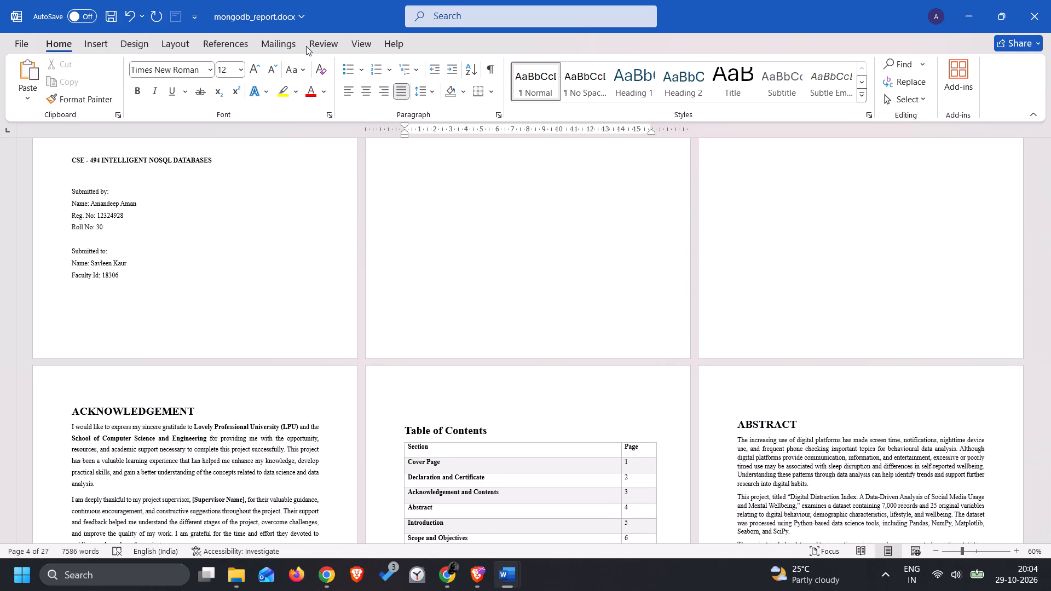
click(101, 44)
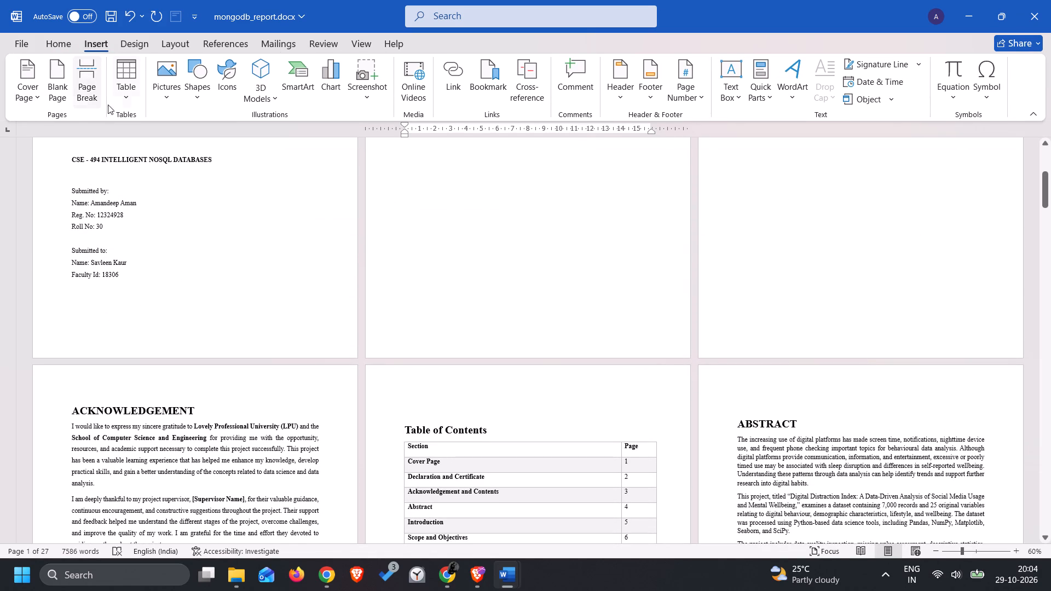
click(701, 90)
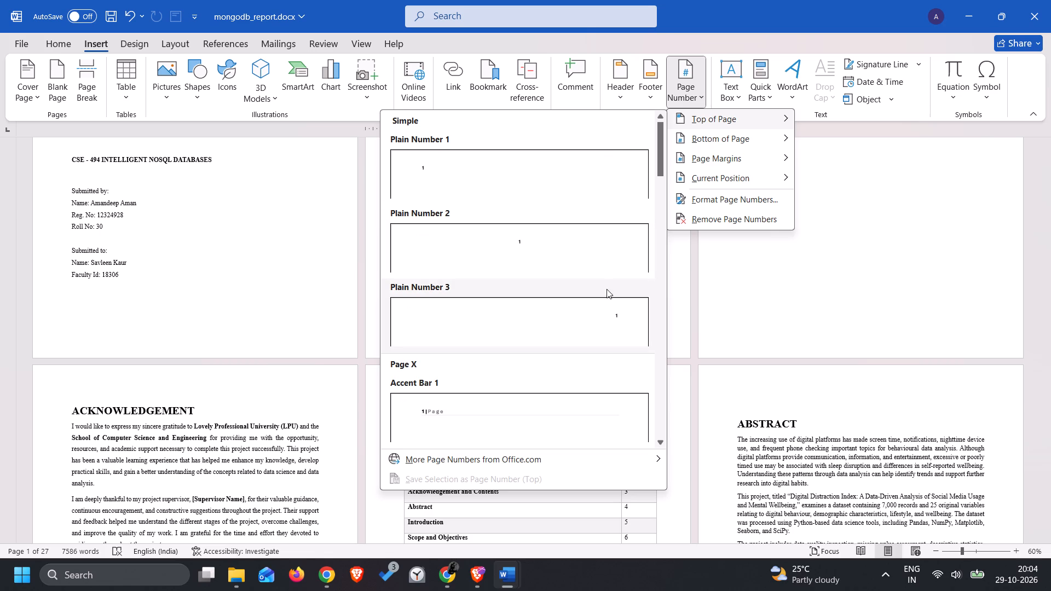
click(595, 312)
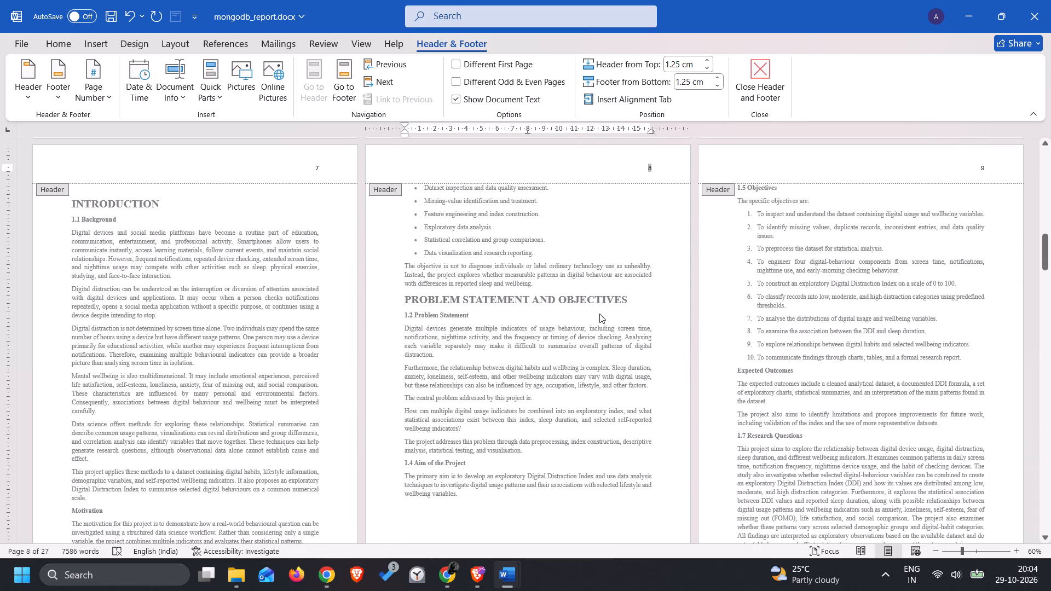
Add a blank line above the page number in the header.
click(614, 276)
key(Return)
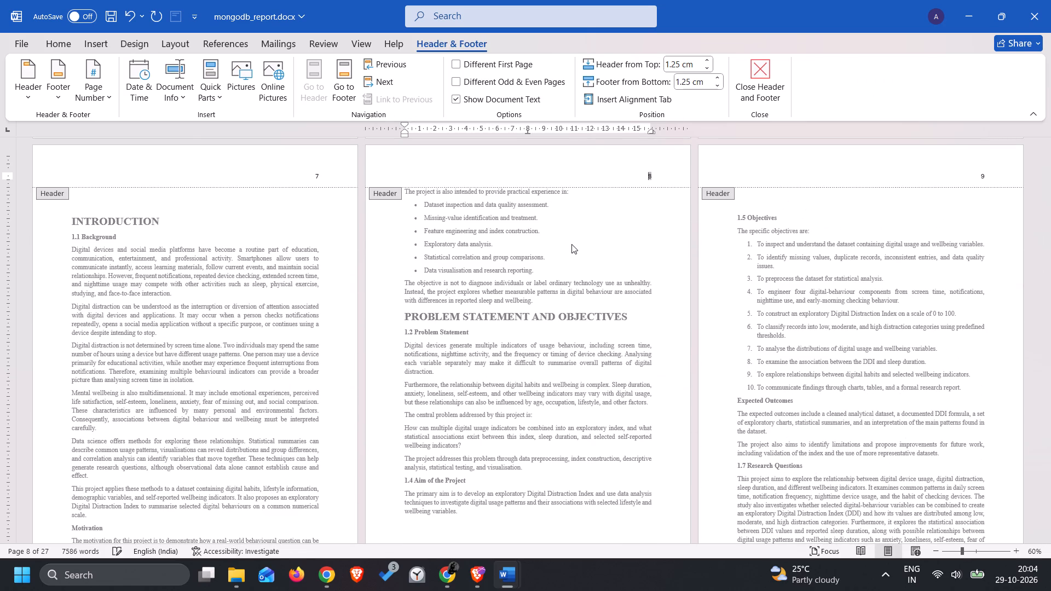
Undo the blank line added above the page number in the header.
key(ctrl+z)
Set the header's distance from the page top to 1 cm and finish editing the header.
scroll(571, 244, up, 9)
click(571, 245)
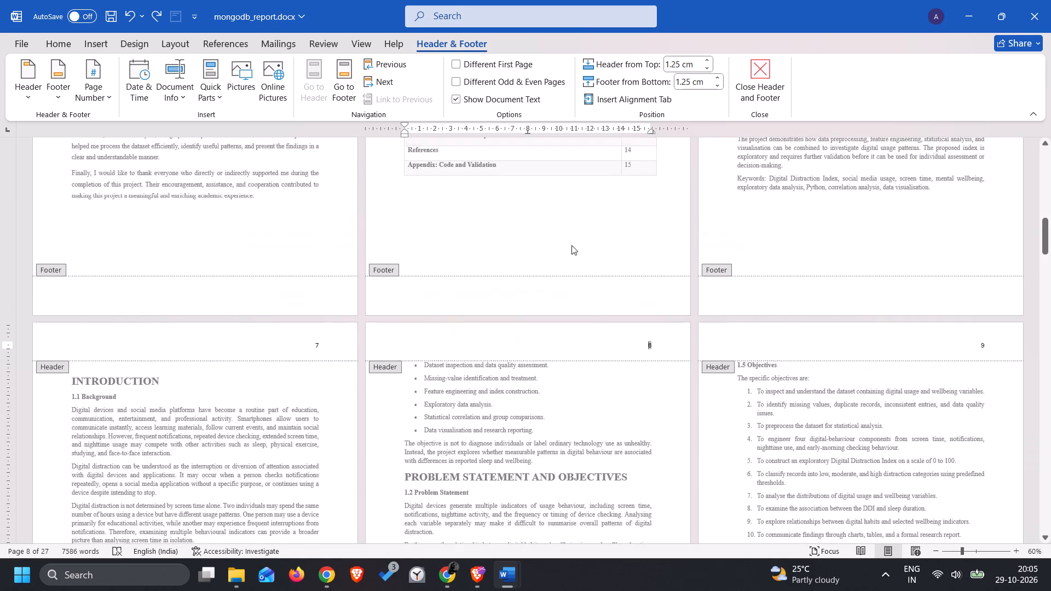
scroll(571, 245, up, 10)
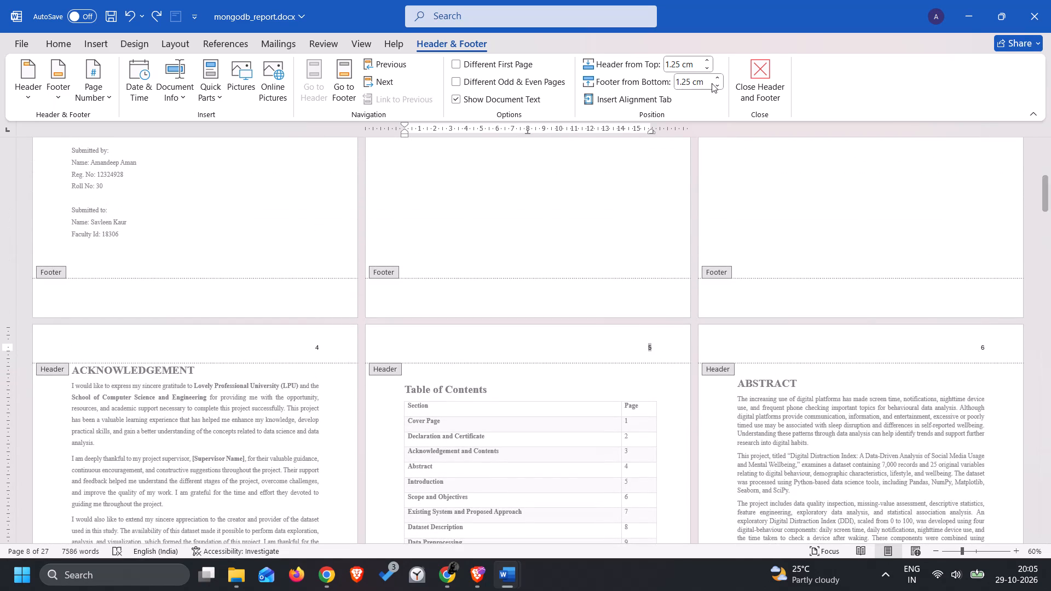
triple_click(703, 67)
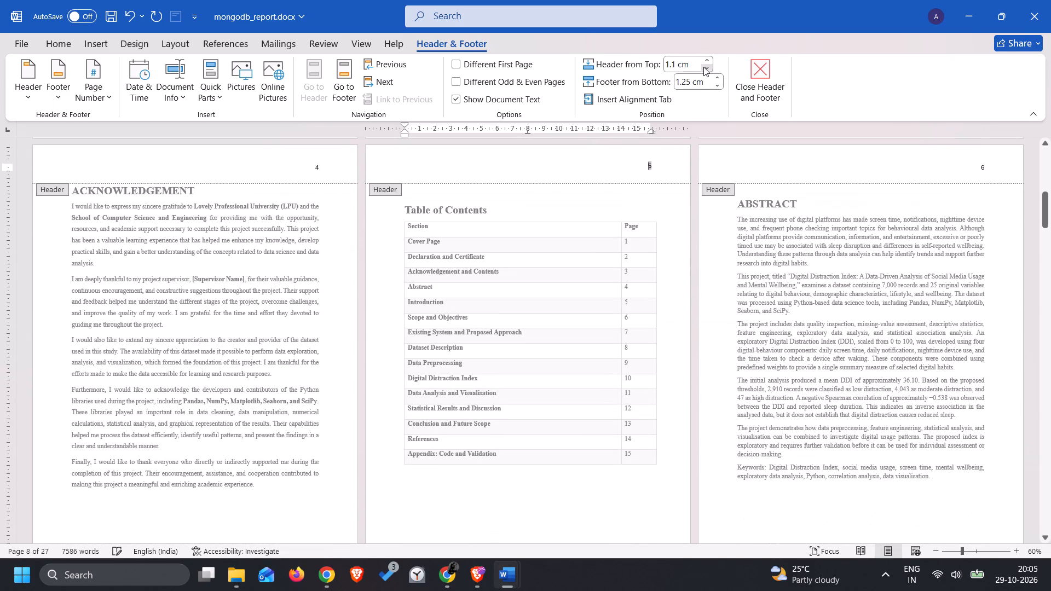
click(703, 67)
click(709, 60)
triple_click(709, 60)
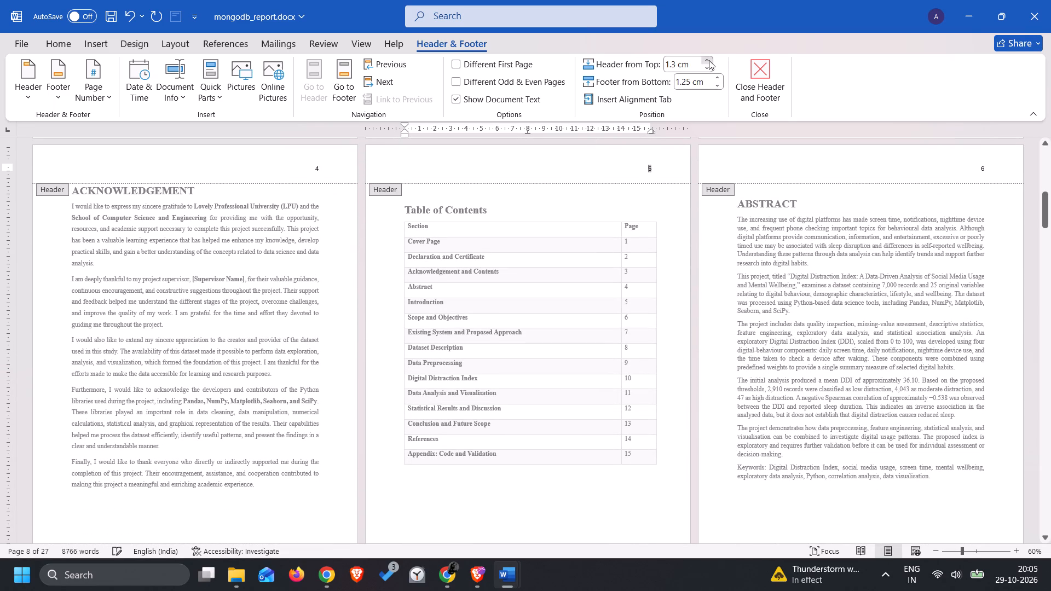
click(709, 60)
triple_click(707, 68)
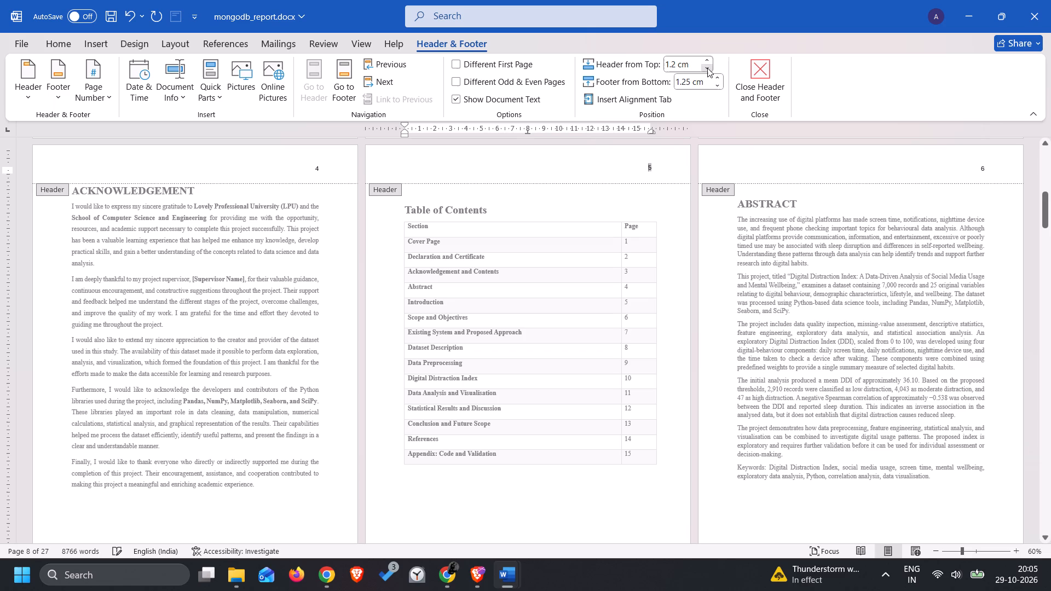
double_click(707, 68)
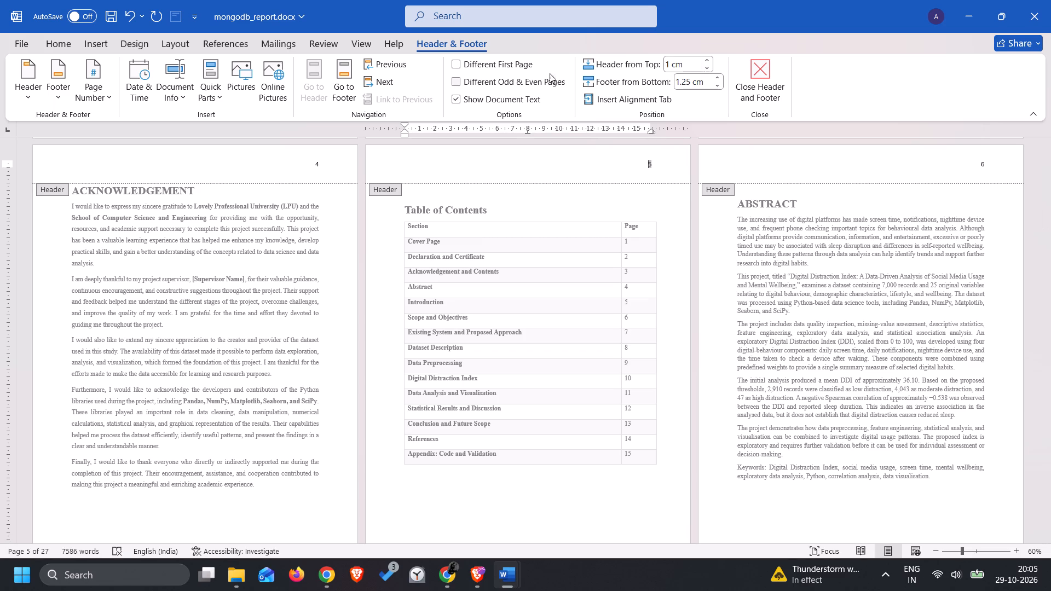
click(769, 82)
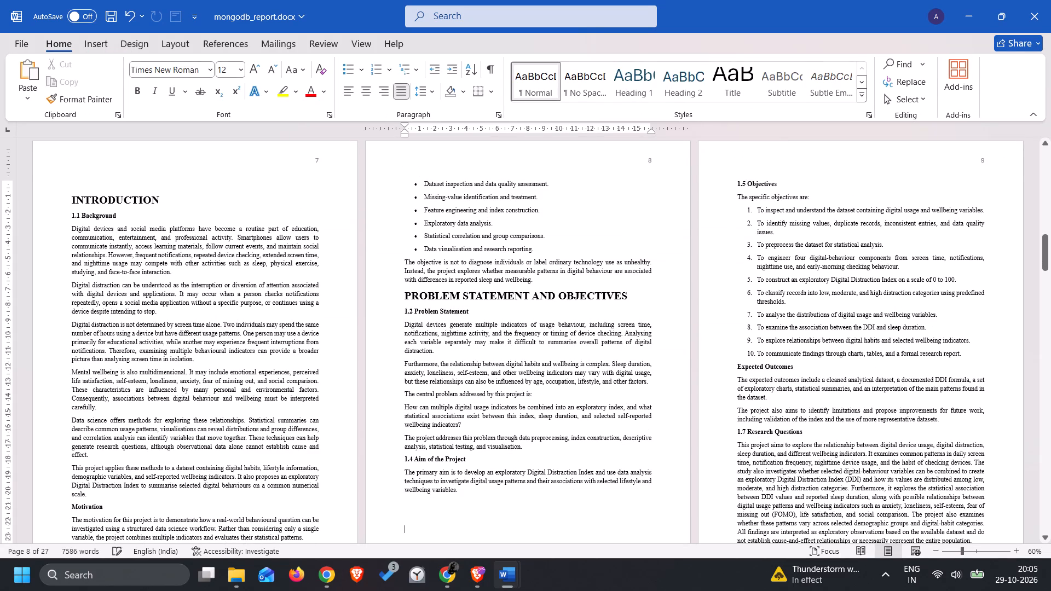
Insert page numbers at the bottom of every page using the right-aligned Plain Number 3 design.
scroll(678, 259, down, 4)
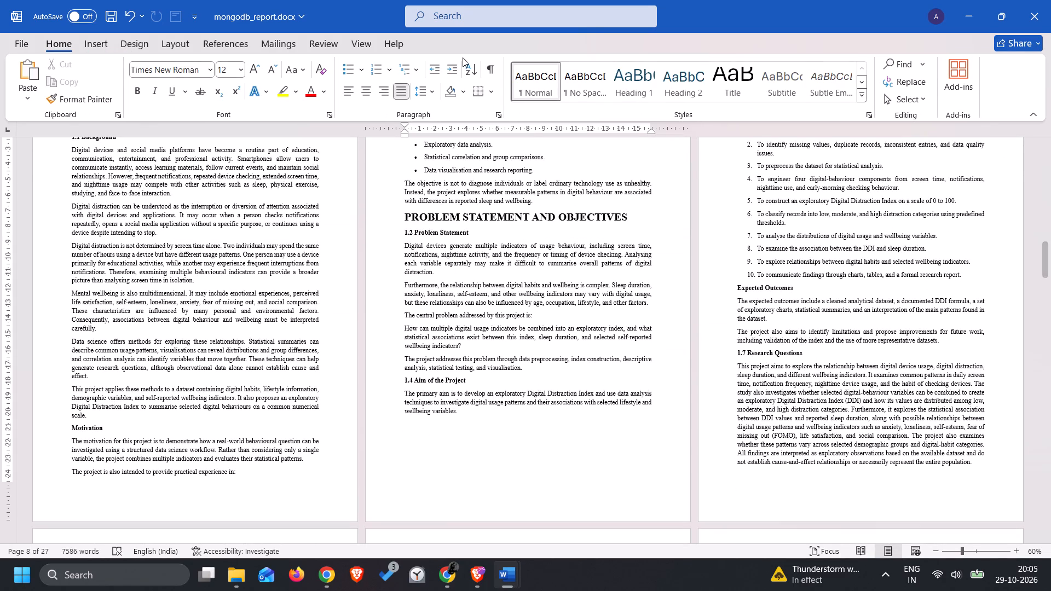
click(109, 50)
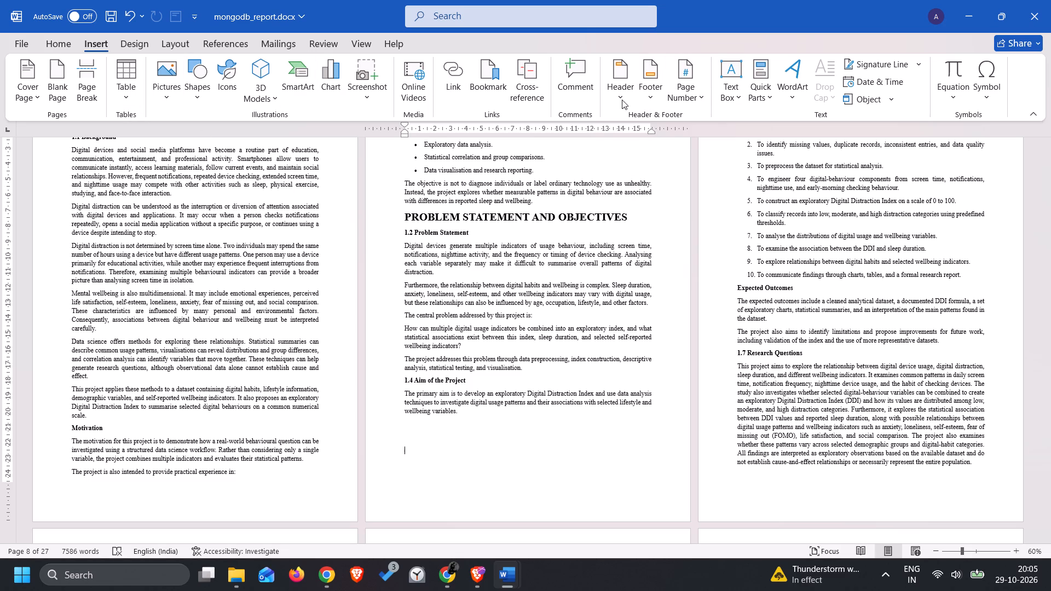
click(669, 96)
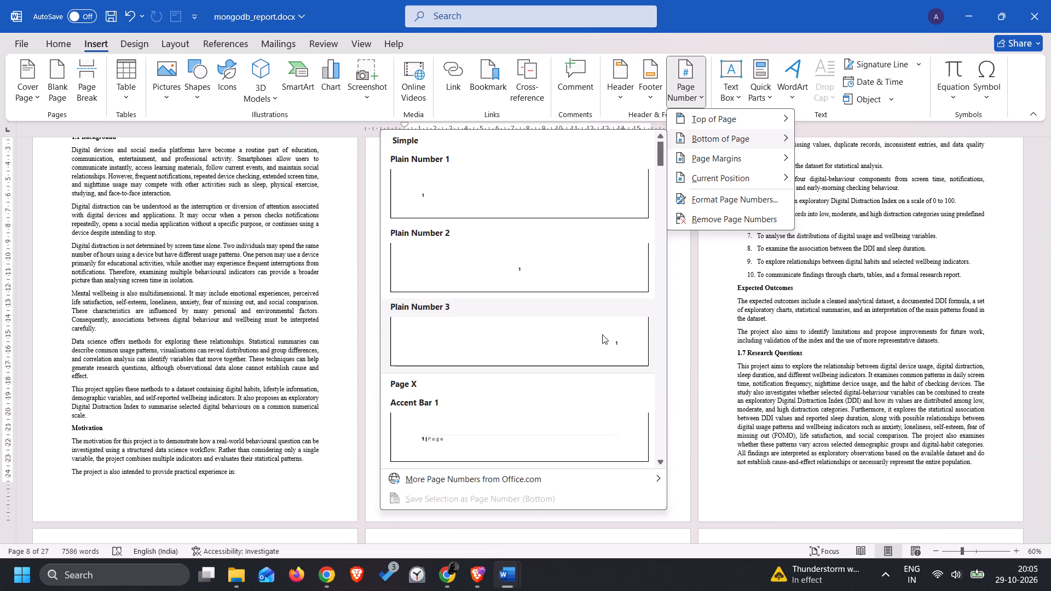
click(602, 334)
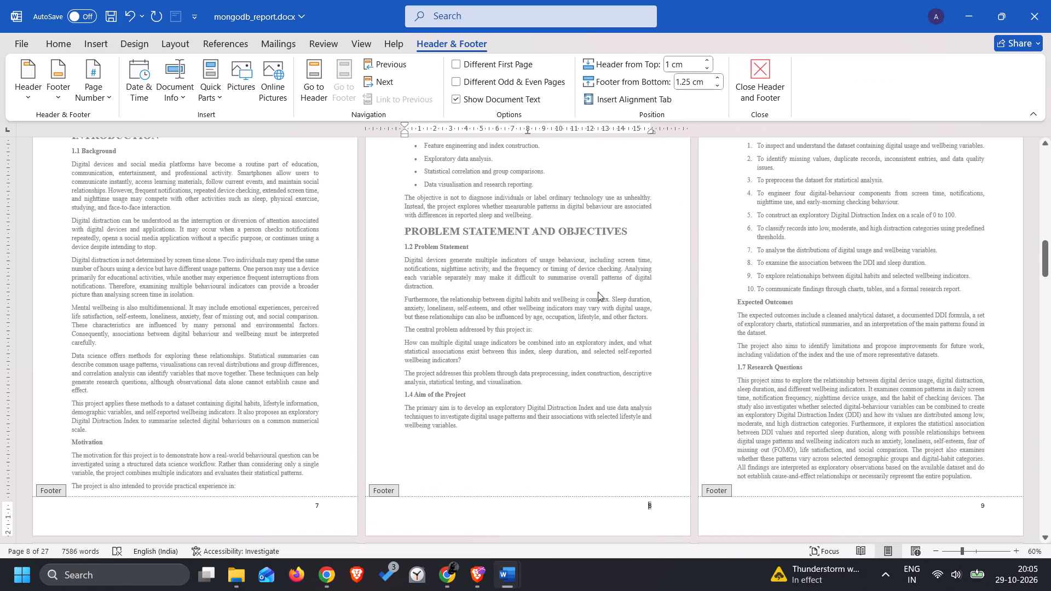
Set the footer's distance from the page bottom to 1.1 cm.
triple_click(721, 83)
triple_click(719, 83)
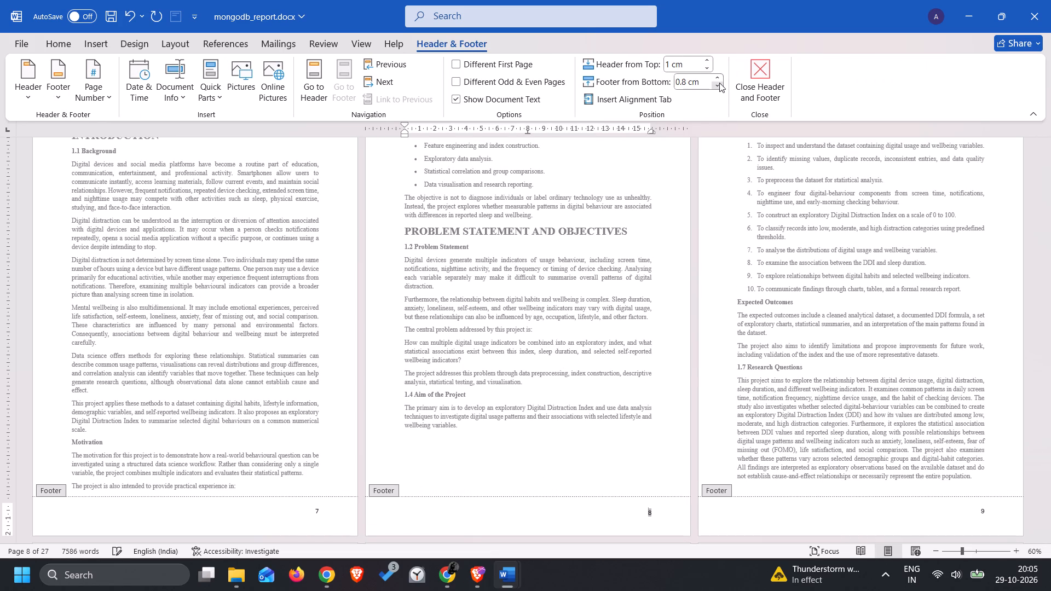
triple_click(718, 77)
click(718, 77)
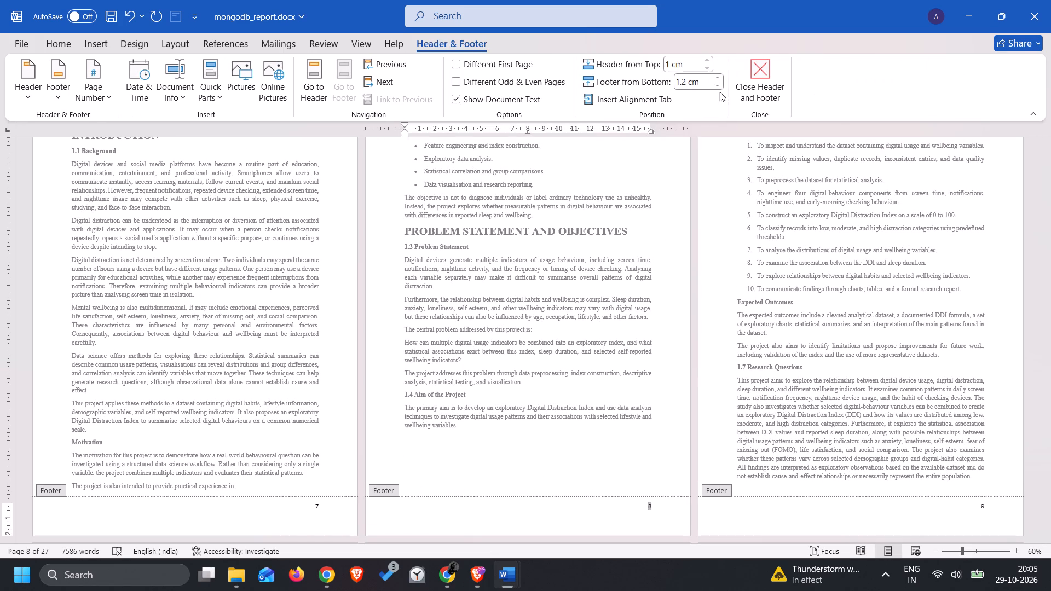
click(718, 86)
Set the header's distance from the page top to 1.9 cm.
triple_click(708, 68)
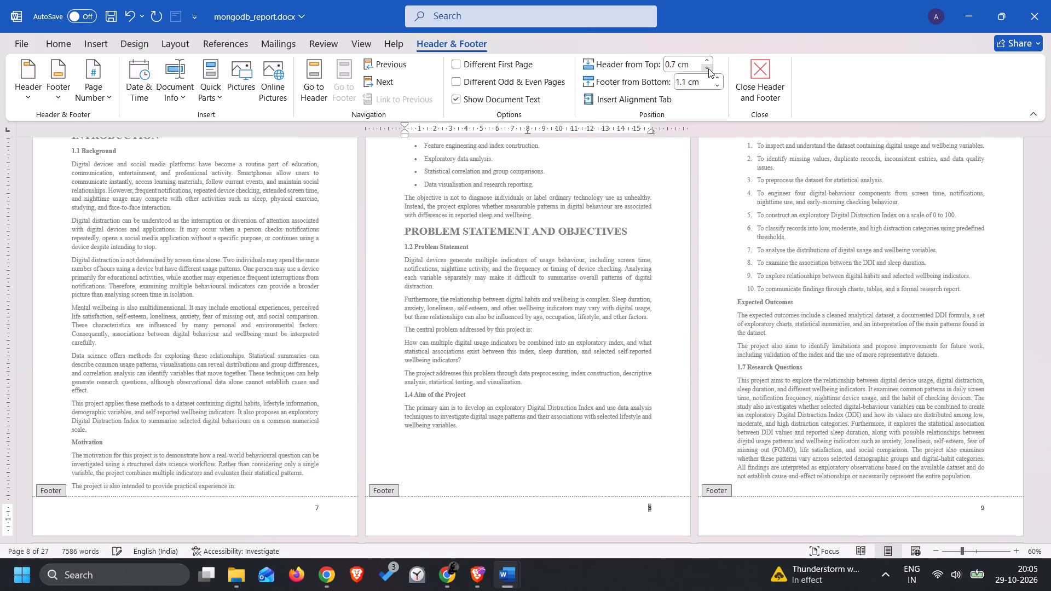
triple_click(708, 68)
click(708, 68)
triple_click(707, 59)
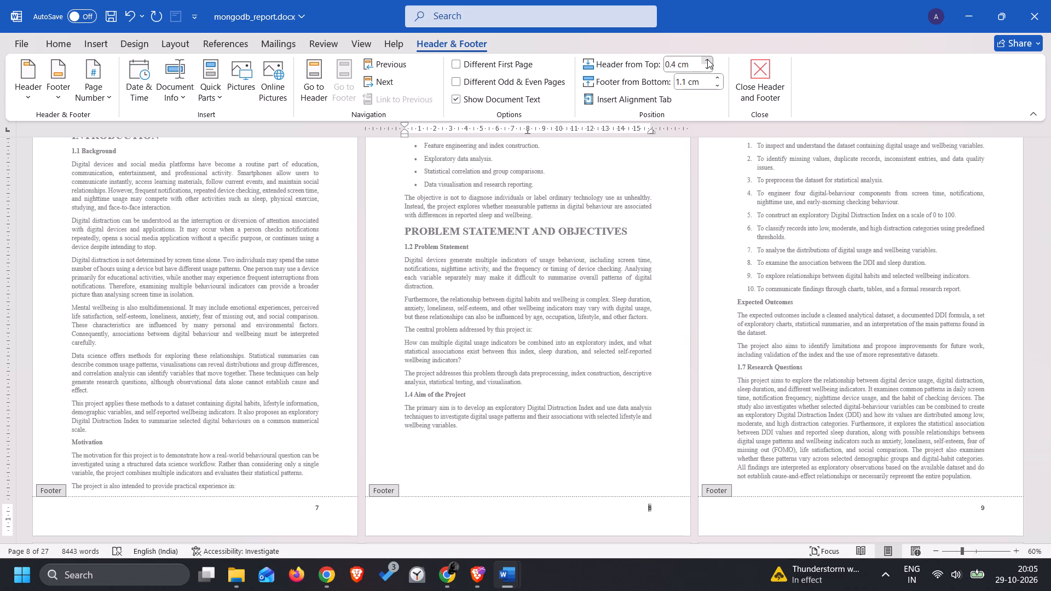
triple_click(707, 59)
triple_click(707, 59)
triple_click(707, 59)
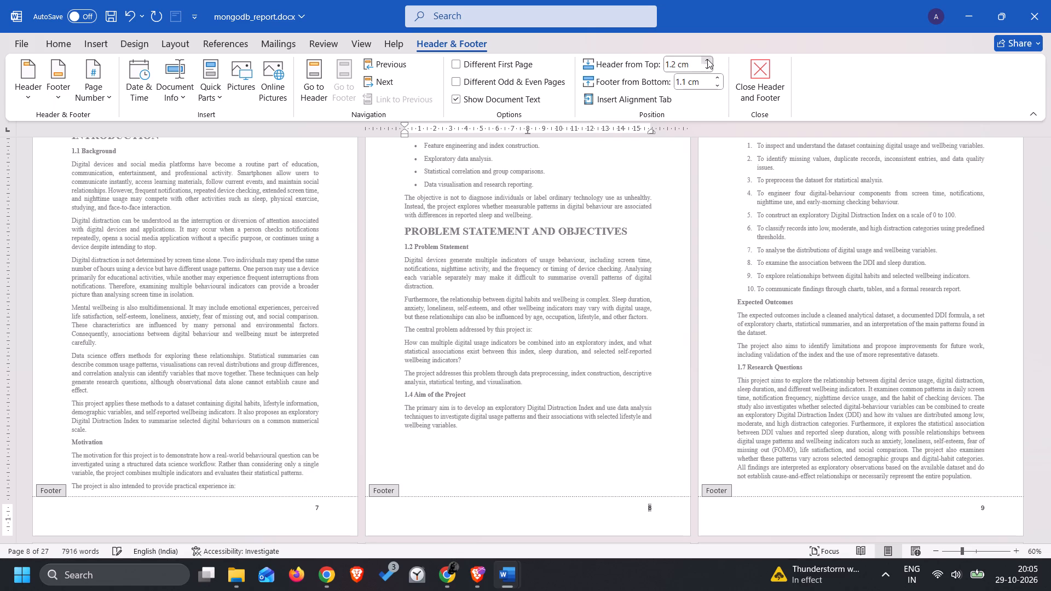
triple_click(707, 59)
click(707, 59)
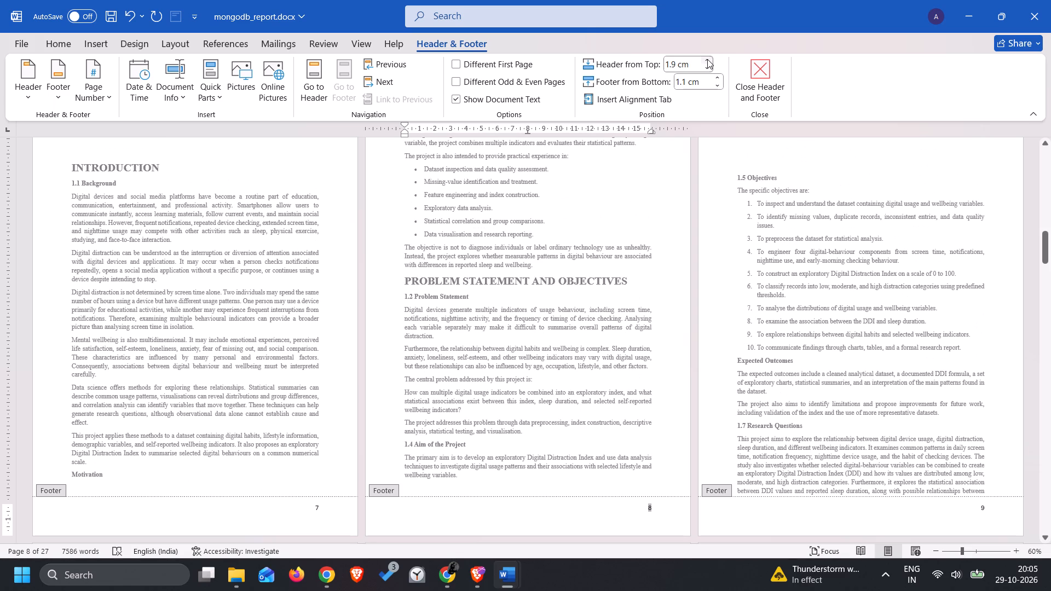
double_click(709, 69)
key(ctrl+z)
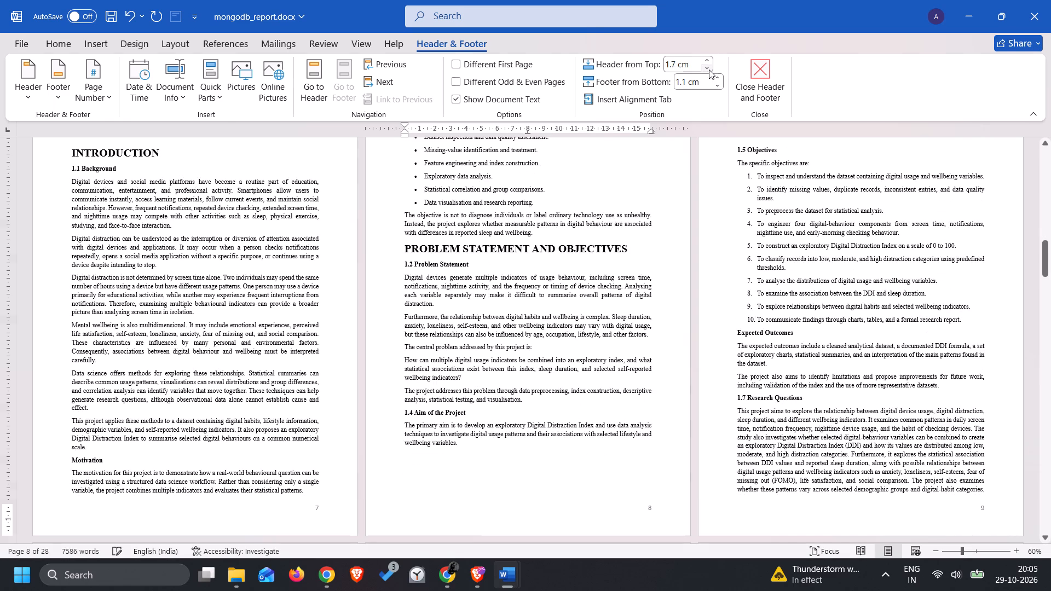
key(ctrl+z)
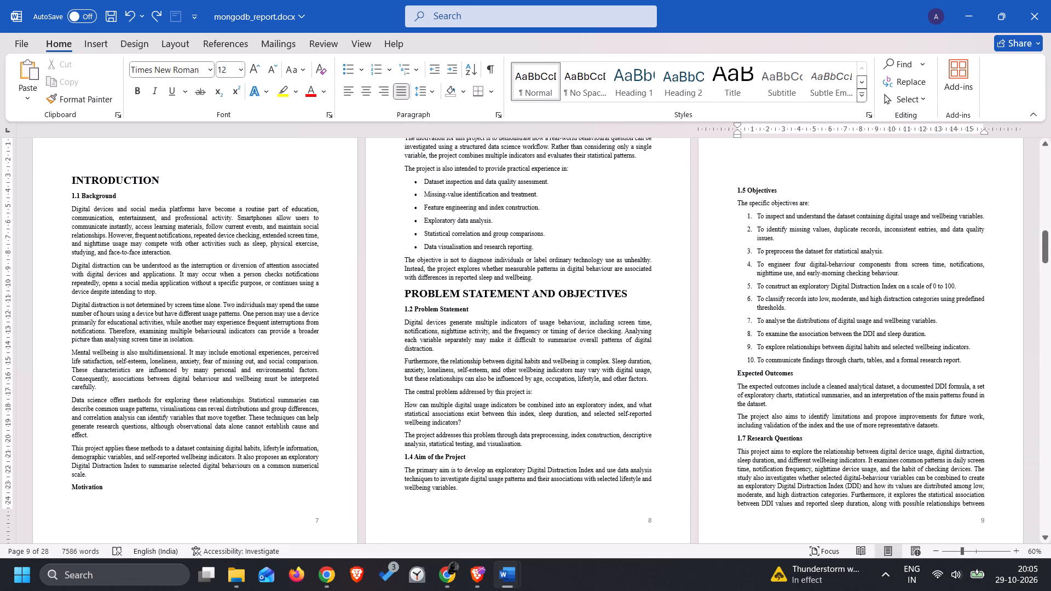
Remove all existing page numbers from the document.
scroll(544, 321, up, 8)
scroll(539, 311, down, 12)
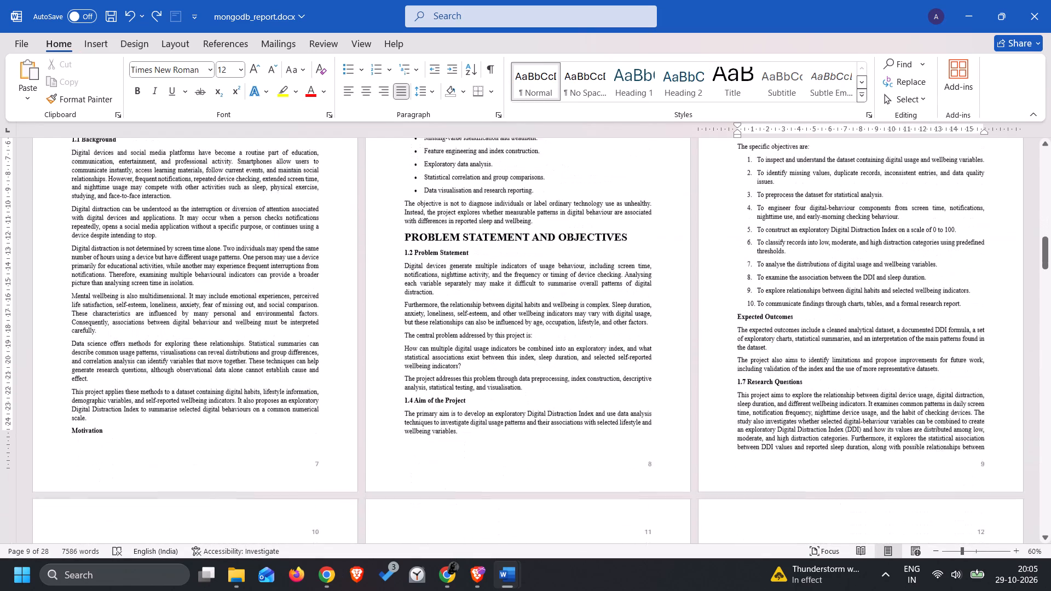
scroll(539, 311, down, 5)
scroll(539, 311, up, 13)
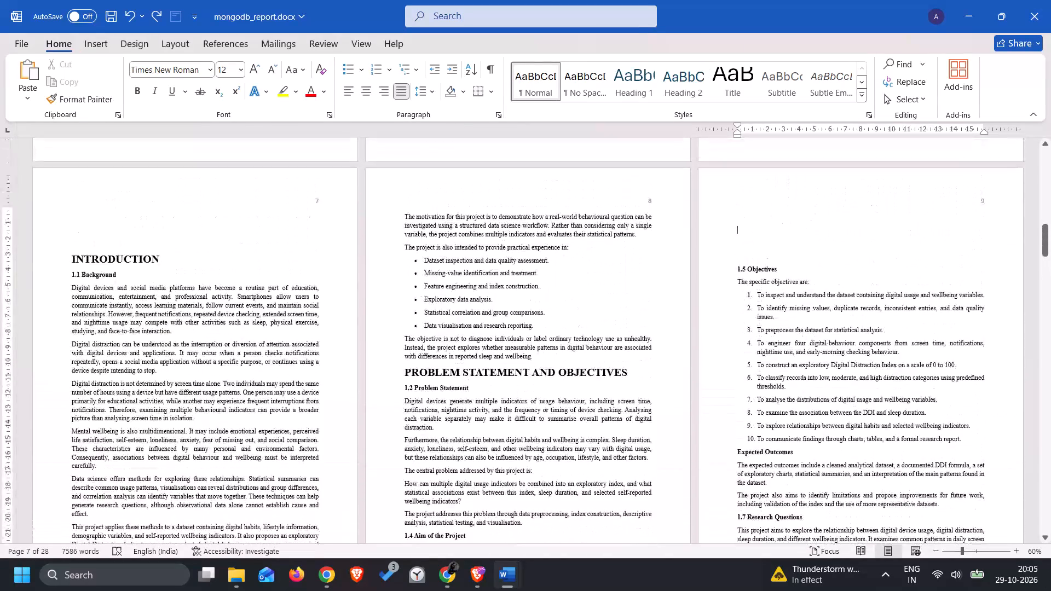
click(102, 42)
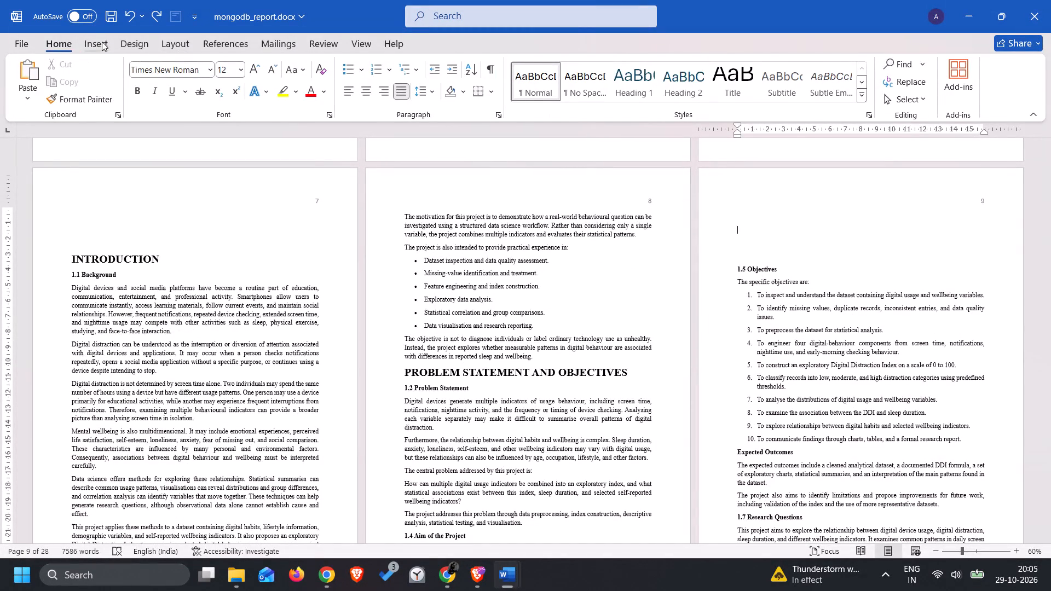
click(741, 100)
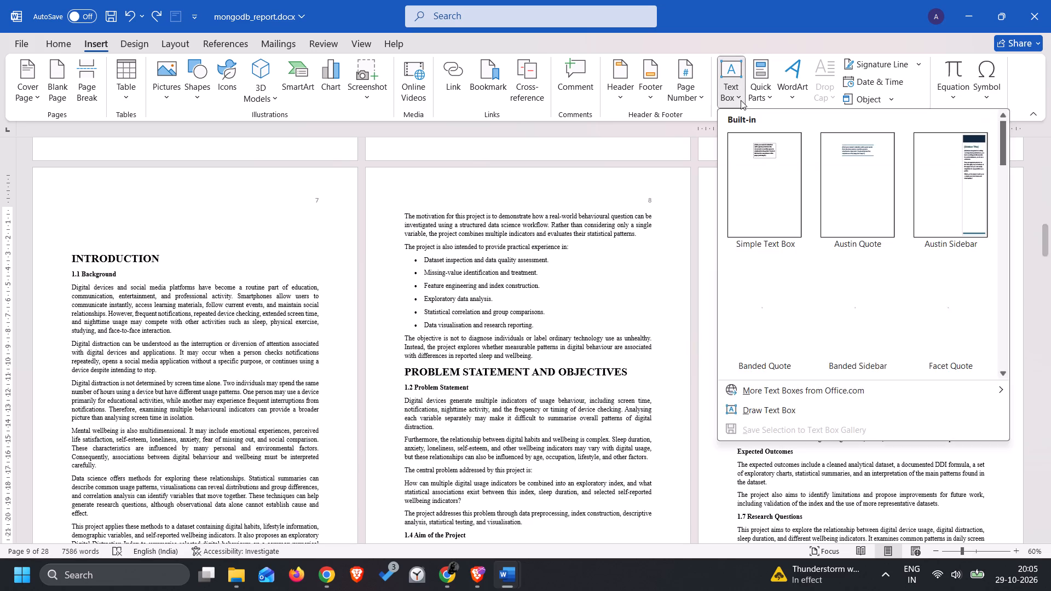
click(741, 100)
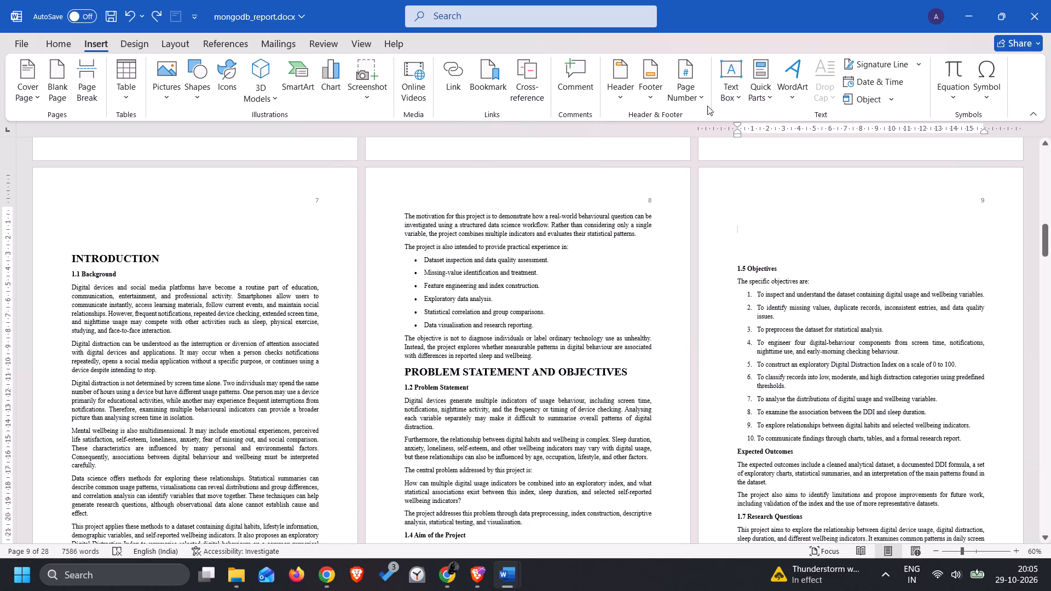
click(703, 91)
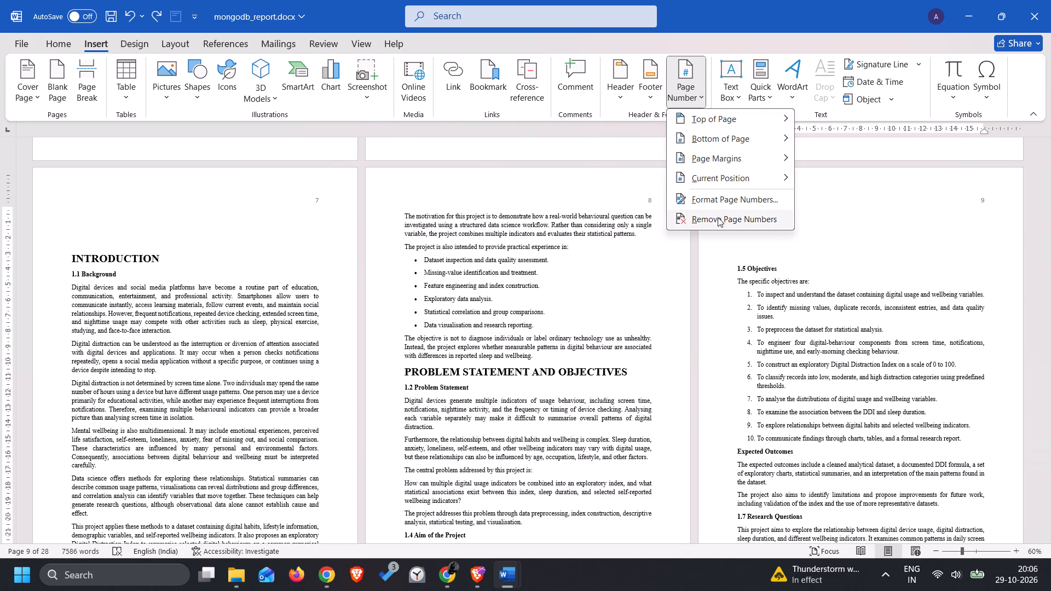
click(718, 217)
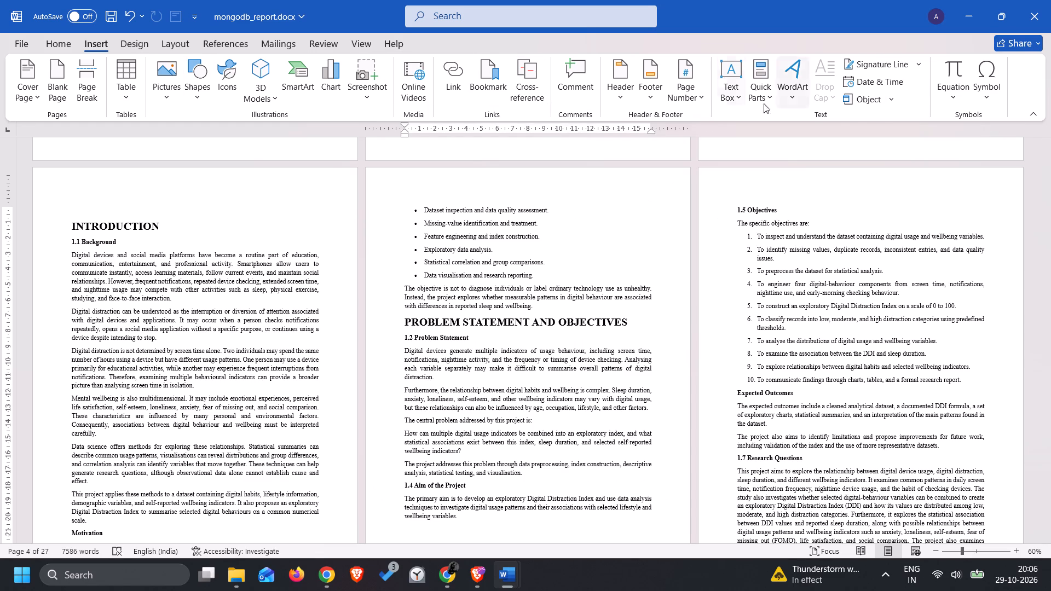
Insert page numbers at the bottom of every page with the right-aligned Plain Number 3 design and finish editing the footer.
click(684, 95)
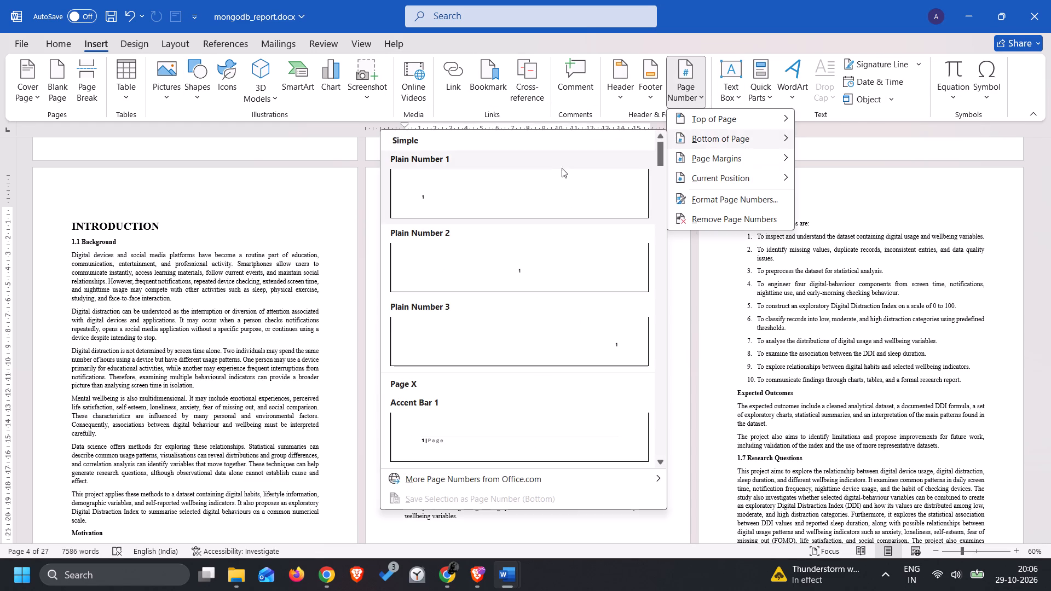
click(593, 343)
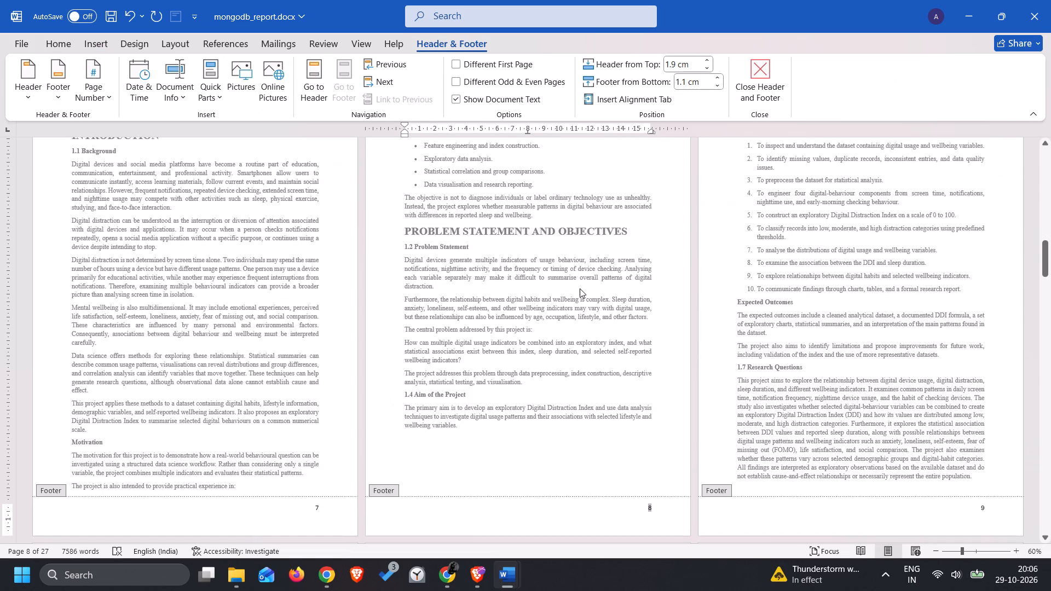
click(579, 288)
click(773, 80)
Check the footer page numbers and page layout across the front pages, from the cover page to the abstract.
scroll(484, 300, up, 16)
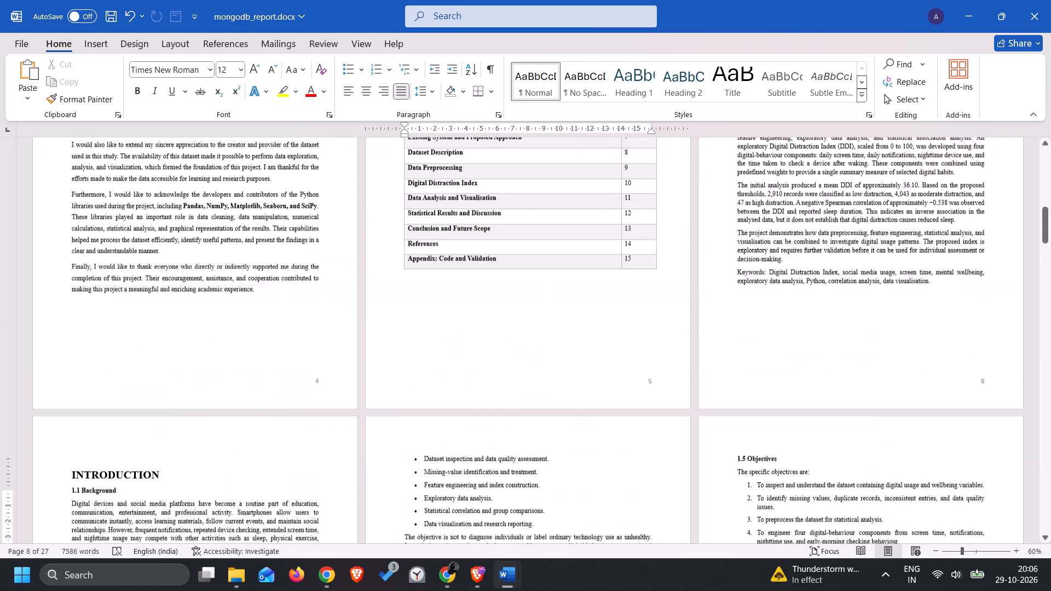
scroll(483, 301, up, 18)
scroll(483, 301, up, 8)
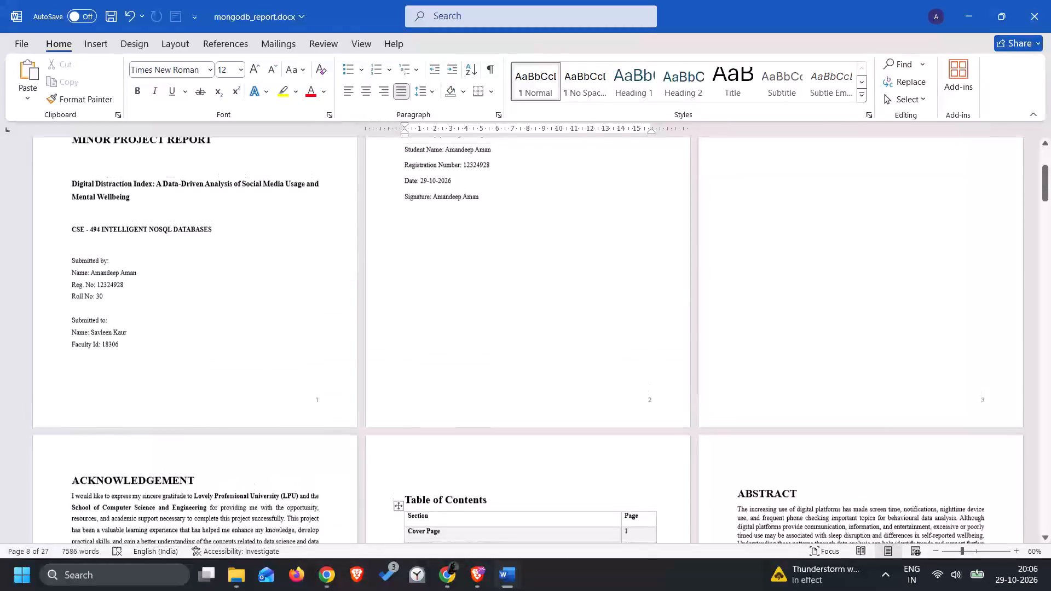
scroll(483, 301, down, 16)
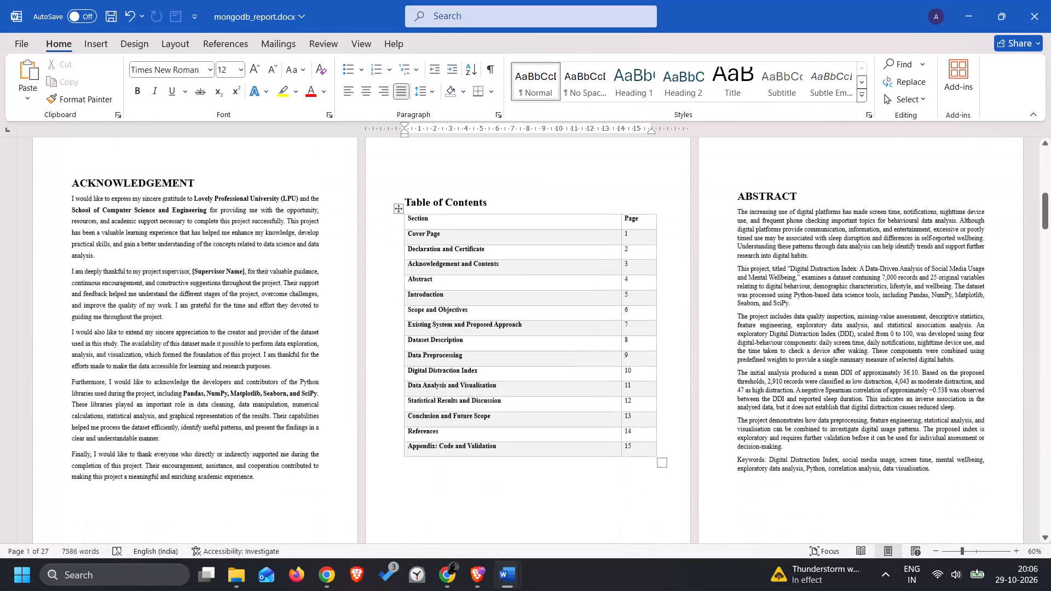
scroll(531, 483, down, 5)
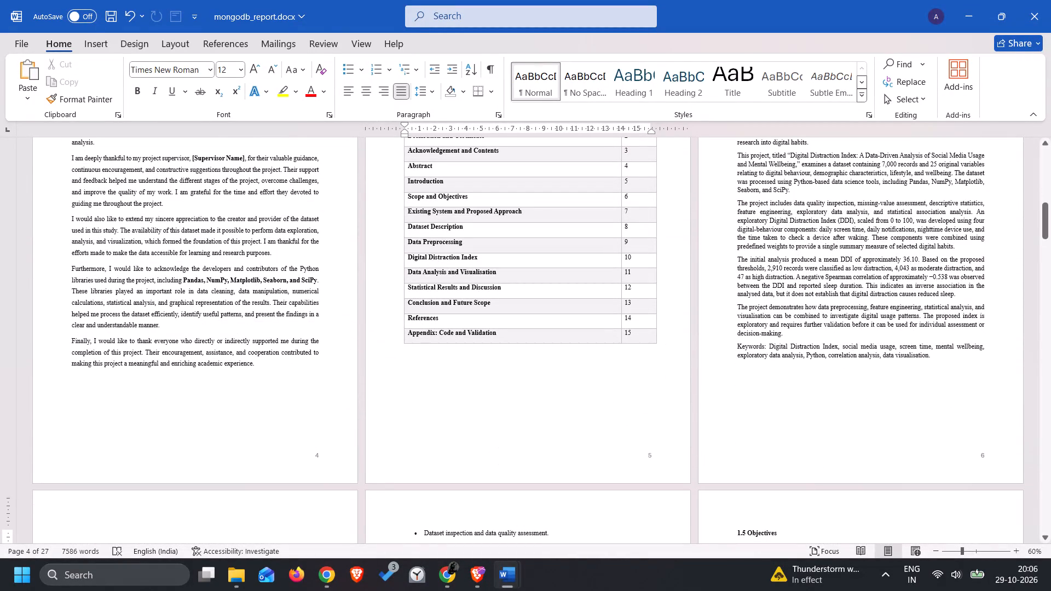
scroll(438, 399, up, 7)
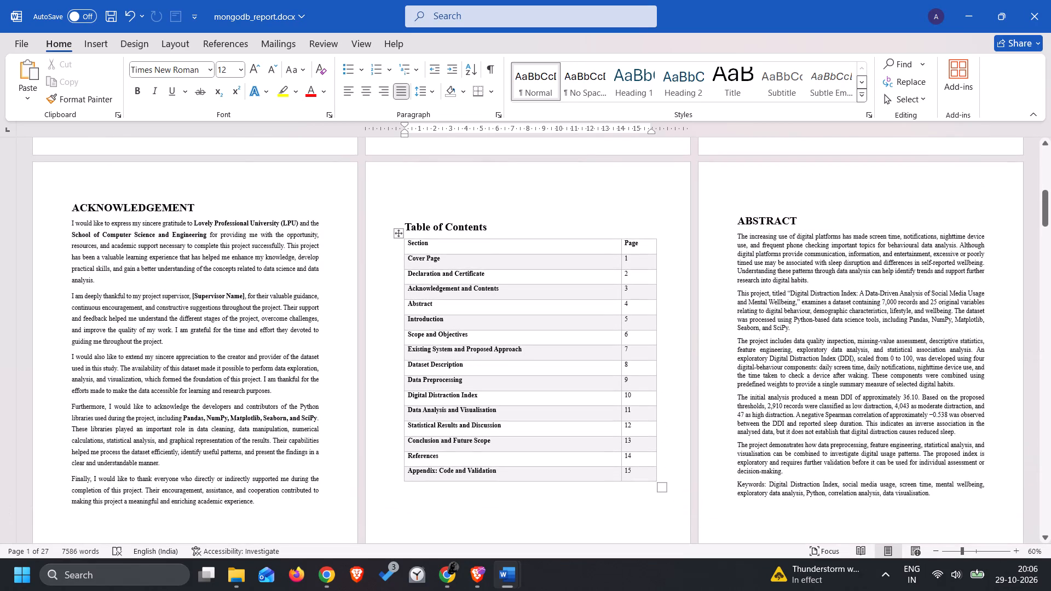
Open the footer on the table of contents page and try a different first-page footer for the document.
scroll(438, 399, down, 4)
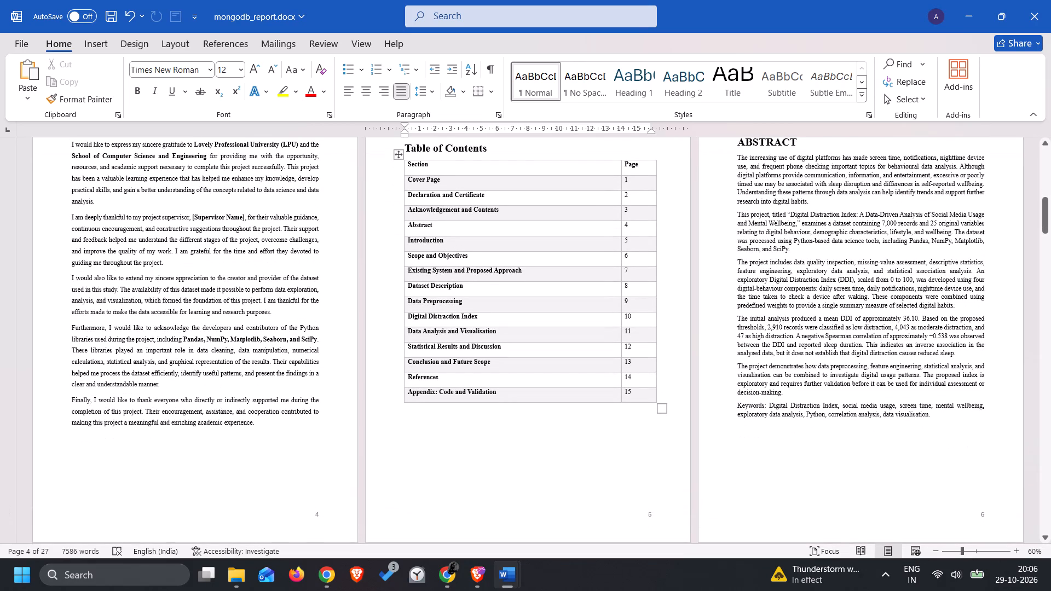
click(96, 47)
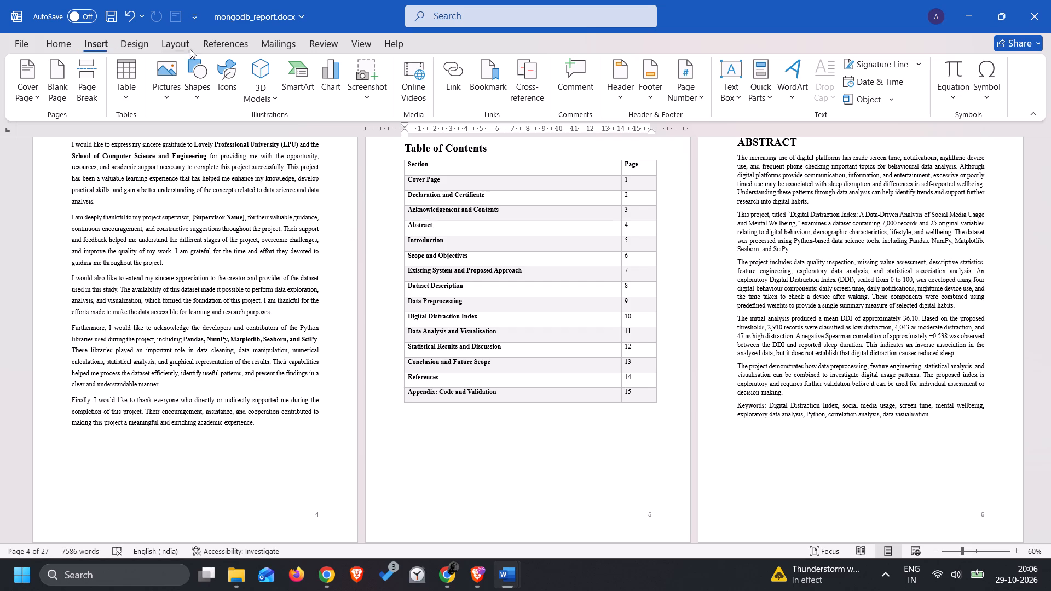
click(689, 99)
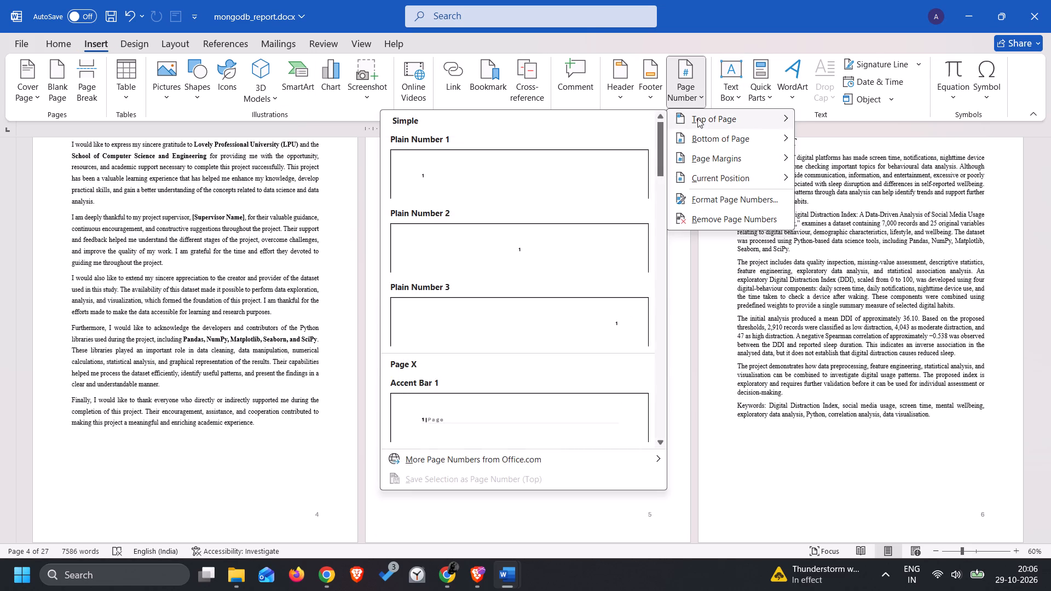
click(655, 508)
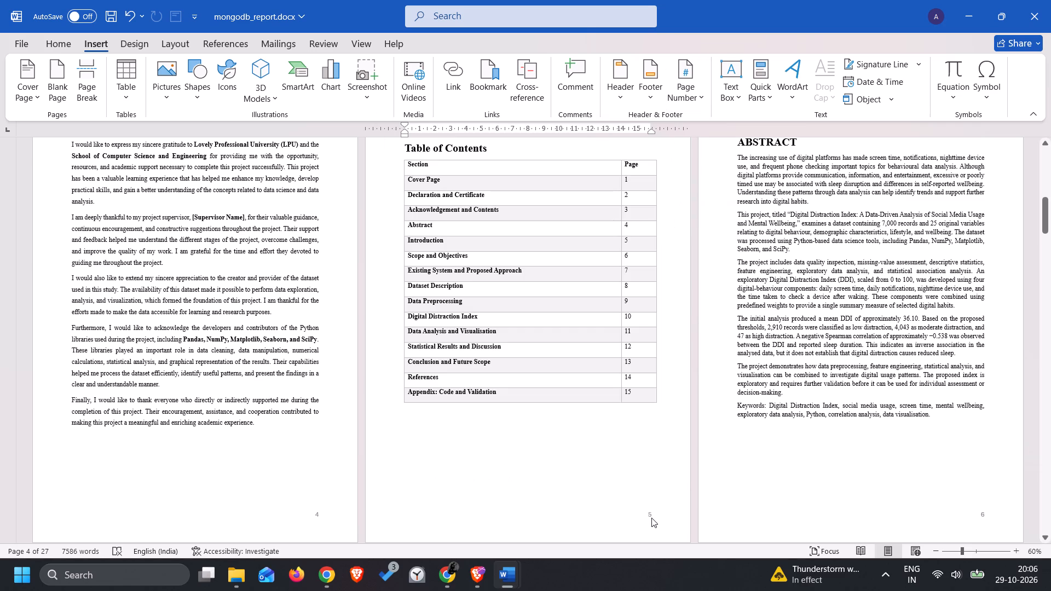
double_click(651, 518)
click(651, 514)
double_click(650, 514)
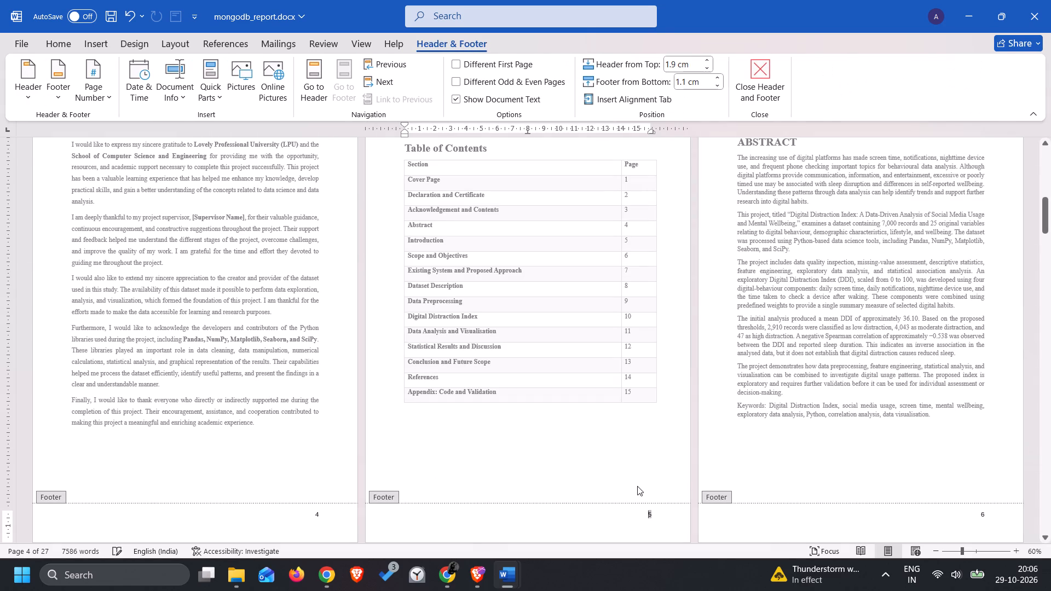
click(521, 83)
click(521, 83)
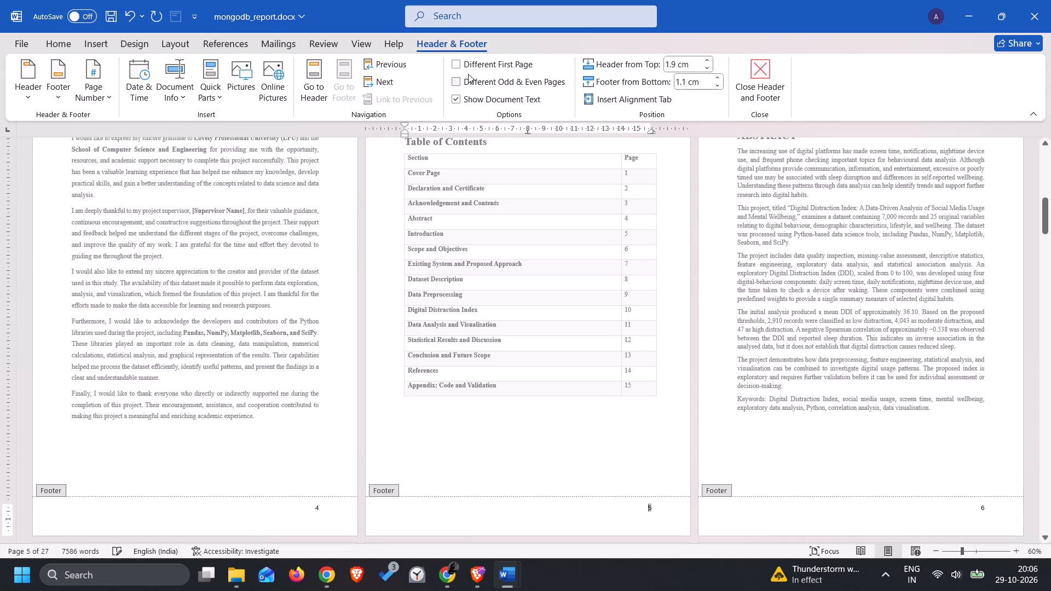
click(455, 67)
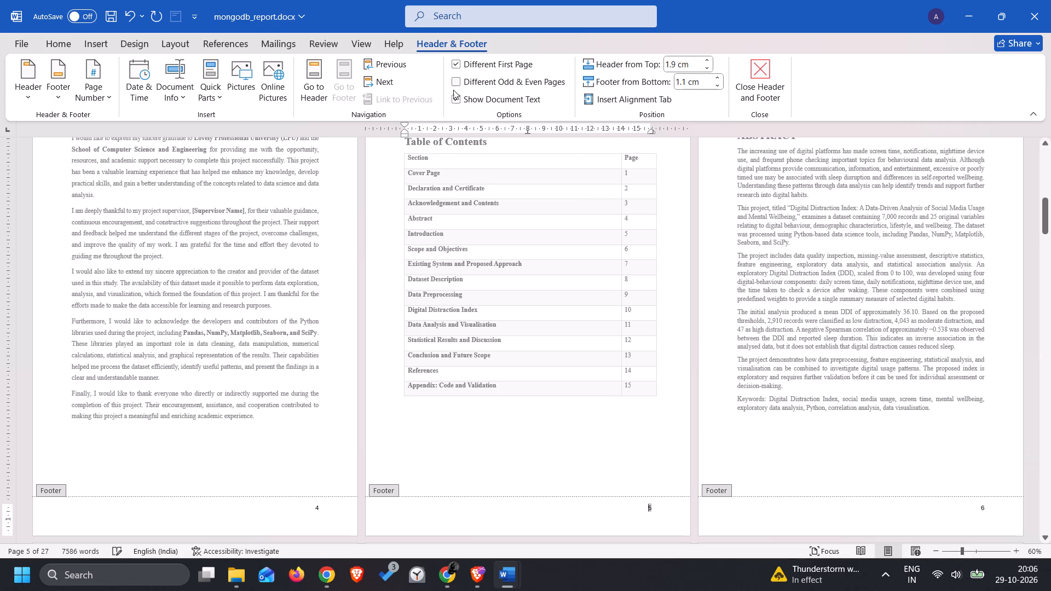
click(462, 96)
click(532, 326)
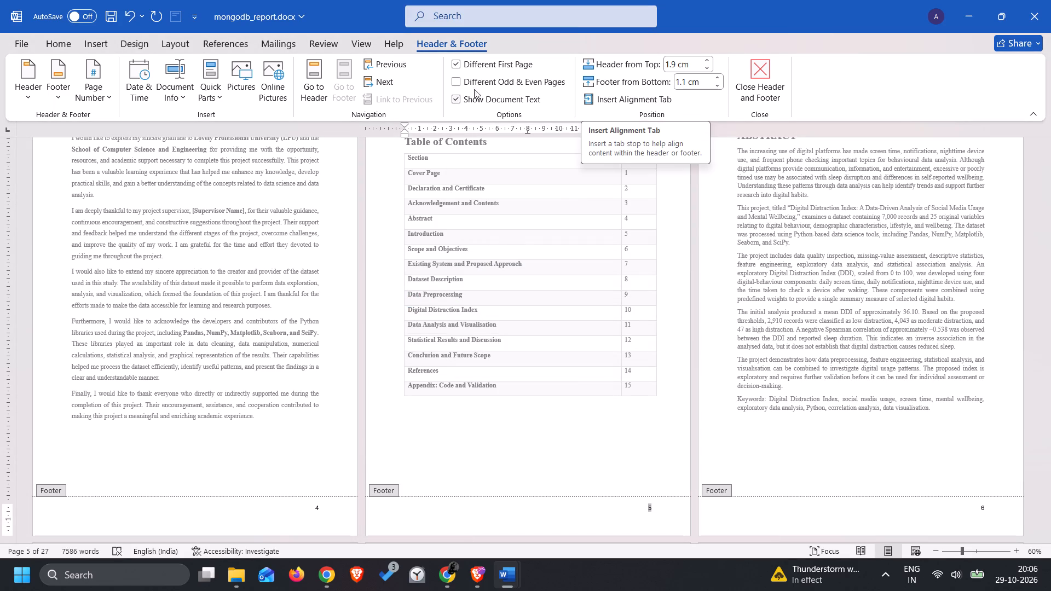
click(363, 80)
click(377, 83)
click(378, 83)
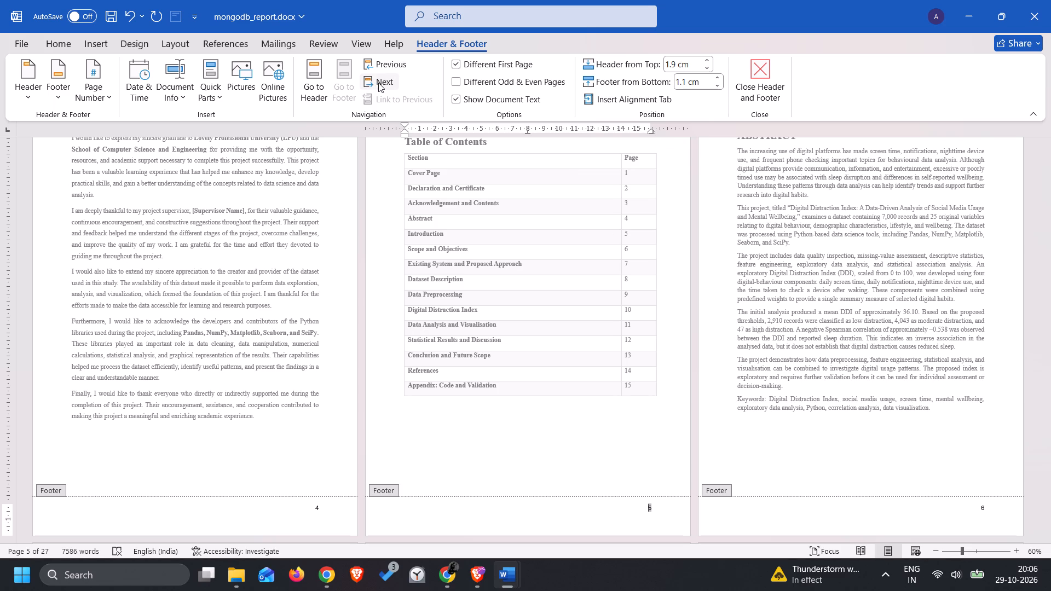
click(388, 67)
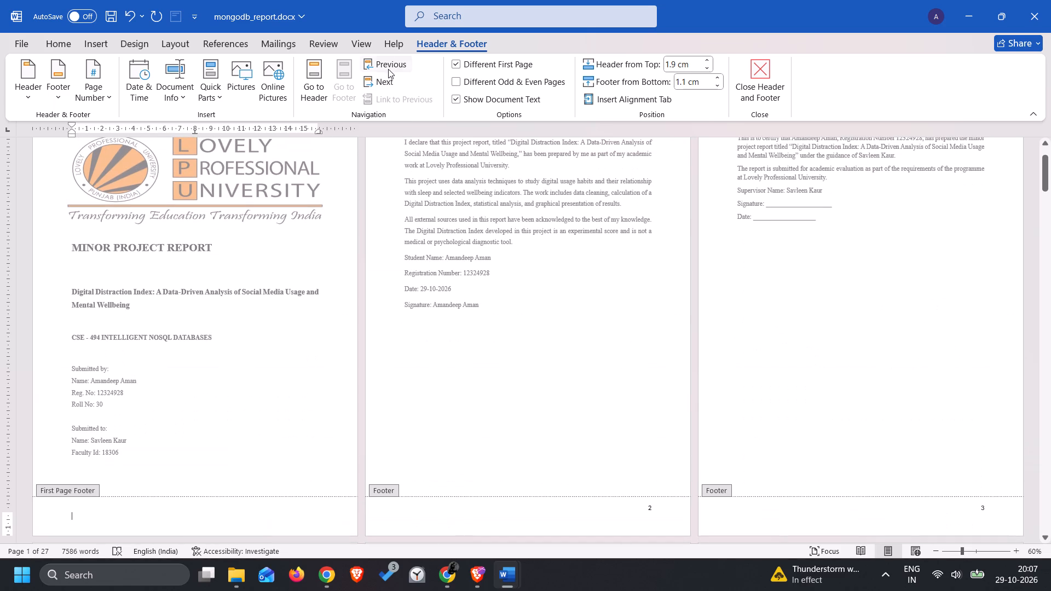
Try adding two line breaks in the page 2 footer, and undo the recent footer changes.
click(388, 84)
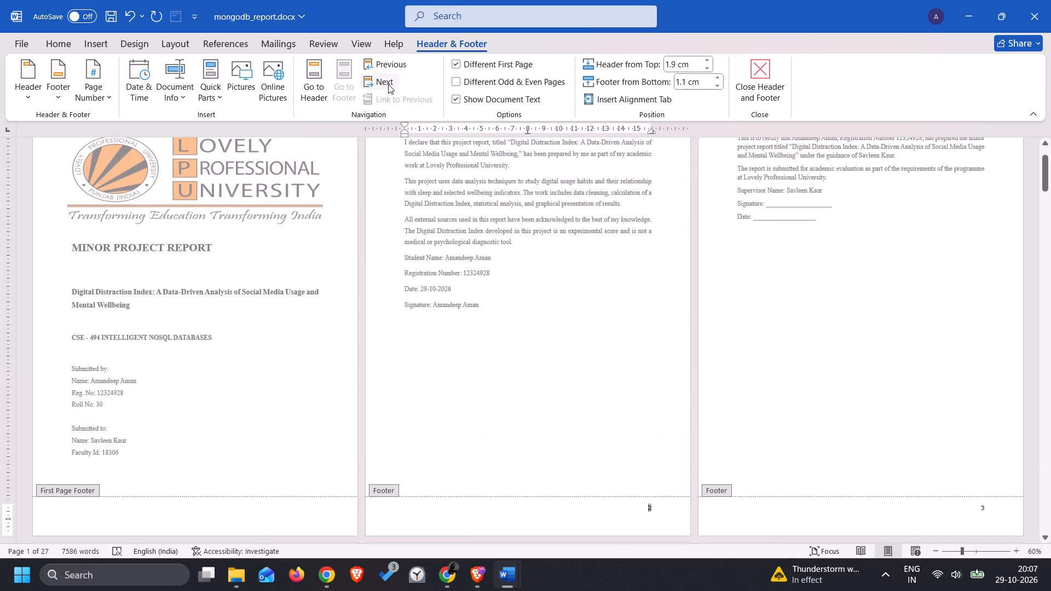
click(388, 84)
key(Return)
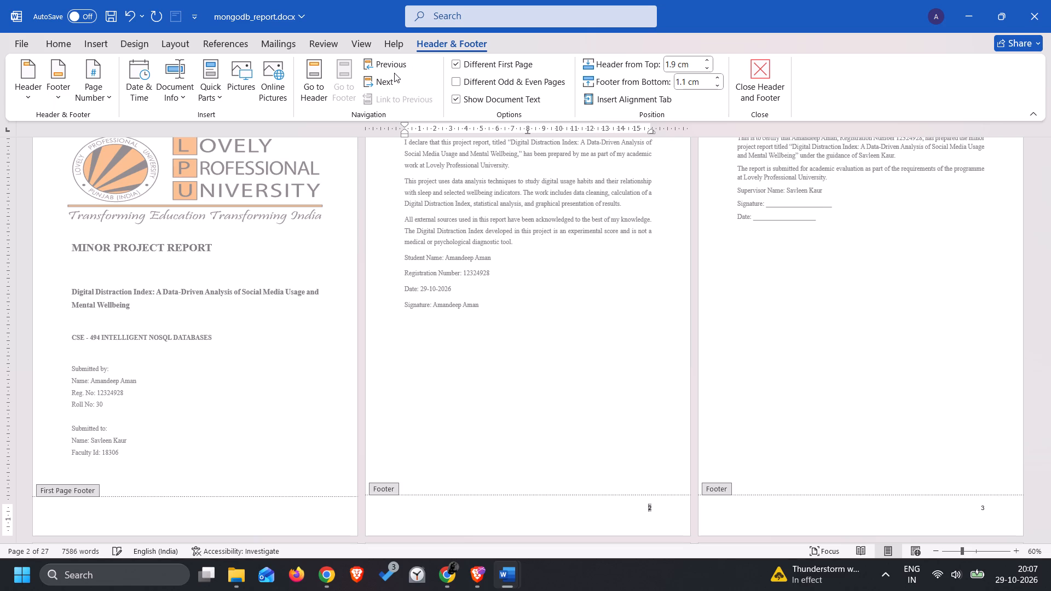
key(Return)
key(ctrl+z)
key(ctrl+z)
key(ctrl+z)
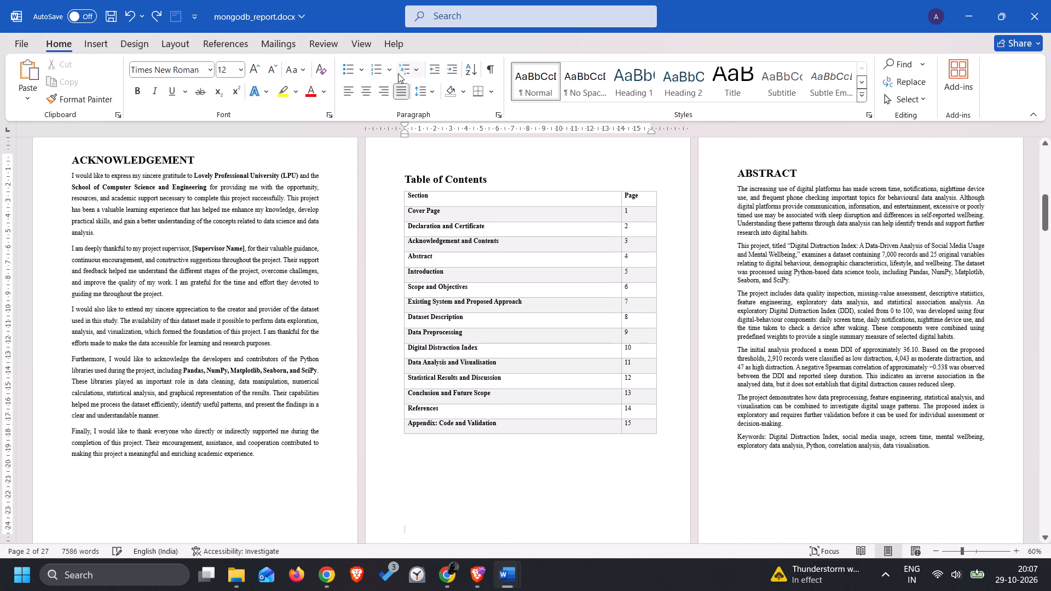
In the Table of Contents table, delete the Page column heading and the Cover Page row's page number.
scroll(399, 65, down, 4)
scroll(492, 280, down, 4)
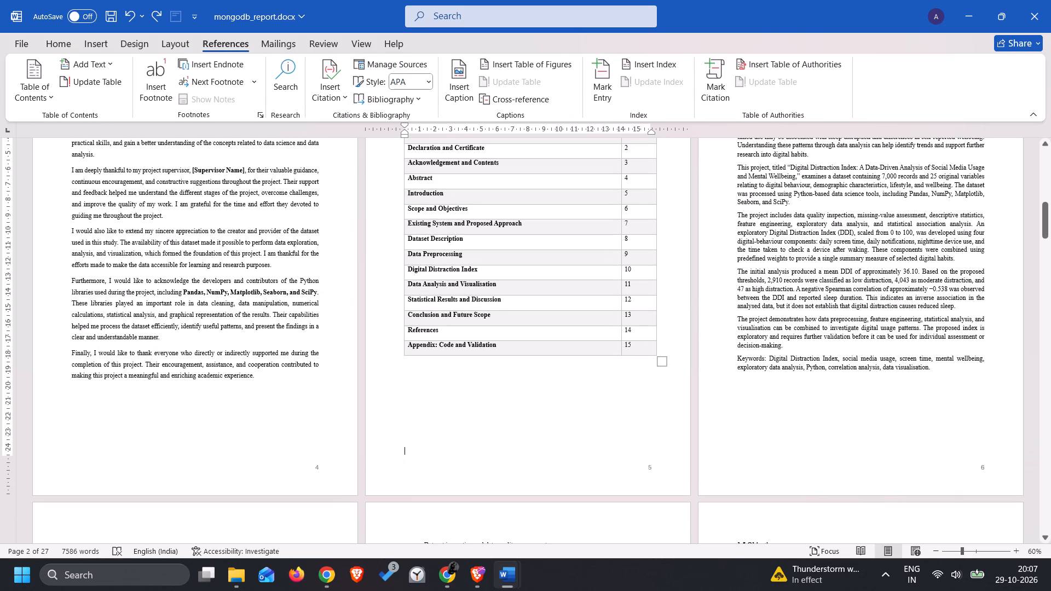
scroll(497, 275, down, 5)
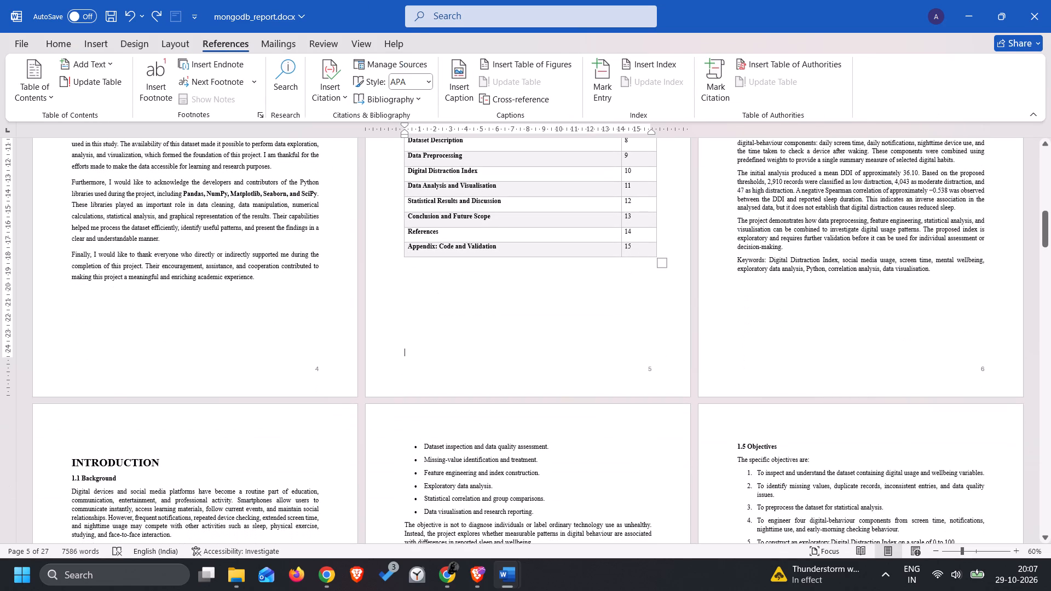
scroll(519, 259, up, 8)
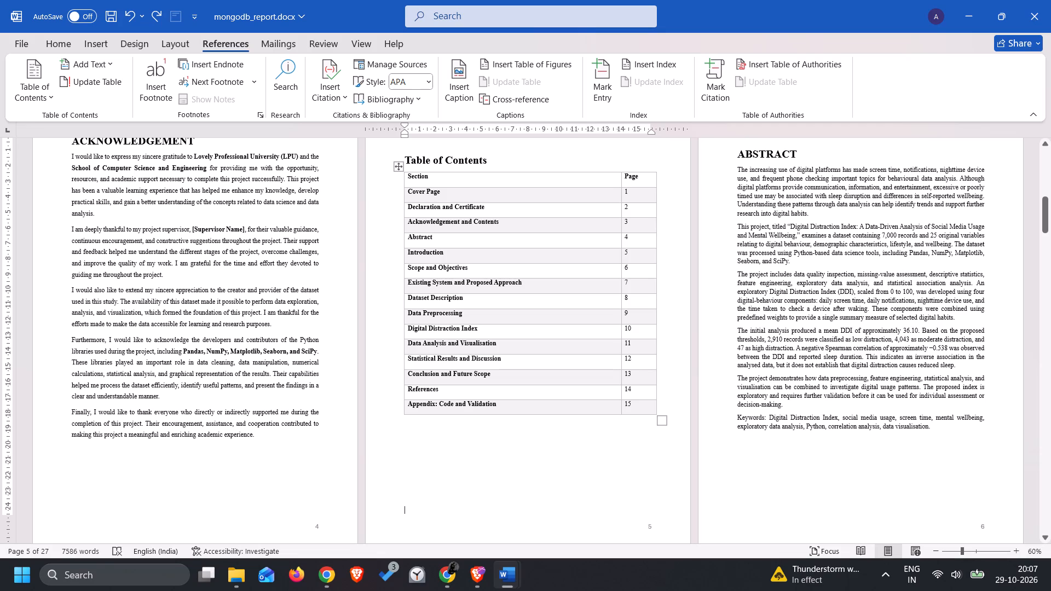
click(634, 192)
key(BackSpace)
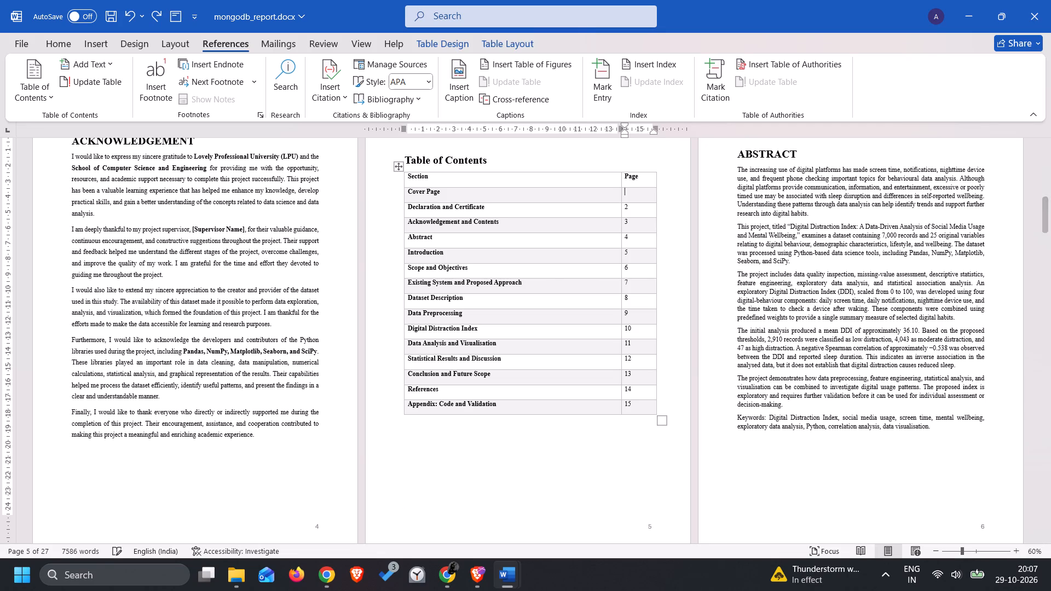
key(Up)
key(Right)
key(Right)
key(Right)
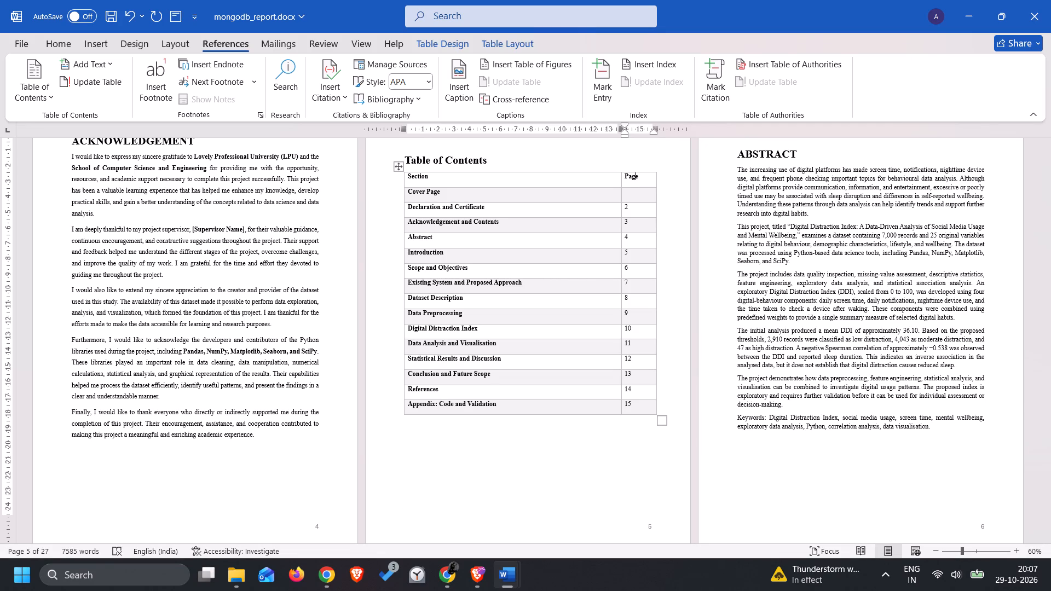
key(Right)
key(BackSpace)
key(BackSpace)
key(BackSpace)
key(BackSpace)
Delete the page numbers of the Declaration and Certificate, Acknowledgement and Contents, Abstract and Introduction rows.
key(Down)
key(Down)
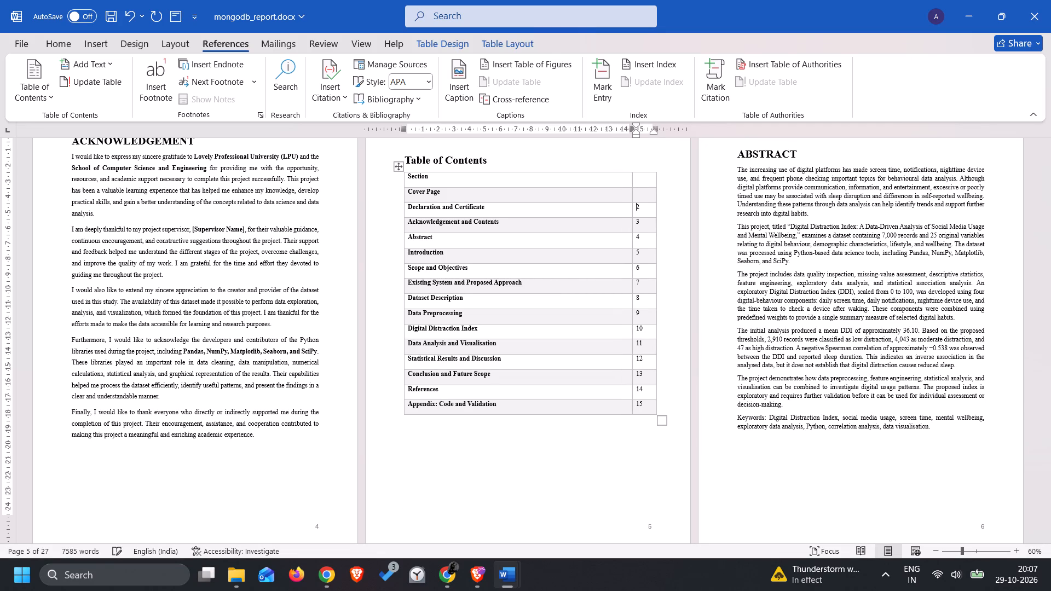
key(Right)
key(BackSpace)
key(Down)
key(Right)
key(BackSpace)
key(Down)
key(Right)
key(BackSpace)
key(Down)
key(Right)
key(BackSpace)
Delete the page numbers of the Scope and Objectives, Existing System and Proposed Approach, Dataset Description and Data Preprocessing rows.
key(Down)
key(Right)
key(BackSpace)
key(Down)
key(Right)
key(BackSpace)
key(Down)
key(Right)
key(BackSpace)
key(Down)
key(Right)
key(BackSpace)
Delete the page numbers of the Digital Distraction Index, Data Analysis and Visualisation, and Statistical Results and Discussion rows.
key(Down)
key(Right)
key(Right)
key(BackSpace)
key(BackSpace)
key(Down)
key(Right)
key(Right)
key(BackSpace)
key(BackSpace)
key(Down)
key(Right)
key(Right)
key(BackSpace)
key(BackSpace)
Delete the page numbers of the Conclusion and Future Scope, References, and Appendix: Code and Validation rows.
key(Down)
key(Right)
key(Right)
key(BackSpace)
key(BackSpace)
key(Down)
key(Right)
key(Right)
key(BackSpace)
key(BackSpace)
key(Down)
key(Right)
key(Right)
key(BackSpace)
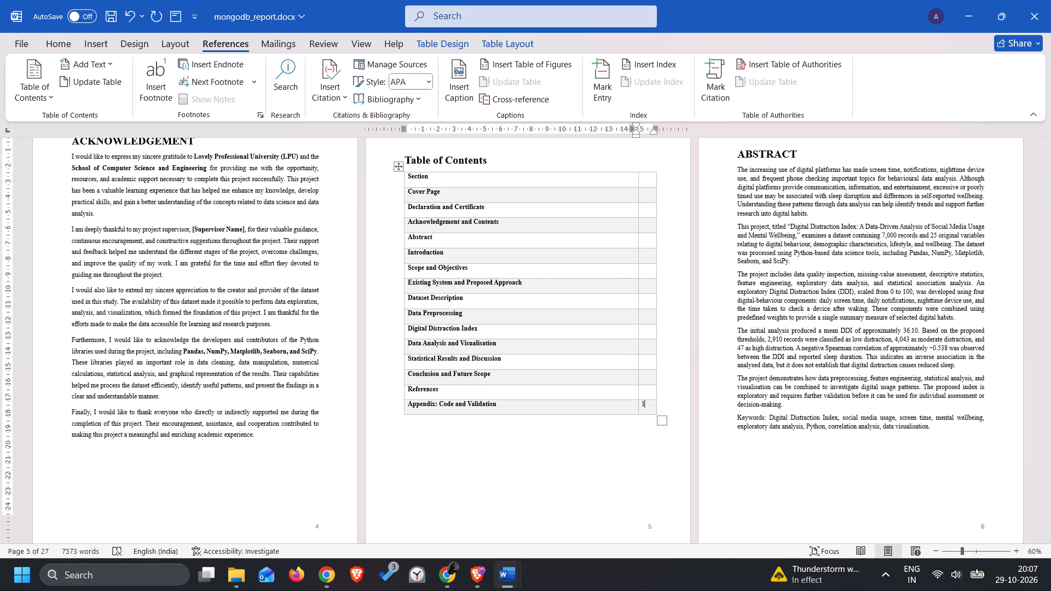
key(BackSpace)
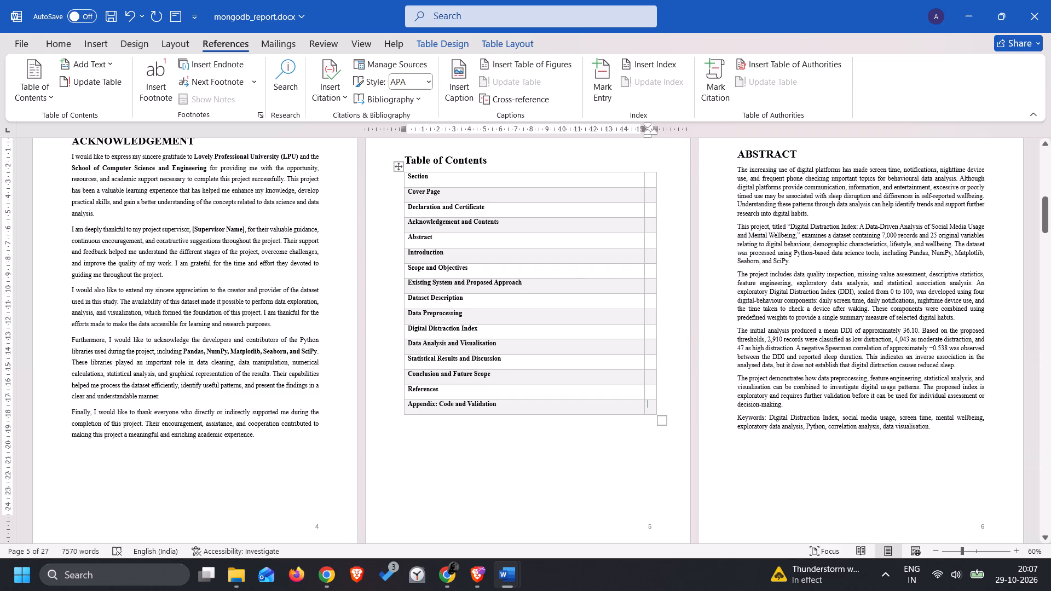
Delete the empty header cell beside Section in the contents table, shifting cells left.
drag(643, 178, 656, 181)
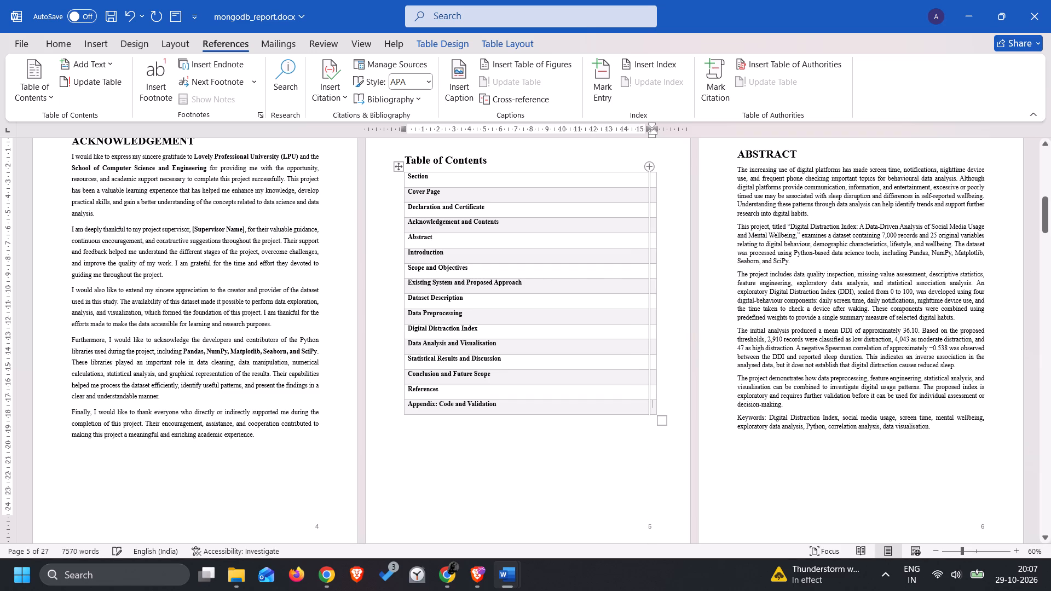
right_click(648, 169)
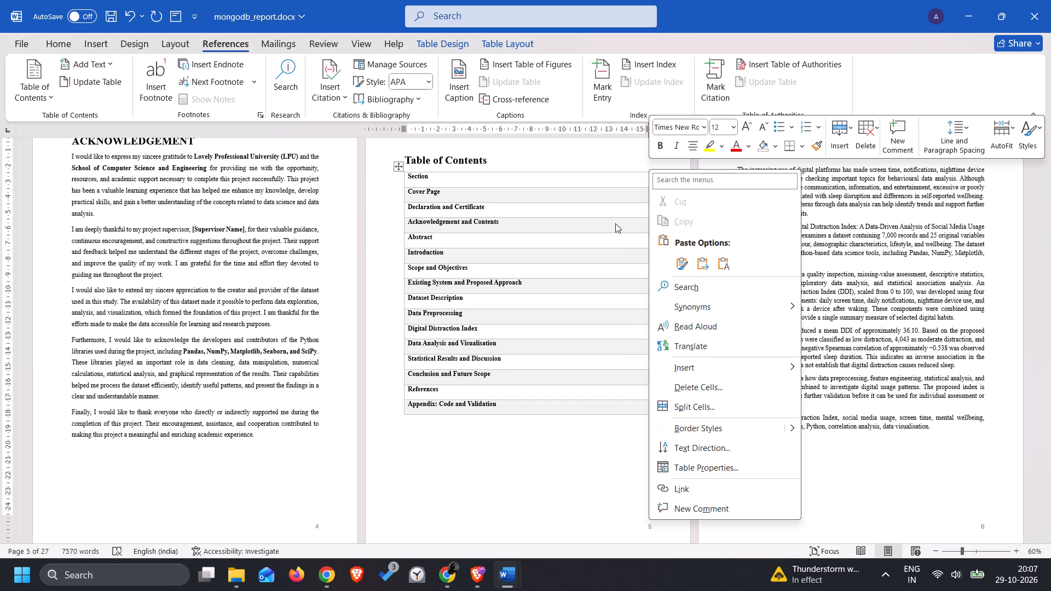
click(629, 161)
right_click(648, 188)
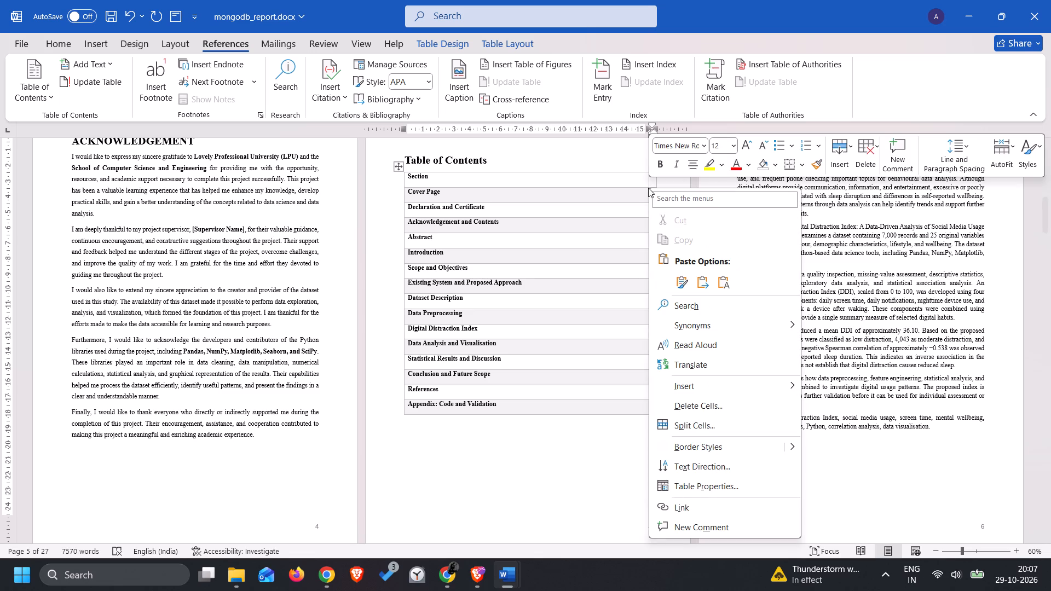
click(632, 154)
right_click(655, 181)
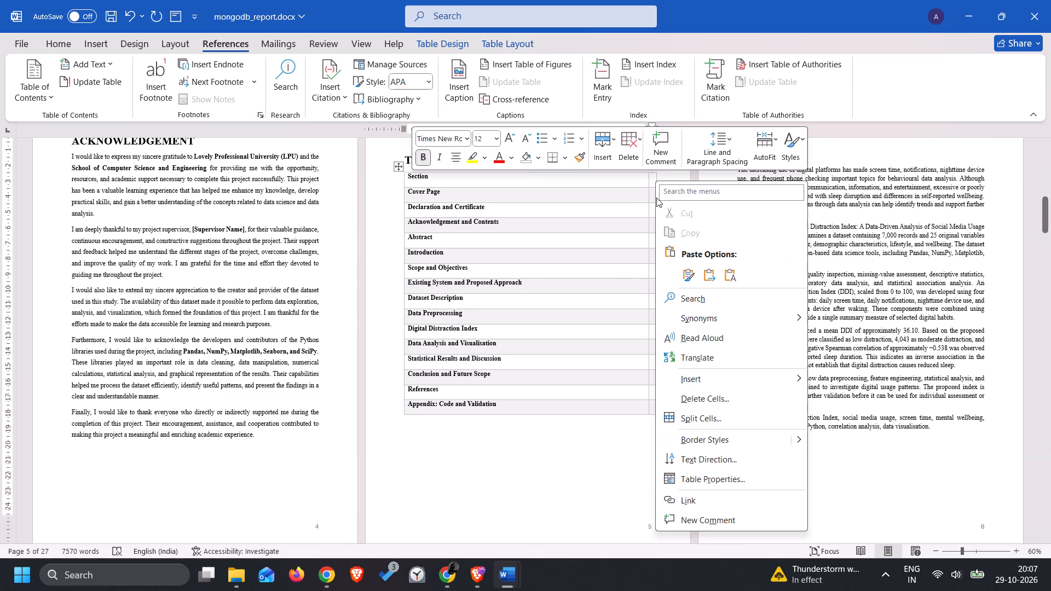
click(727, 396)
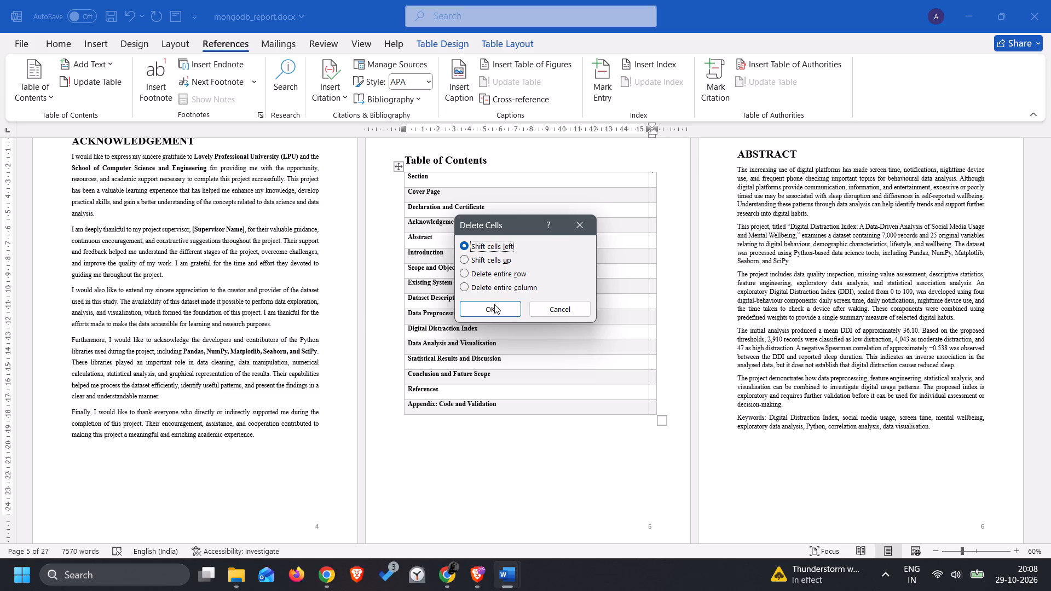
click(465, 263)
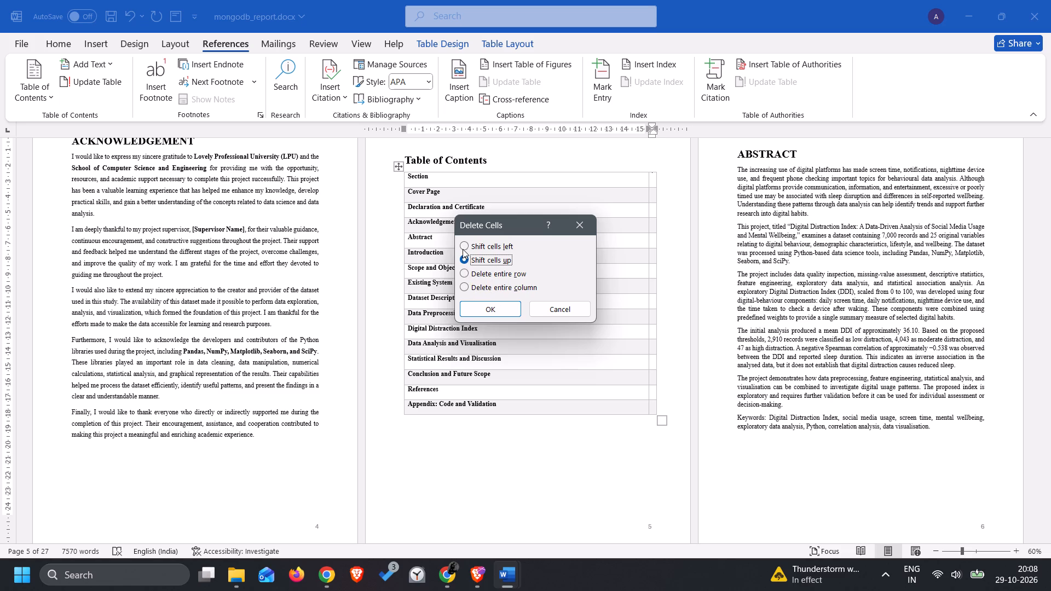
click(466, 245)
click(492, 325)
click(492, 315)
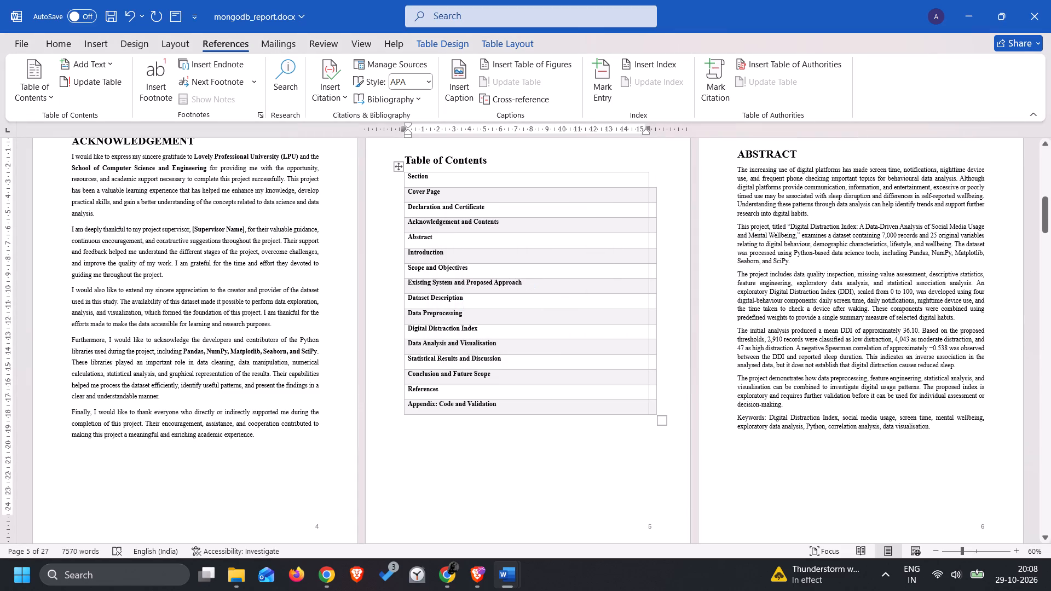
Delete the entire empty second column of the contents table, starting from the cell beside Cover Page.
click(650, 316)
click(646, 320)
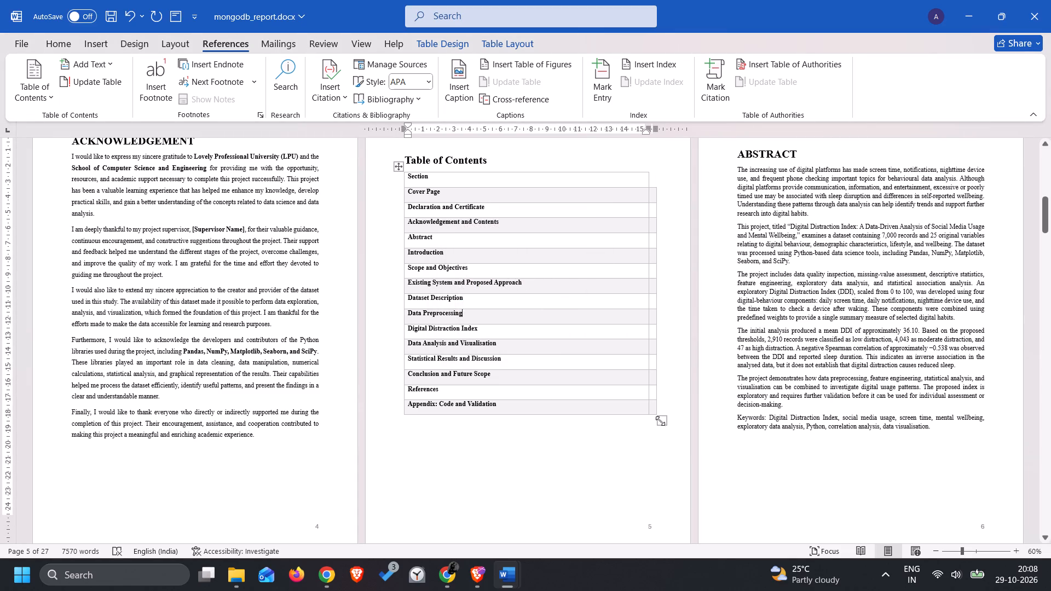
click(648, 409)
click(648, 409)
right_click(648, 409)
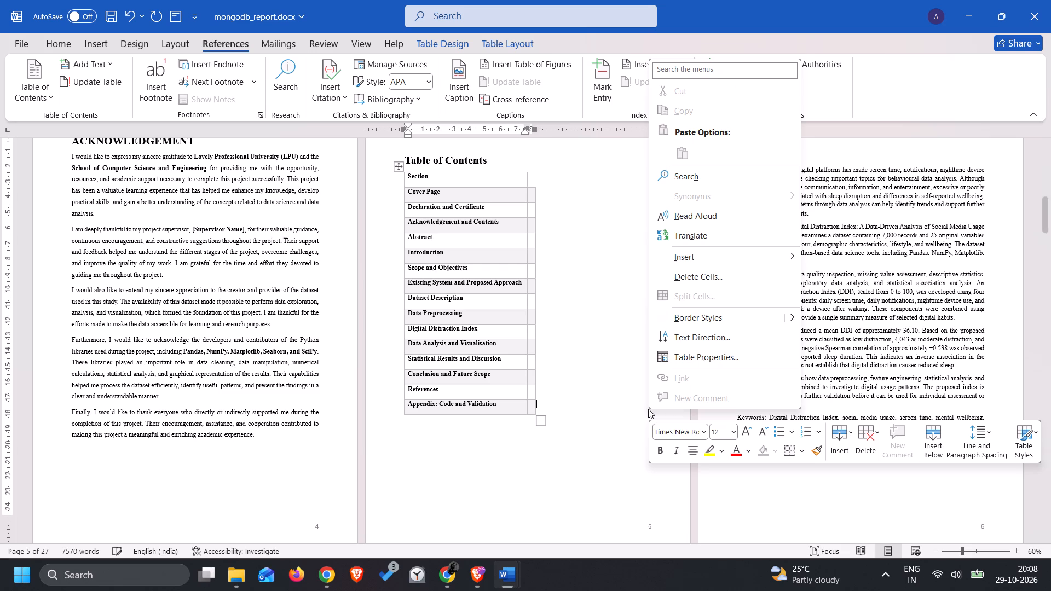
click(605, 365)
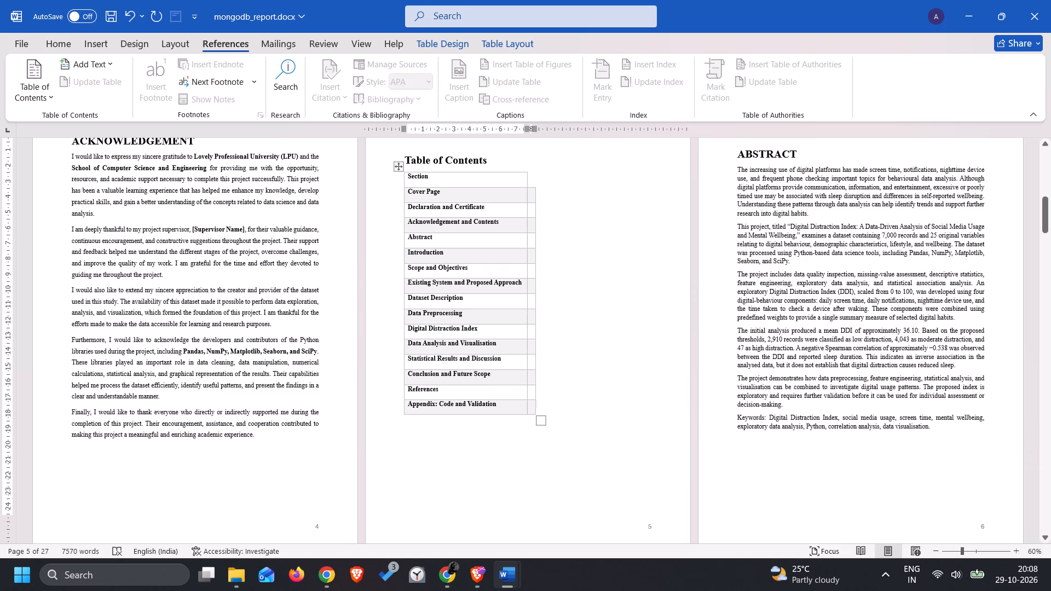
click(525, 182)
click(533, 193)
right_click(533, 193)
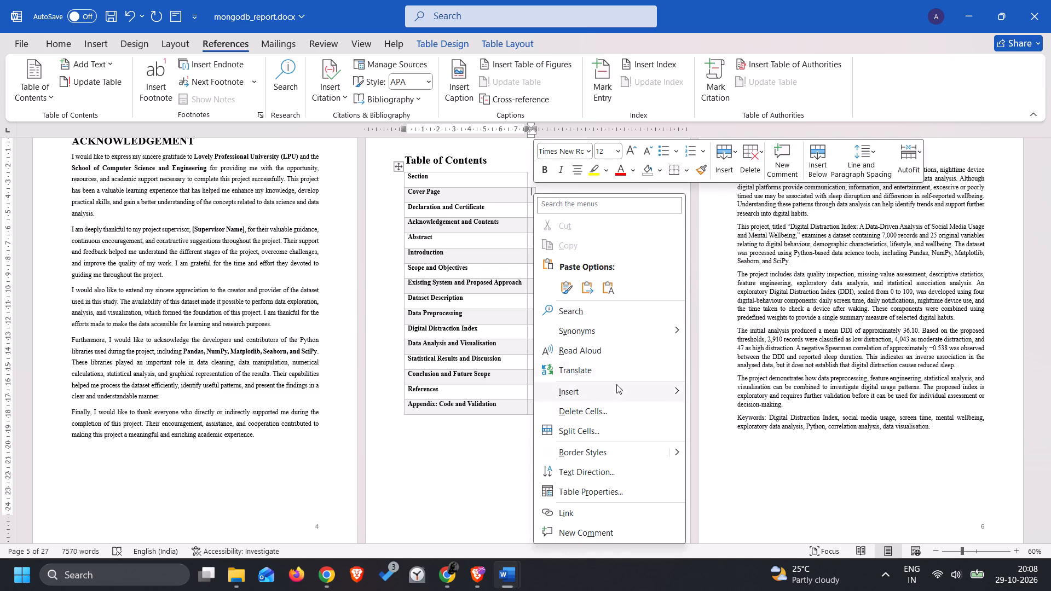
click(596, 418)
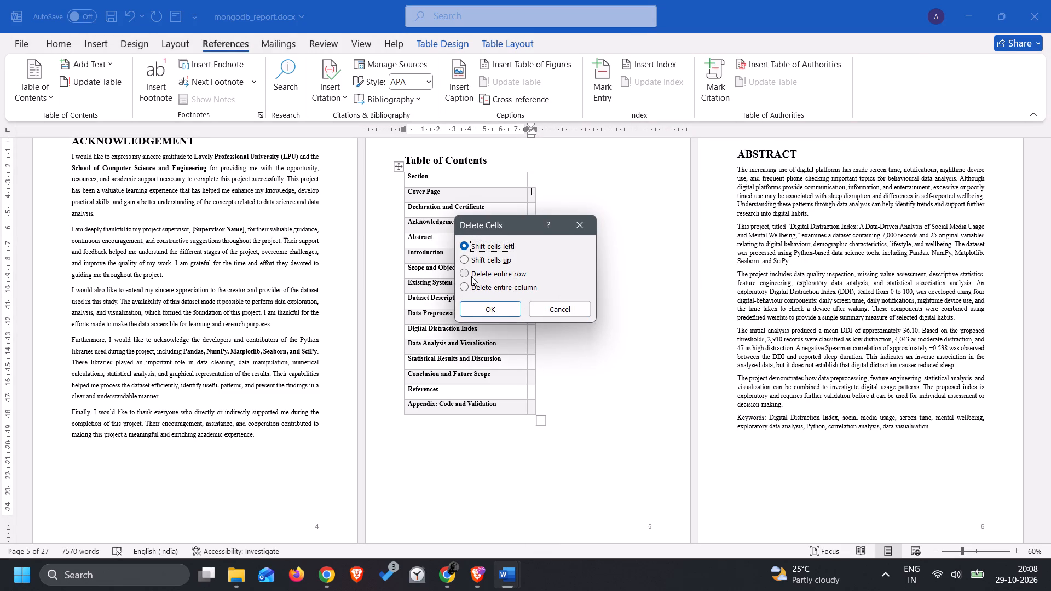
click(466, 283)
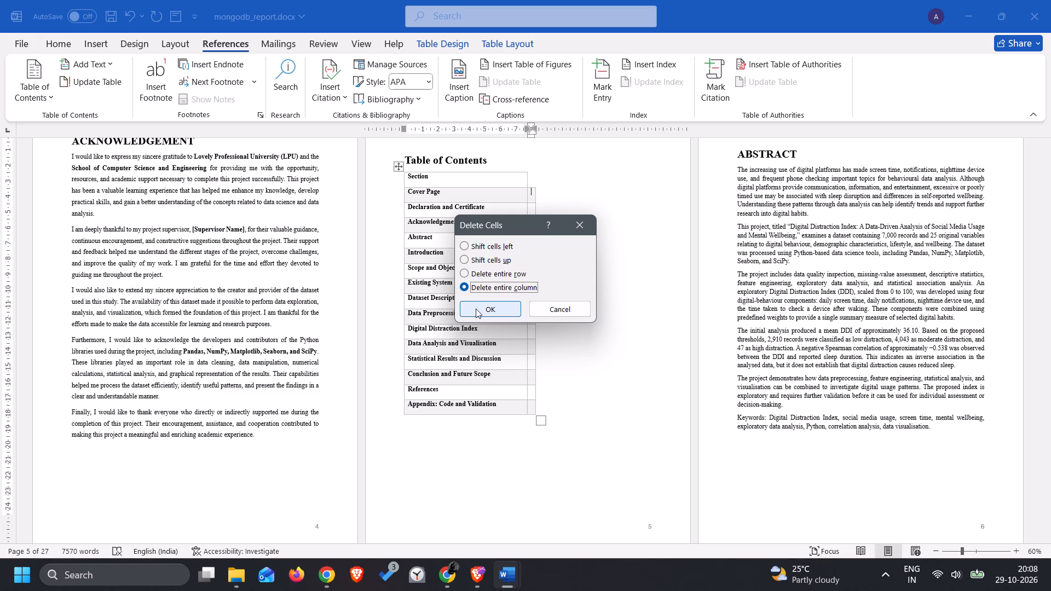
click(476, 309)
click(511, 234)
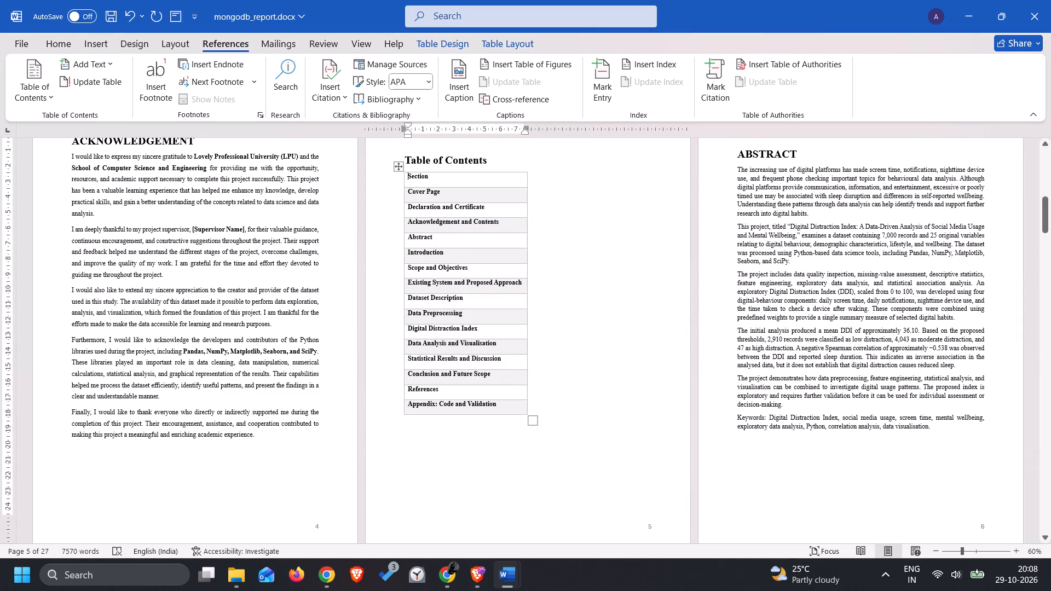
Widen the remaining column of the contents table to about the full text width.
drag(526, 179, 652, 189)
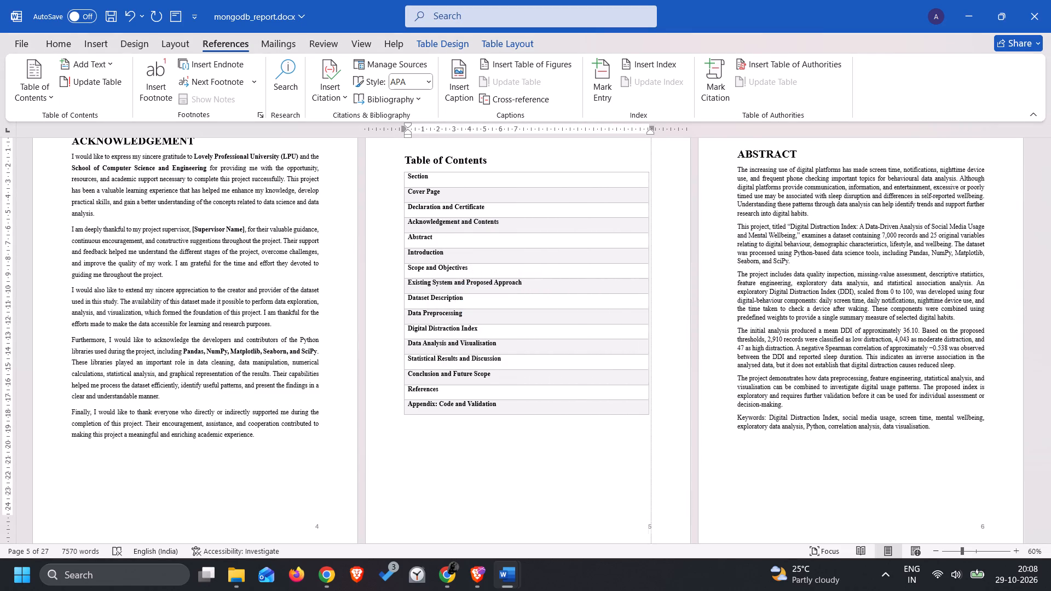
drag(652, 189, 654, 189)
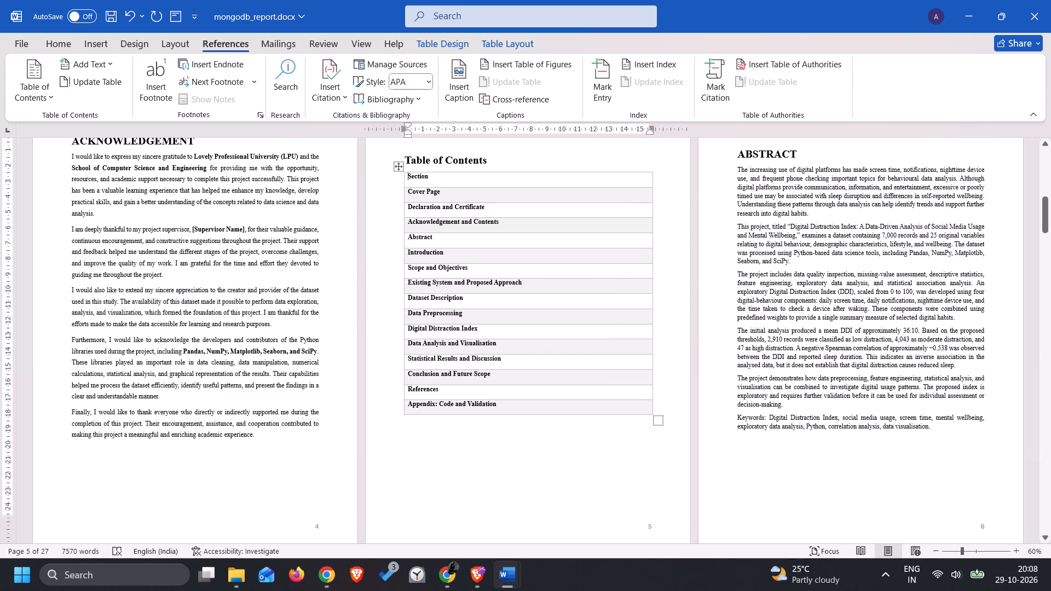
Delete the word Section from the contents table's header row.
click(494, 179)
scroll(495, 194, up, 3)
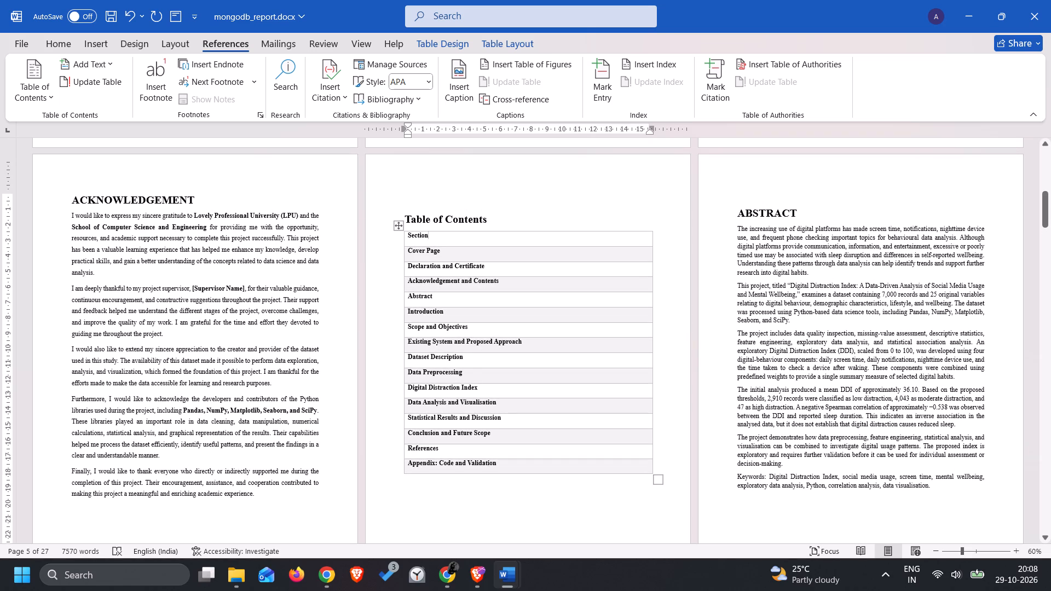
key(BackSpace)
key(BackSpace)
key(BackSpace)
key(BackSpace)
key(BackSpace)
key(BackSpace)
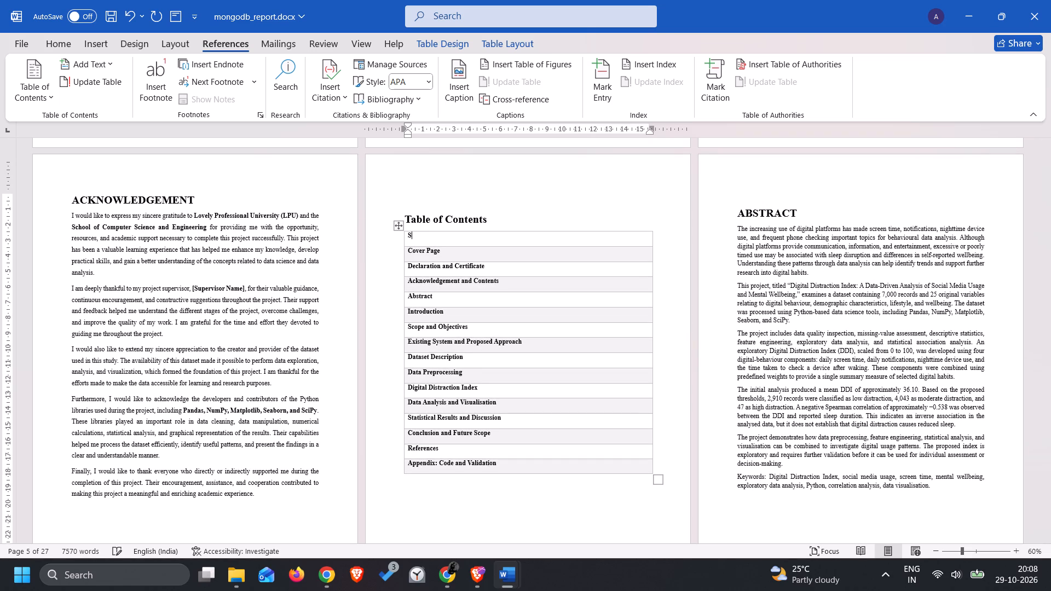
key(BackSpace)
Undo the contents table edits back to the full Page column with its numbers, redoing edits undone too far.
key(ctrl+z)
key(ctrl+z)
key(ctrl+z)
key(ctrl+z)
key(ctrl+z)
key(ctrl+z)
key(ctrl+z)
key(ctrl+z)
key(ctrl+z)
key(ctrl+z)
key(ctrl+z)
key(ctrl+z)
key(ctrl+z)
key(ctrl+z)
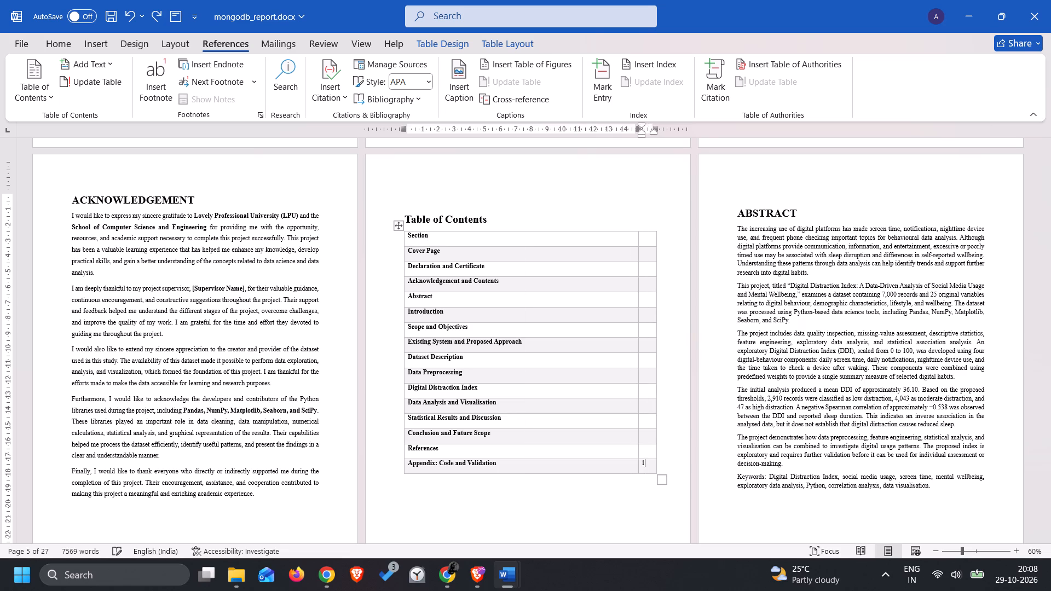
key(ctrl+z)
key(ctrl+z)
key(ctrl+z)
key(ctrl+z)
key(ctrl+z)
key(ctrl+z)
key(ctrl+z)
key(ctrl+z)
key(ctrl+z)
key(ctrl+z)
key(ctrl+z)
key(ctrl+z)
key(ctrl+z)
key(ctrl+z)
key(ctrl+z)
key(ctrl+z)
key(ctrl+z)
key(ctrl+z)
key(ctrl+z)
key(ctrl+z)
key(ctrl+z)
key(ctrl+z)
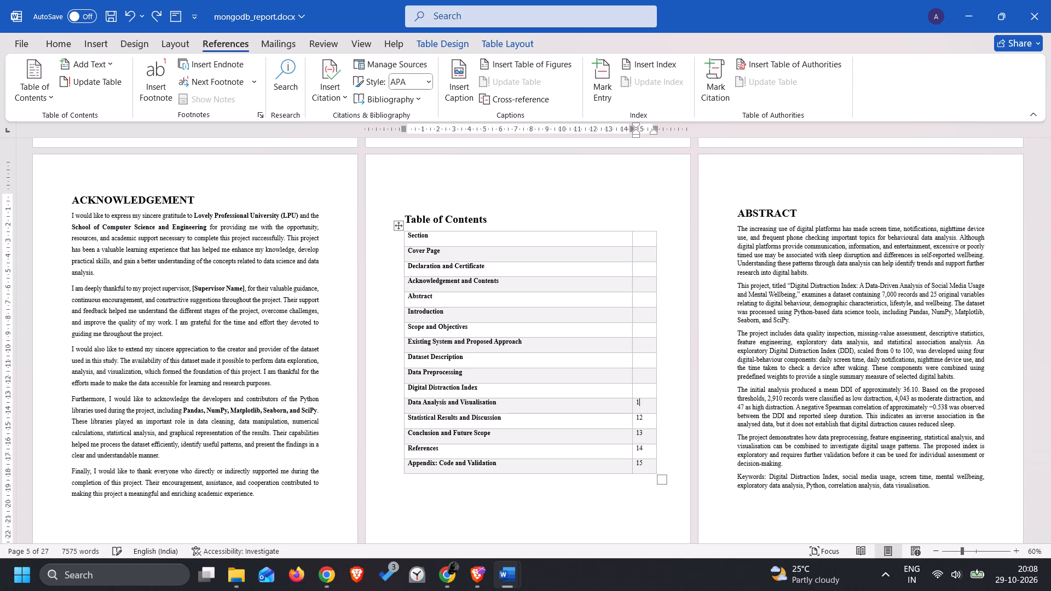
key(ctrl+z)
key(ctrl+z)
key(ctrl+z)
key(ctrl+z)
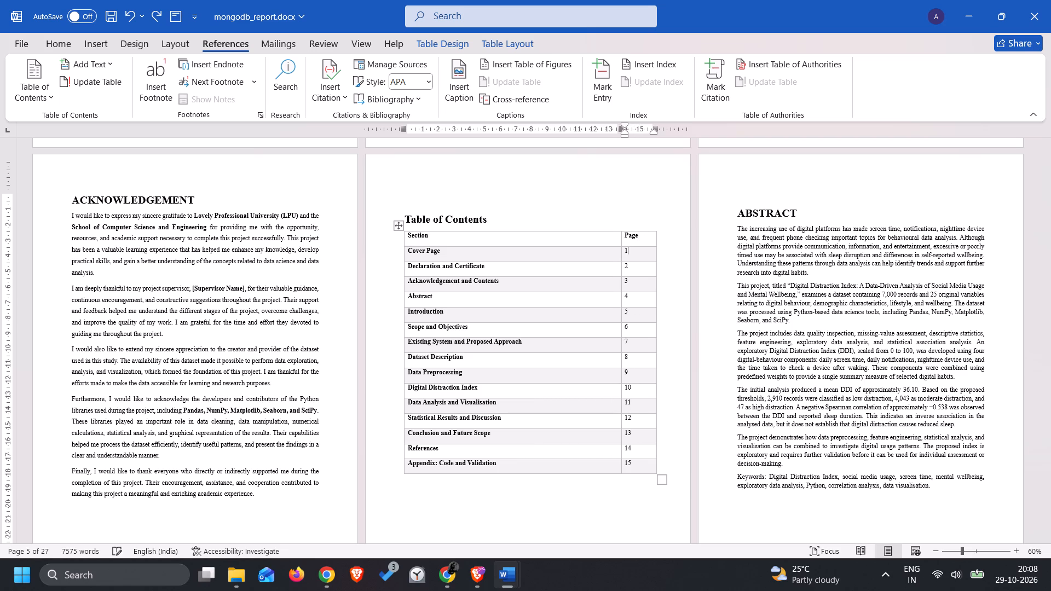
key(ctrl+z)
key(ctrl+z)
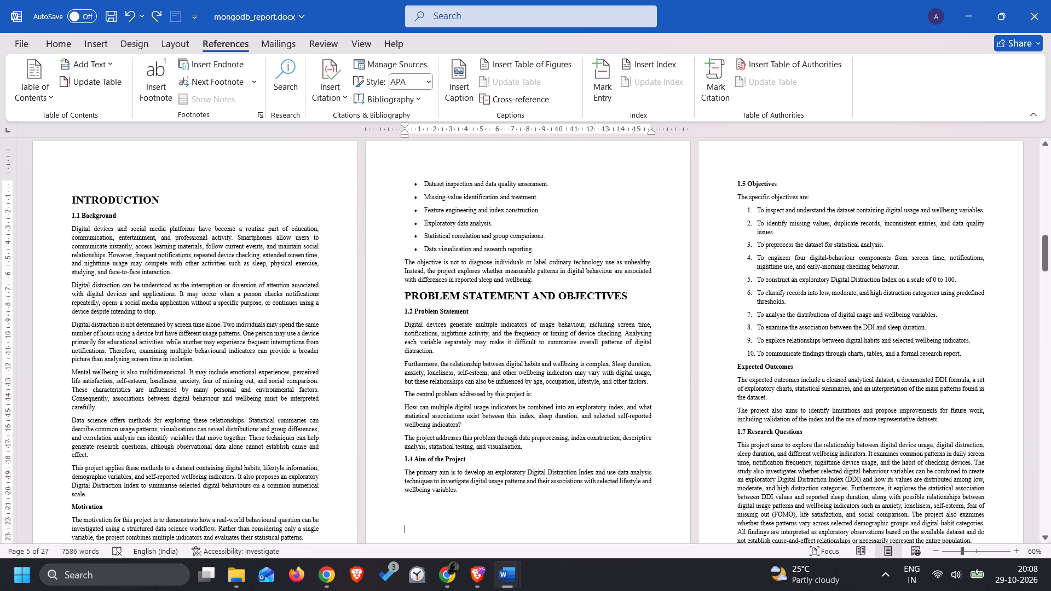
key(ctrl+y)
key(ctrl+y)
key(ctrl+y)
Delete the whole Page column from the contents table.
scroll(517, 225, up, 8)
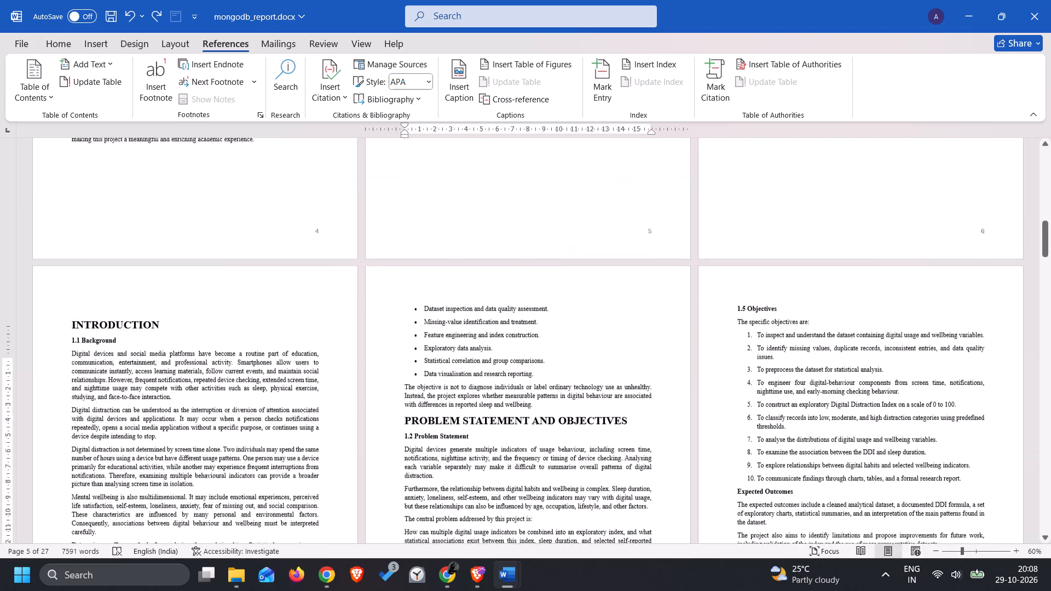
scroll(517, 225, up, 18)
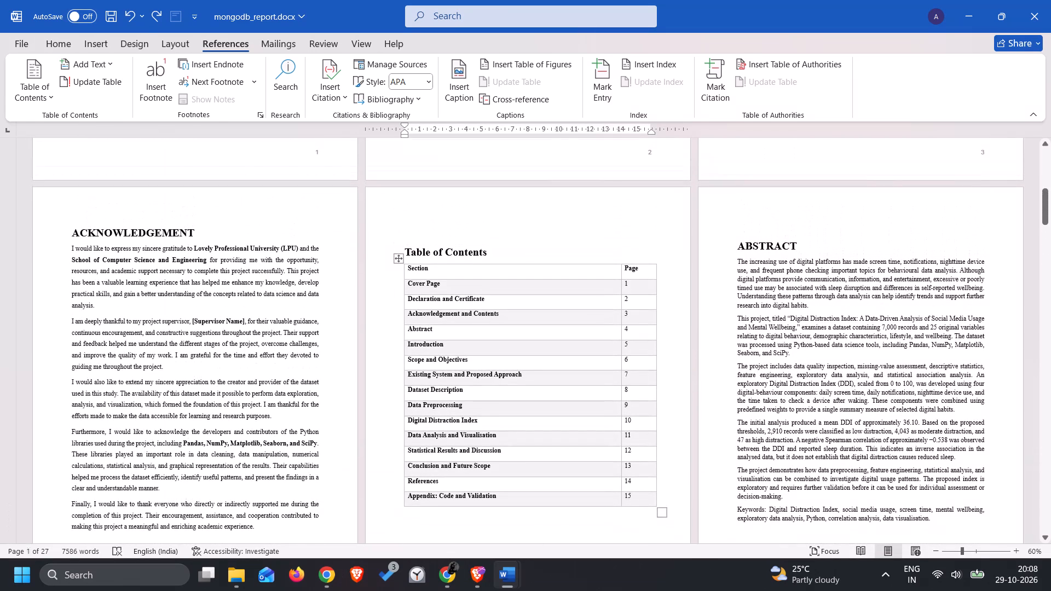
click(632, 268)
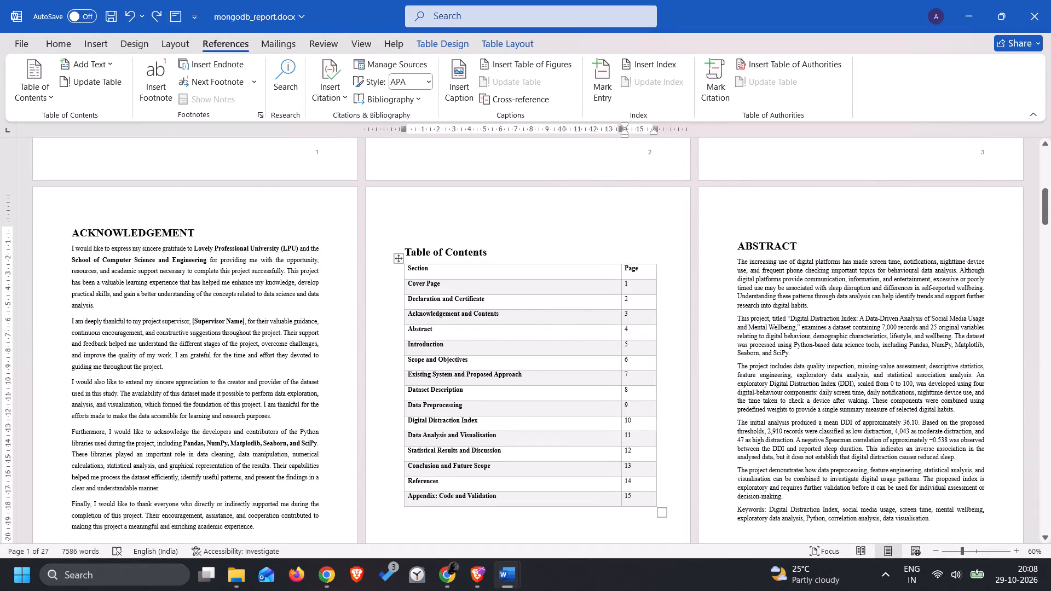
right_click(632, 265)
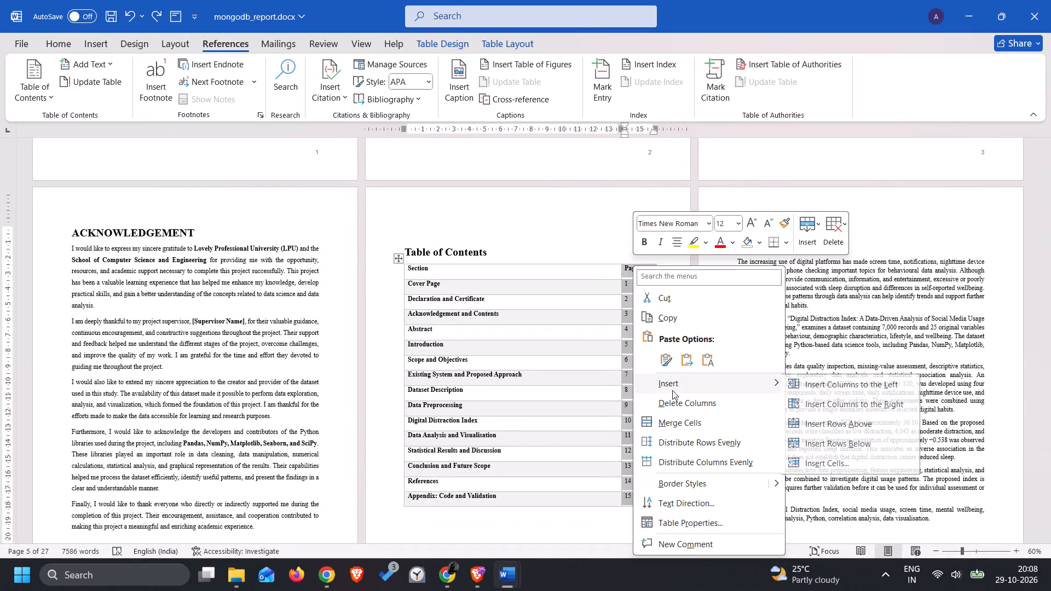
scroll(679, 479, down, 2)
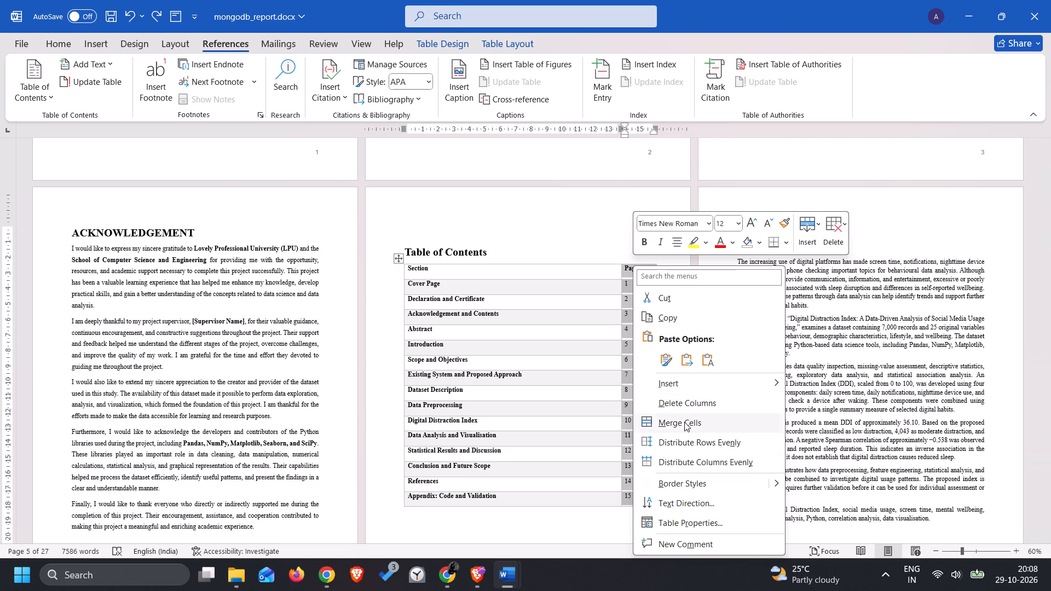
click(687, 407)
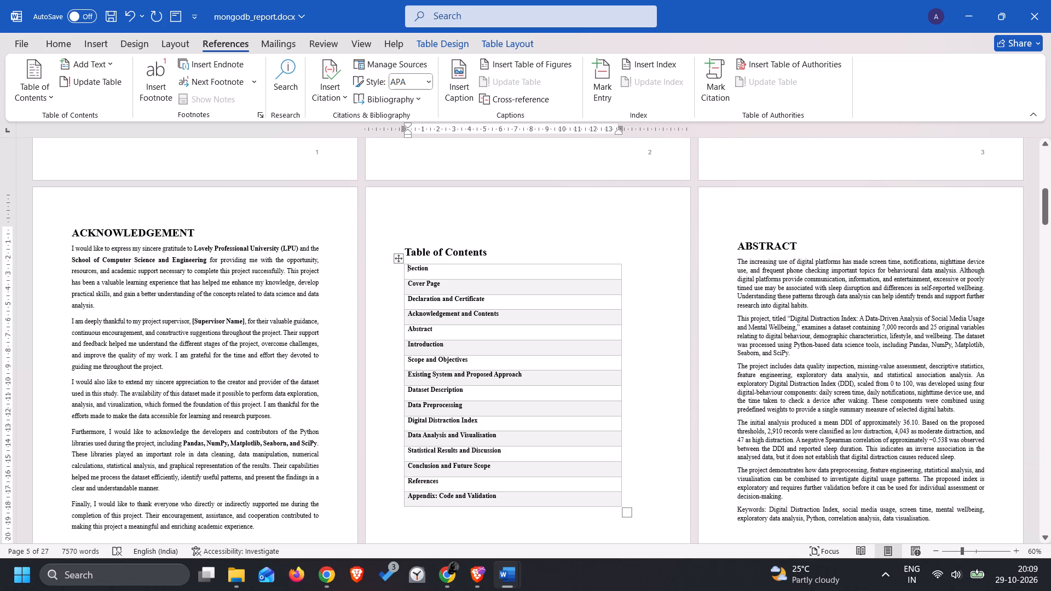
Enlarge the contents table so it reaches just past the right text margin and its rows are slightly taller.
drag(628, 512, 668, 524)
scroll(609, 391, down, 3)
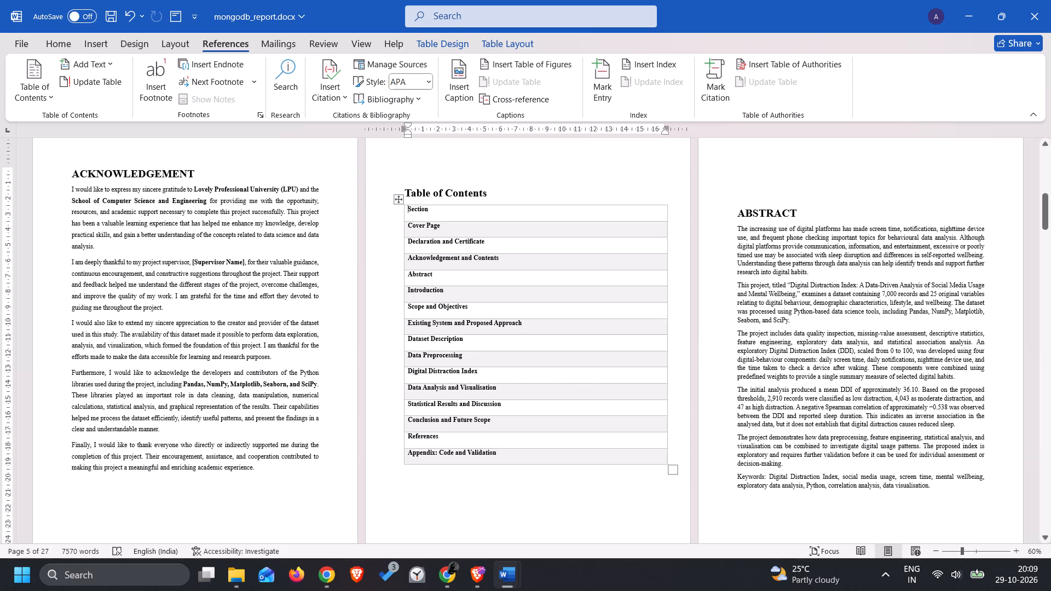
Insert a blank line between the Table of Contents heading and the table.
click(460, 210)
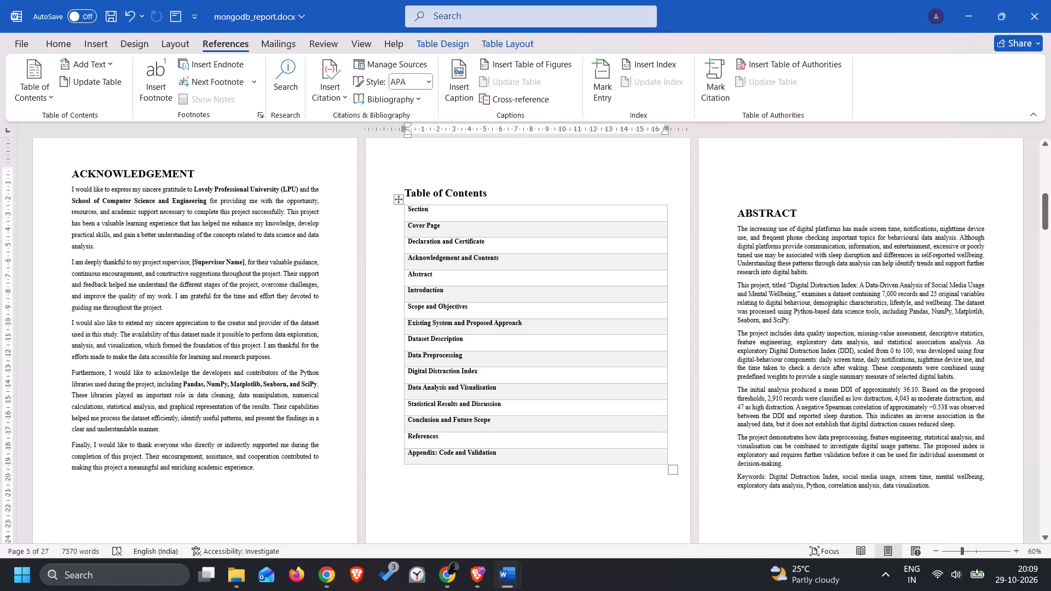
click(490, 192)
key(Return)
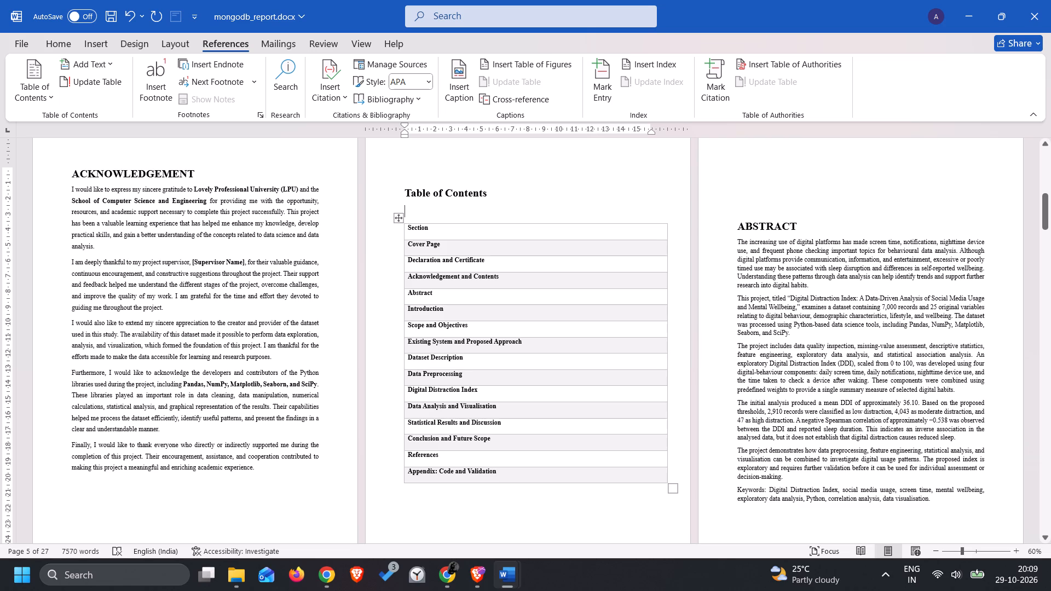
Save the report document.
key(ctrl+s)
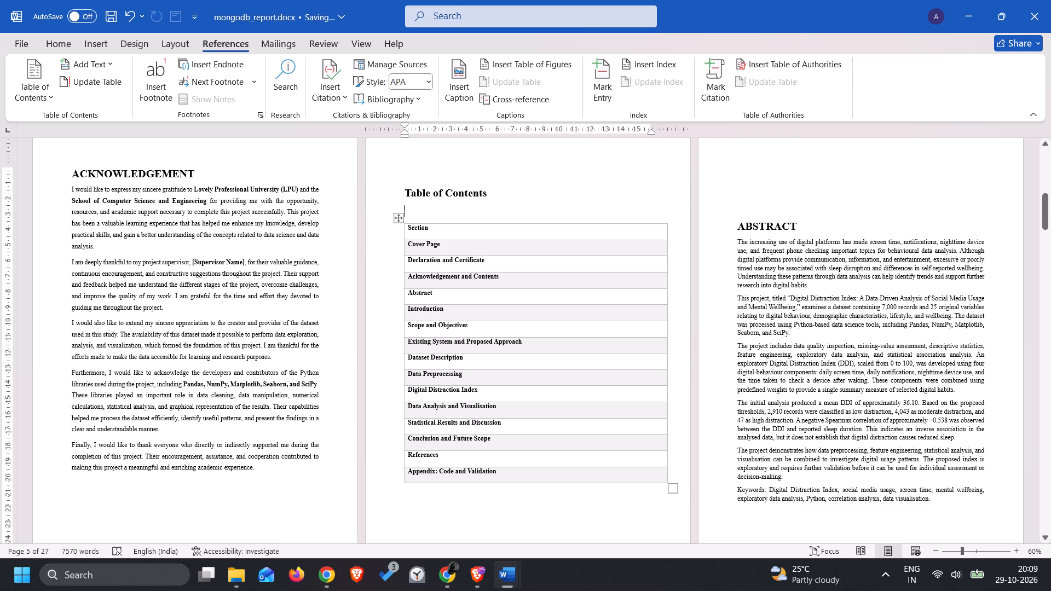
key(ctrl+s)
key(ctrl+s)
key(ctrl+s)
scroll(525, 237, down, 11)
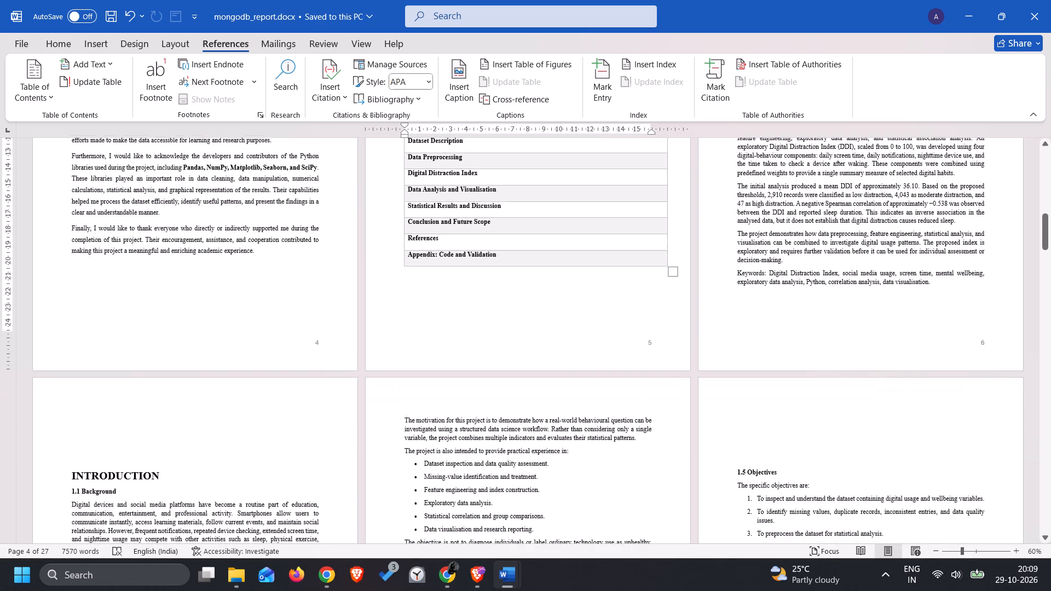
Insert a blank line above the Motivation subheading at the end of page 7, pushing it onto the following page.
scroll(521, 268, down, 20)
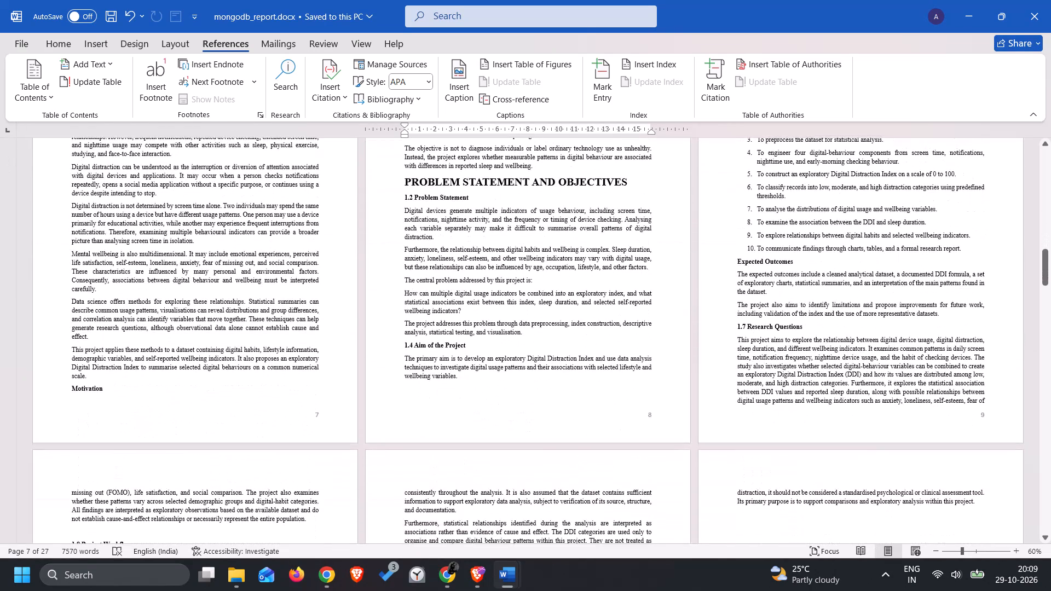
click(106, 377)
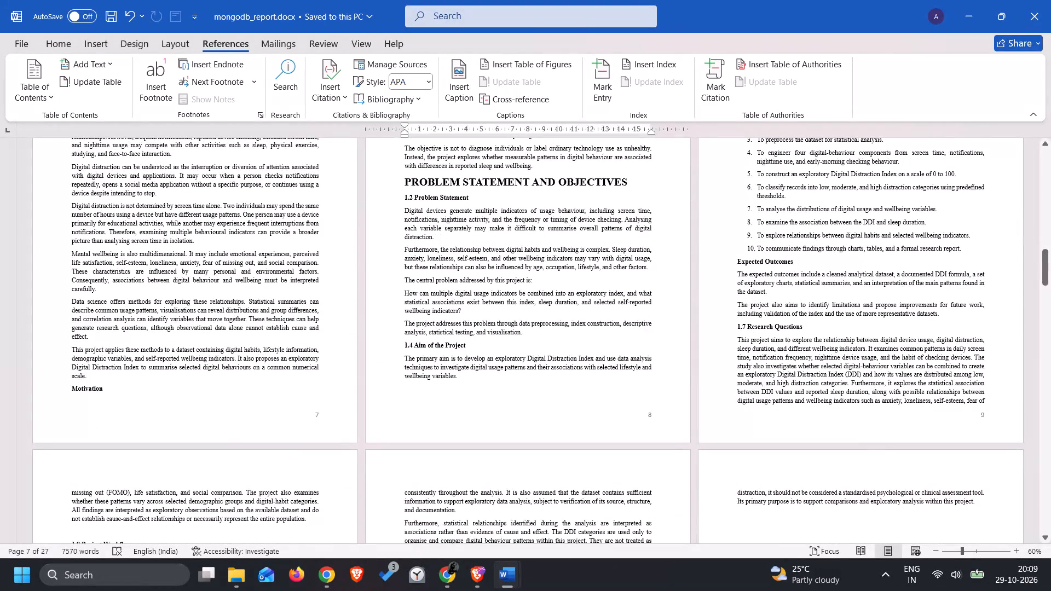
key(Return)
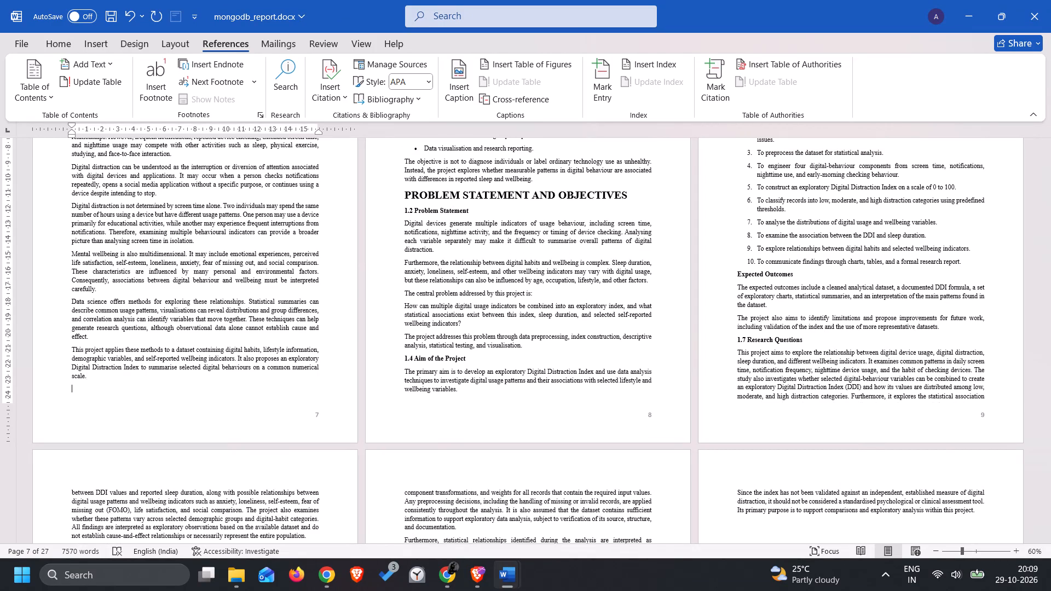
Delete the blank lines above the 2.6.5 Missing and Incomplete Data subheading on page 12.
scroll(255, 372, down, 11)
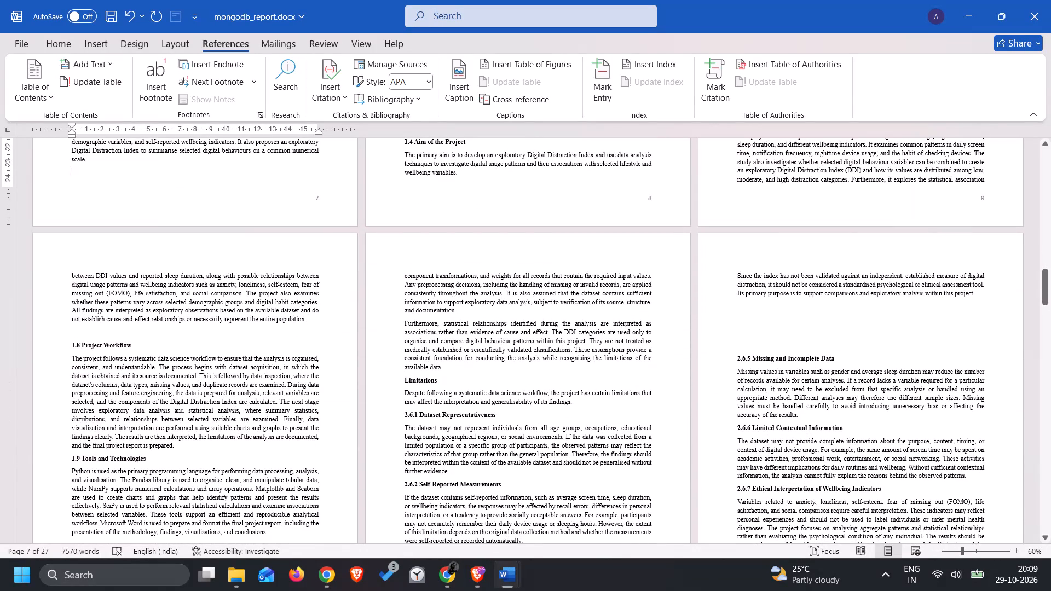
click(758, 350)
key(BackSpace)
key(BackSpace)
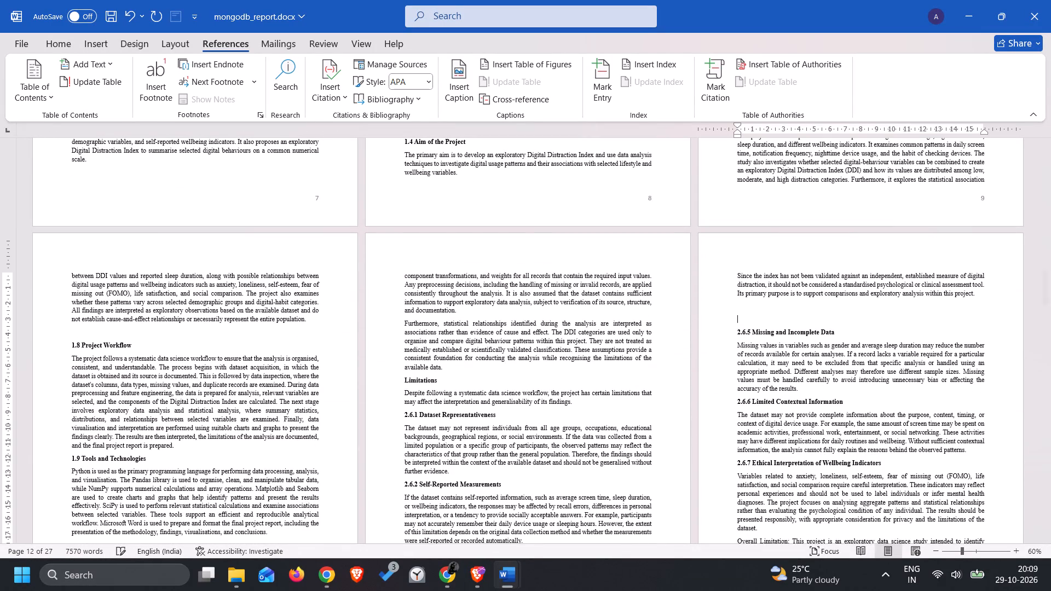
key(BackSpace)
key(BackSpace)
Delete the blank line above the 1.8 Project Workflow subheading on page 10.
scroll(379, 332, down, 5)
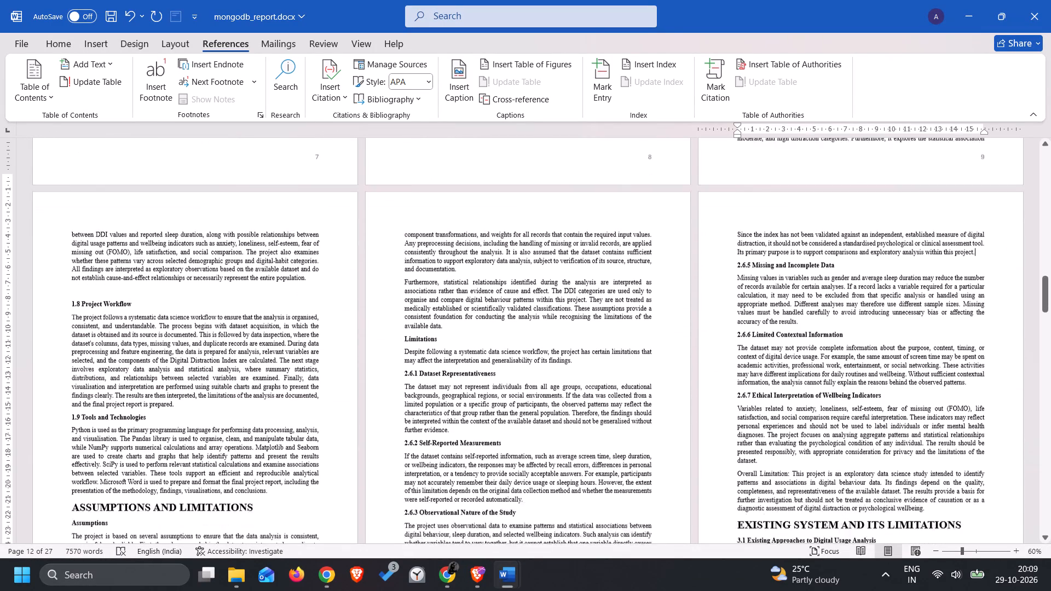
click(102, 228)
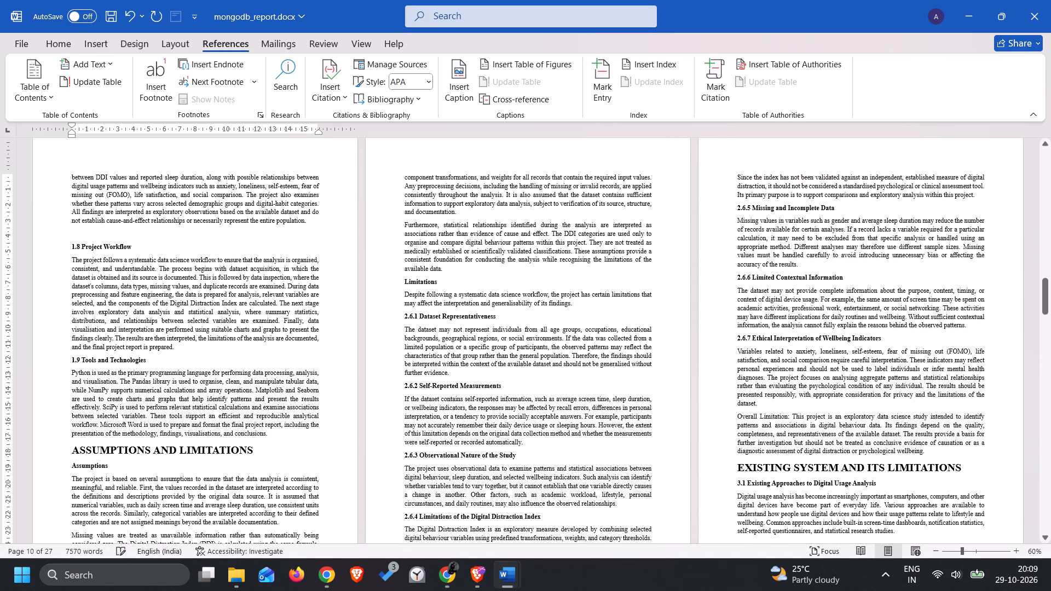
key(Down)
key(BackSpace)
Save the report document.
scroll(102, 240, down, 4)
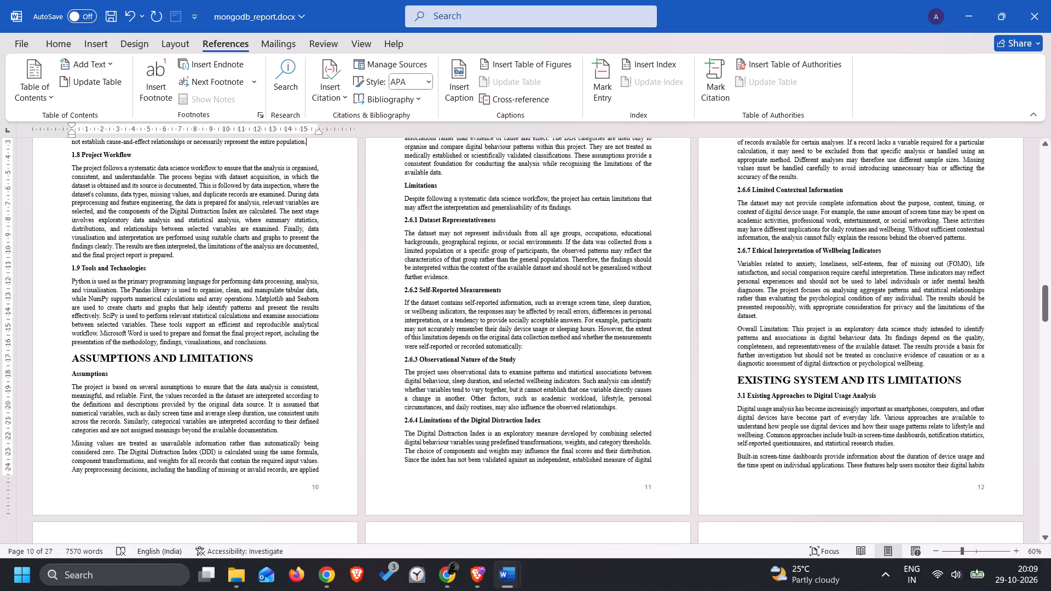
scroll(299, 346, down, 15)
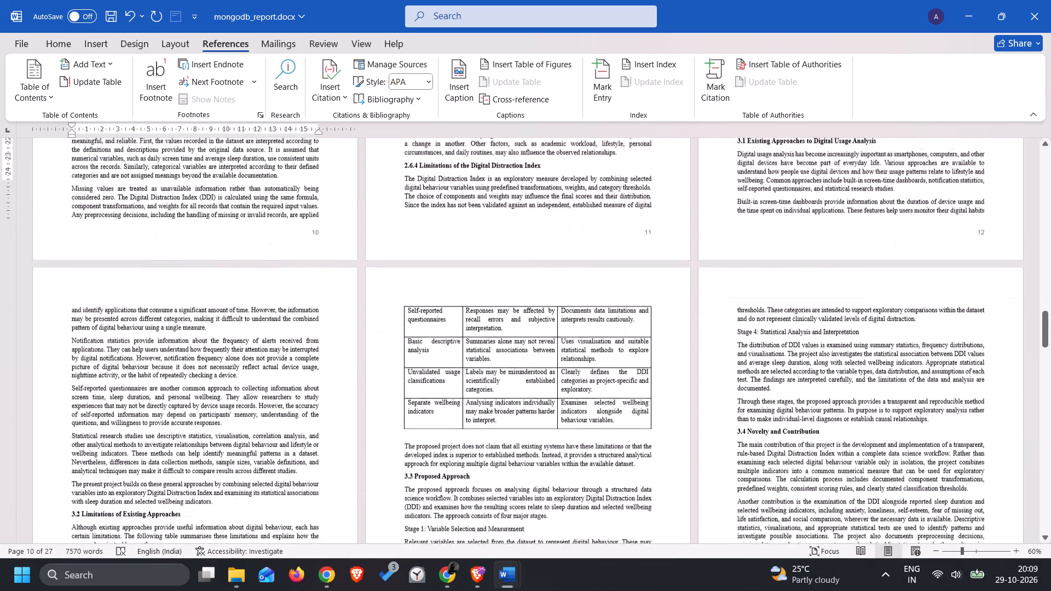
scroll(302, 346, down, 7)
key(ctrl+s)
Insert two blank lines above the DATASET DESCRIPTION heading so it starts on a new page with its 4.1 subheading.
scroll(304, 344, down, 9)
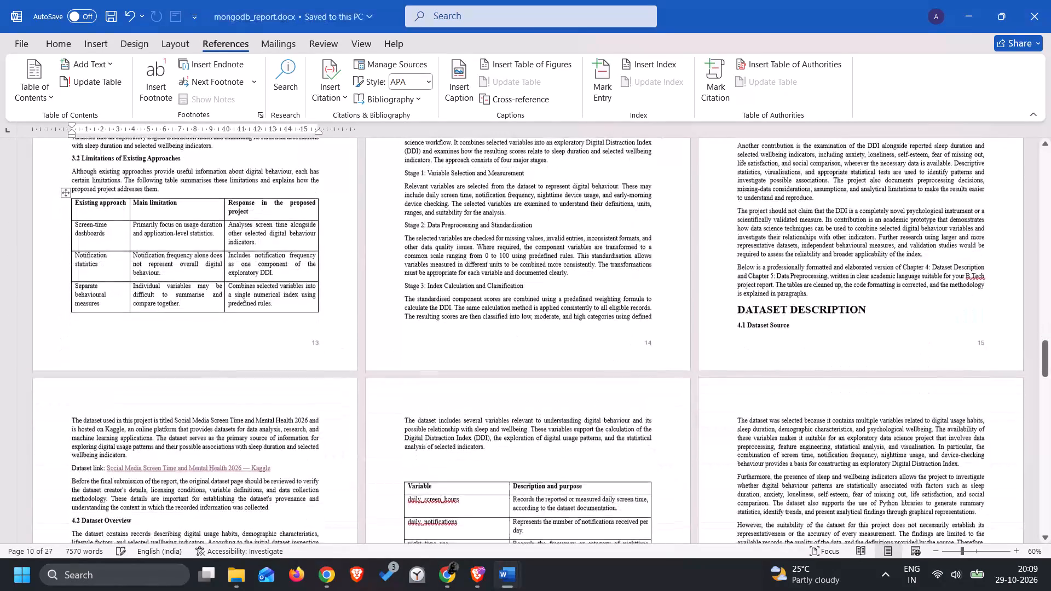
click(809, 294)
key(Return)
key(Return)
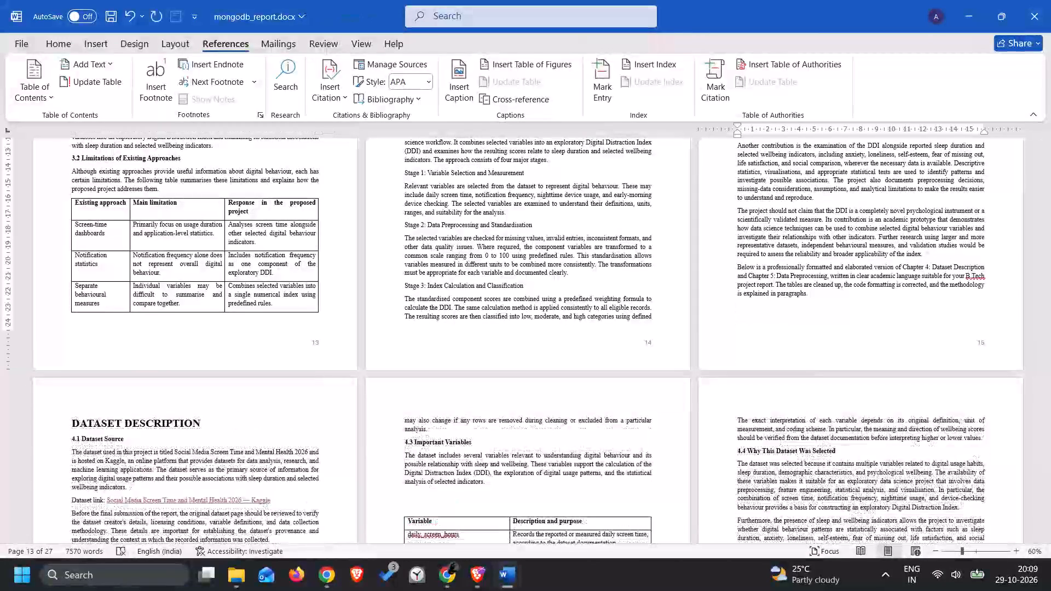
Delete the blank line above the DIGITAL DISTRACTION INDEX (DDI) heading on page 21.
scroll(761, 293, down, 19)
scroll(731, 306, down, 16)
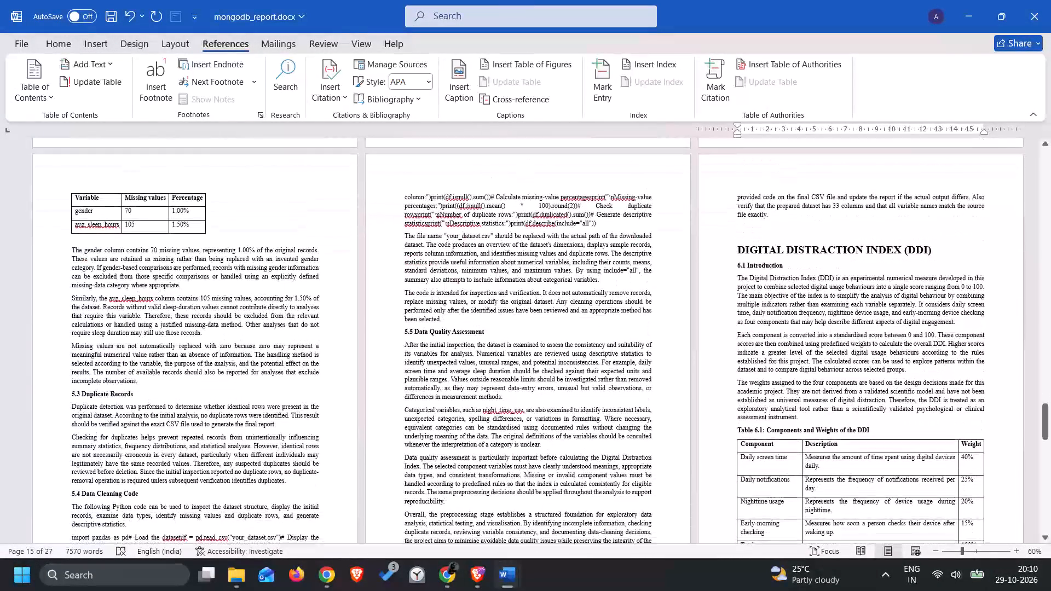
click(749, 230)
key(BackSpace)
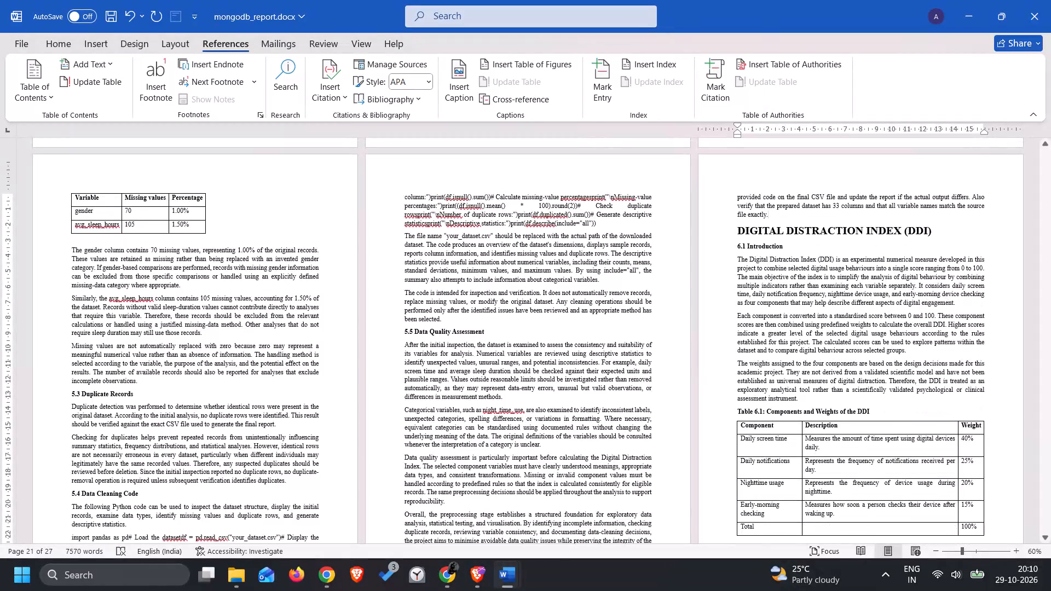
Remove the blank lines above the REFERENCES heading so it sits at the top of the last page.
scroll(600, 252, down, 10)
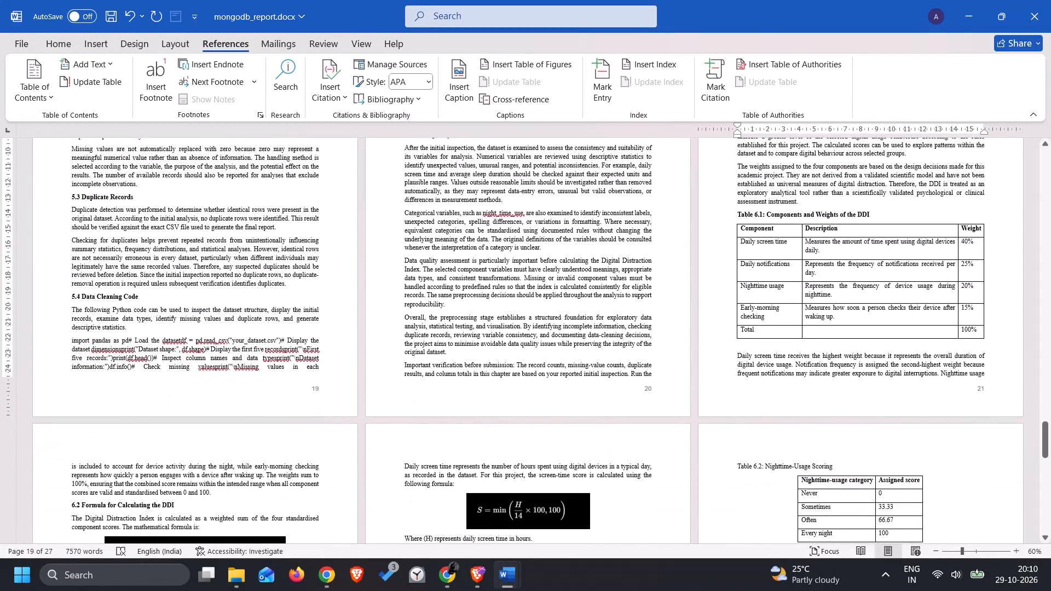
scroll(594, 276, down, 18)
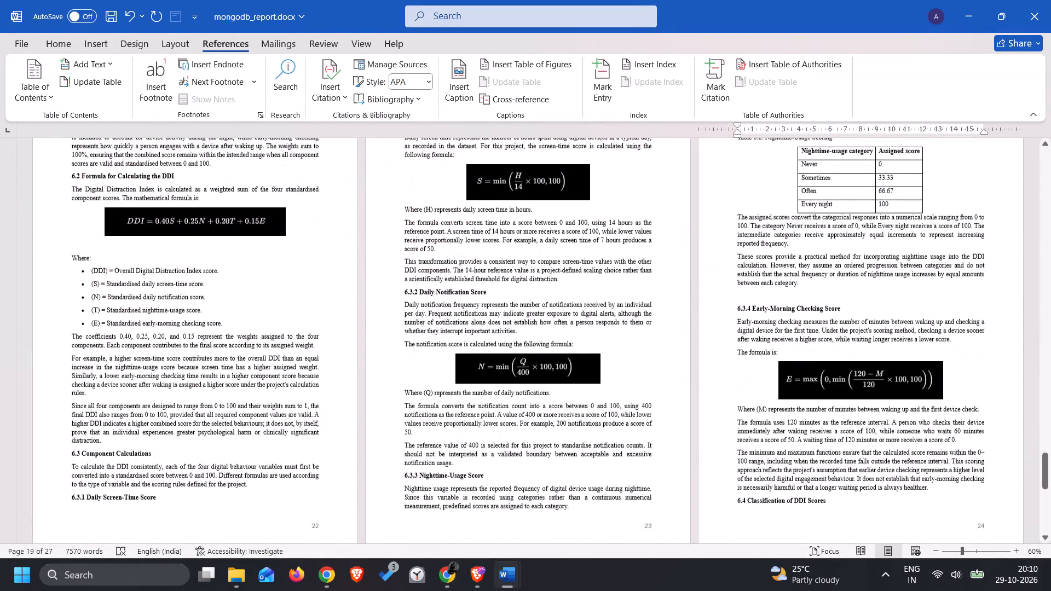
scroll(593, 276, down, 20)
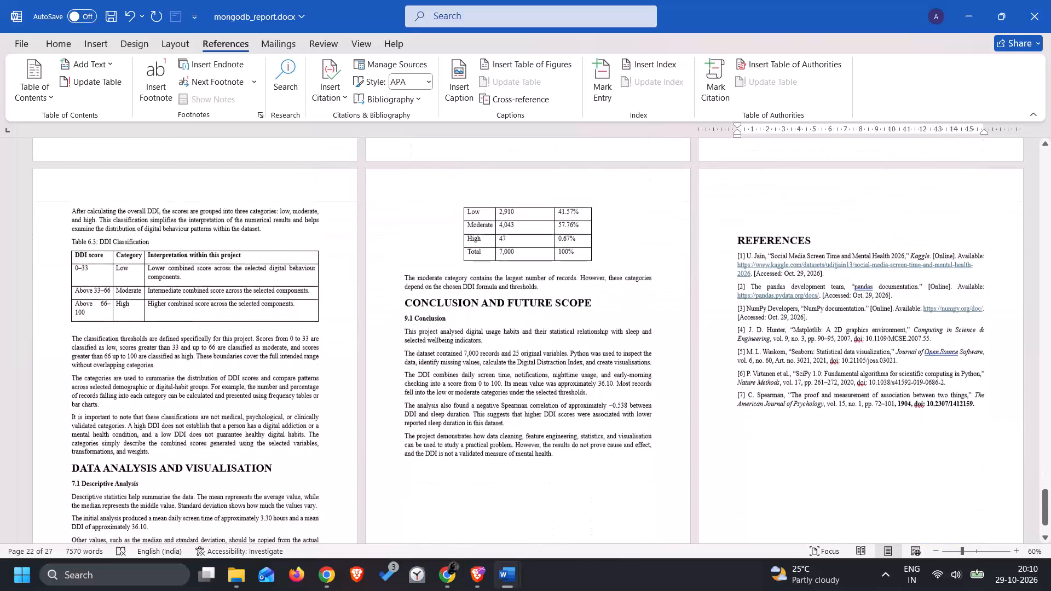
click(745, 199)
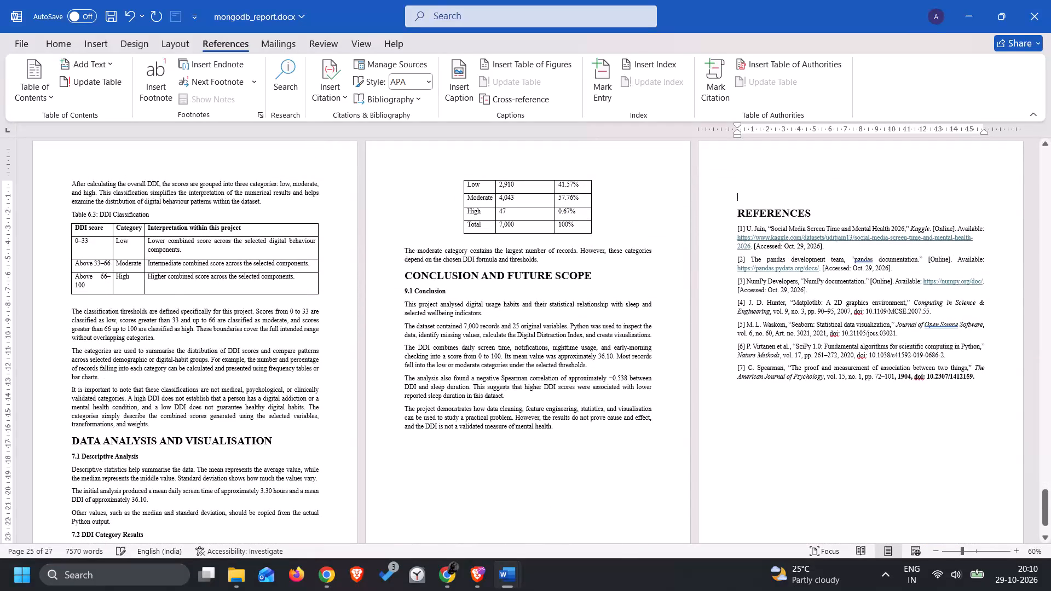
key(BackSpace)
key(BackSpace)
key(Return)
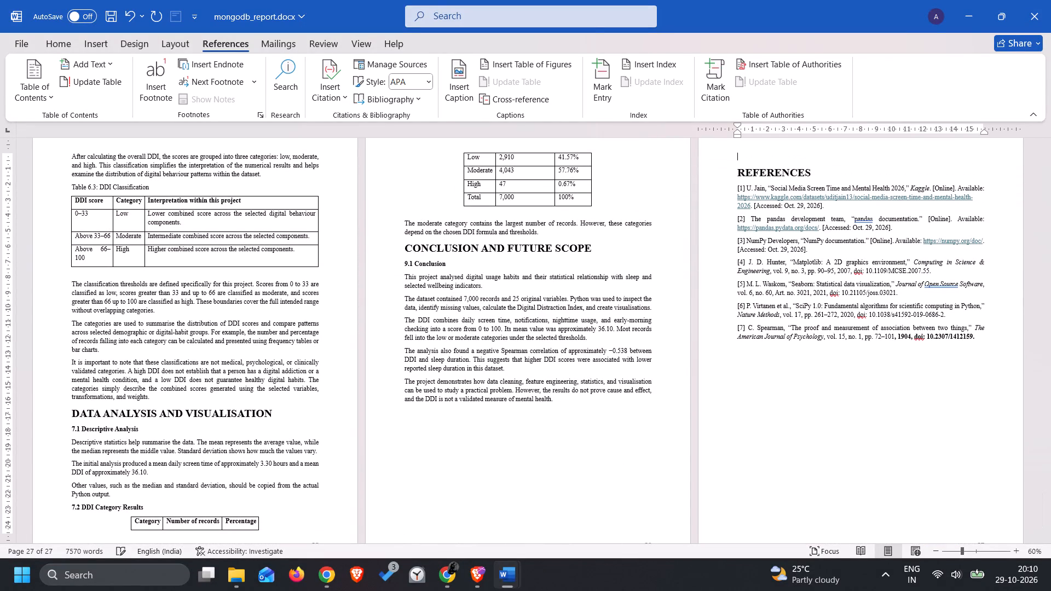
key(BackSpace)
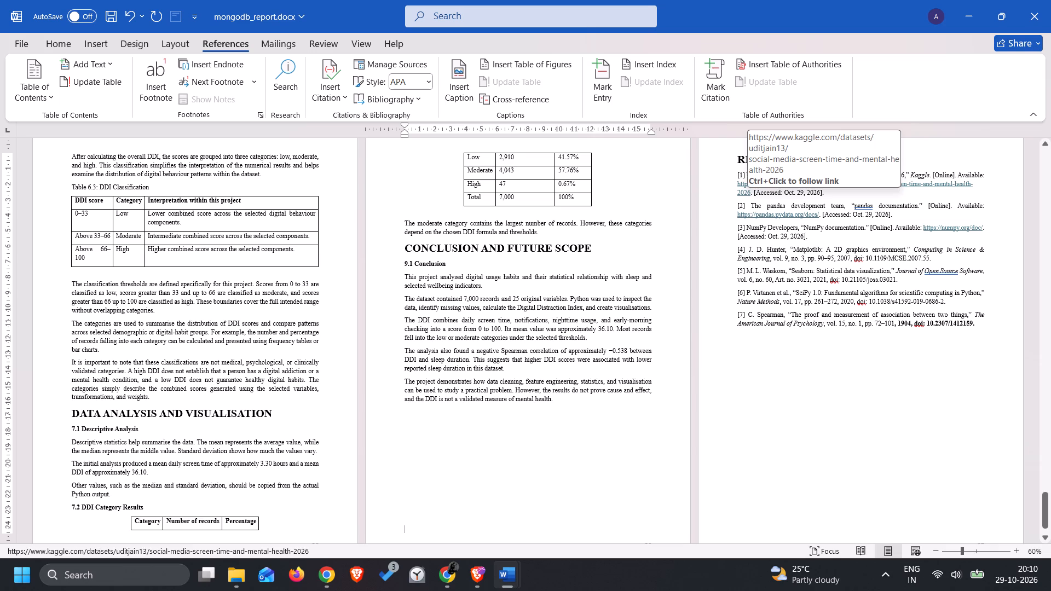
Save the report document.
key(ctrl+s)
key(ctrl+s)
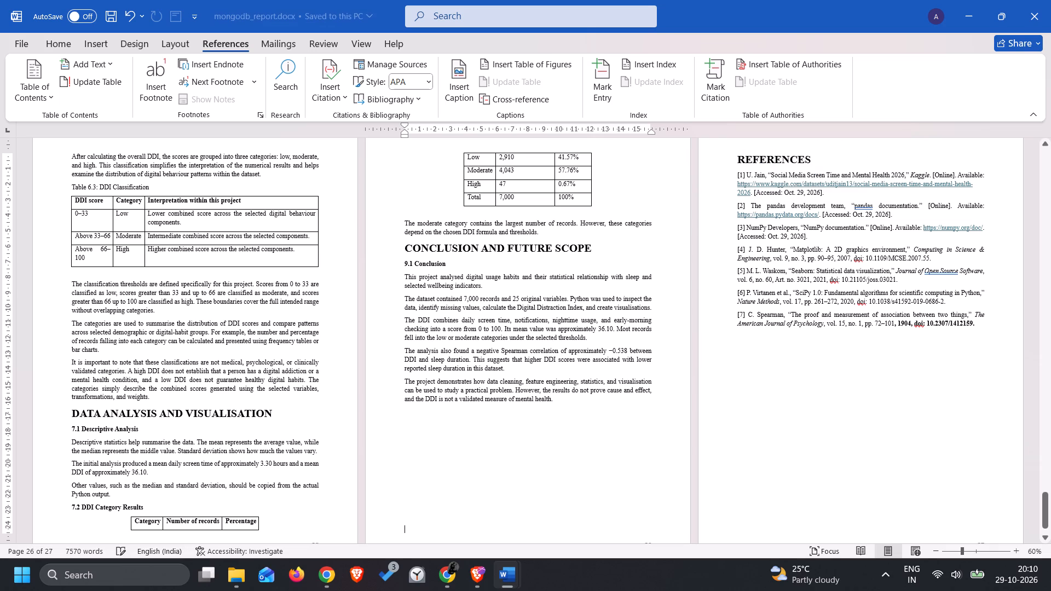
From the desktop, open the Shut Down Windows dialog and select Hibernate.
key(alt+F4)
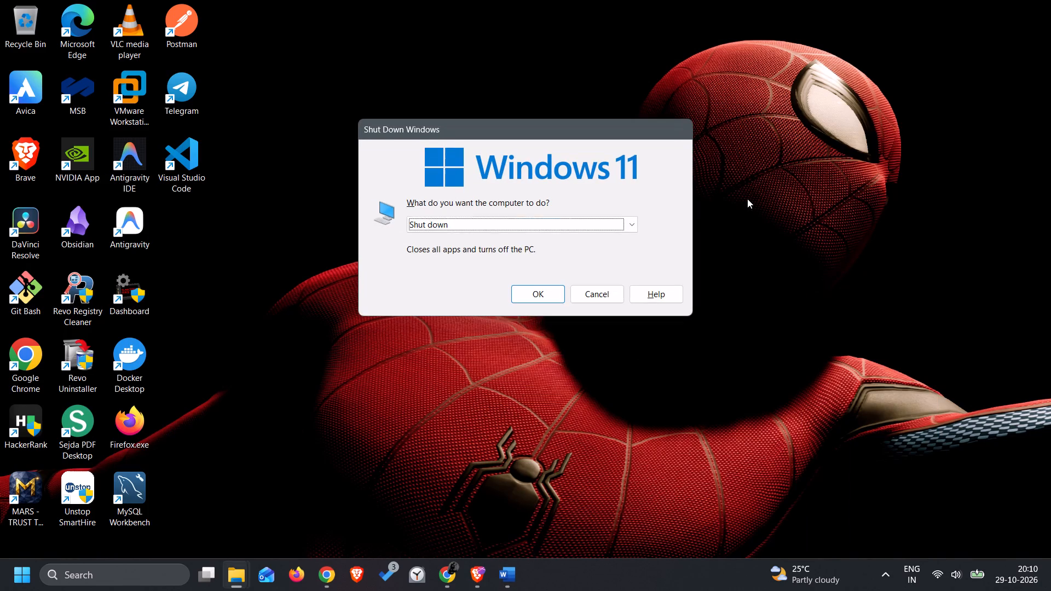
key(Down)
key(Up)
key(Up)
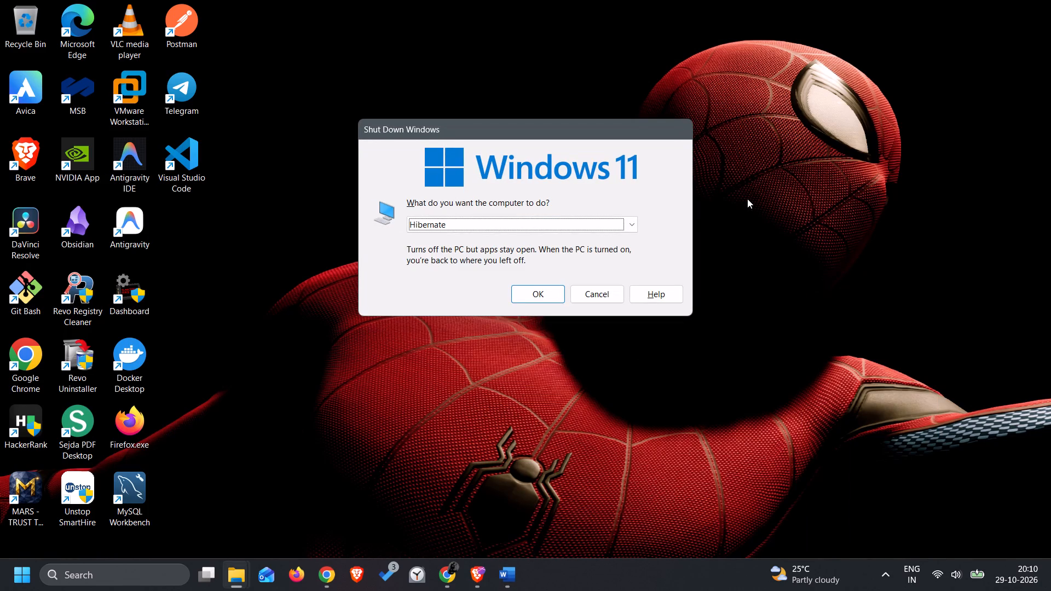